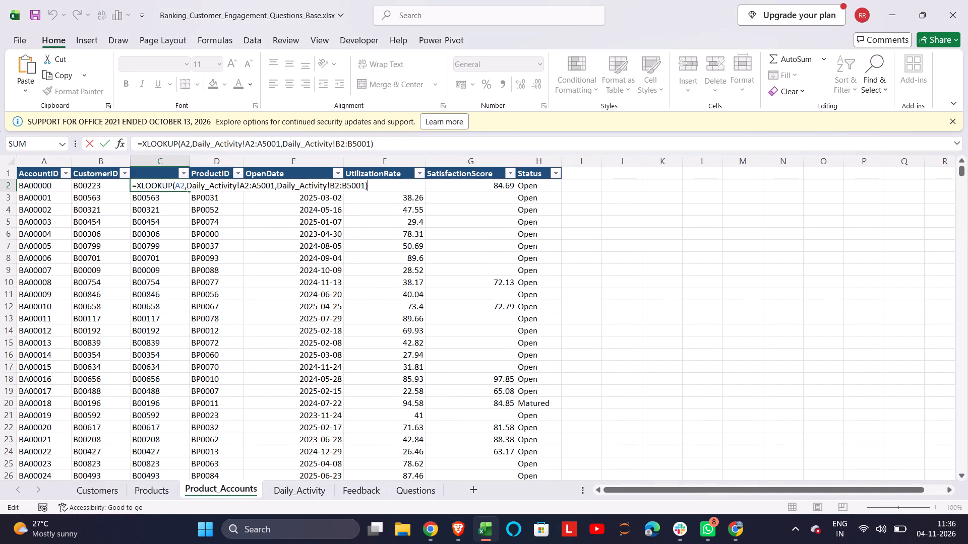
pyautogui.press('BackSpace')
pyautogui.hotkey('ctrl', 'v')
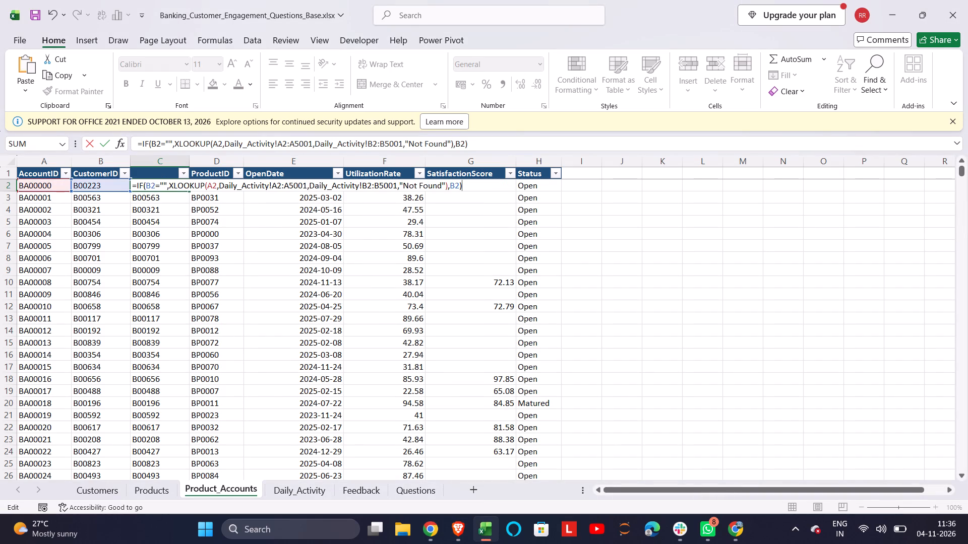
pyautogui.press('Return')
pyautogui.doubleClick(164, 184)
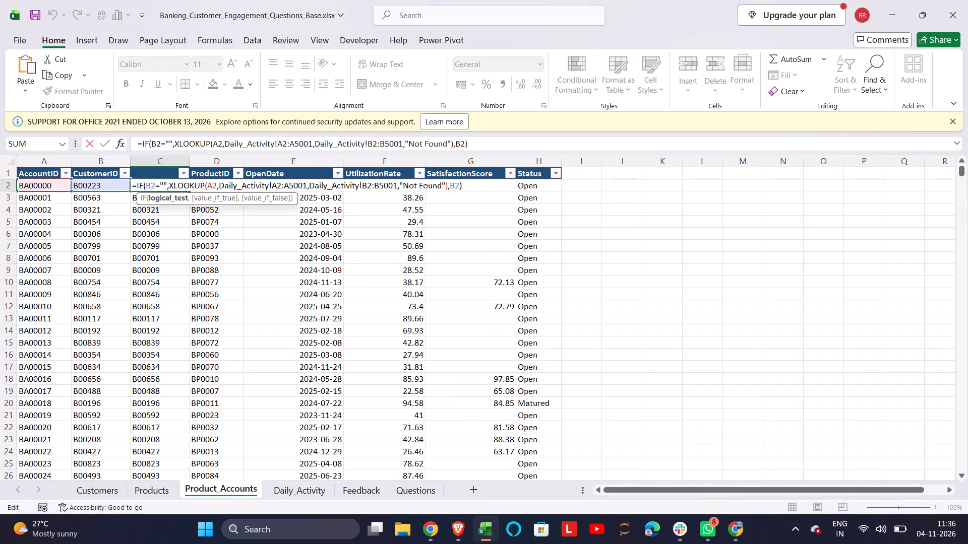
pyautogui.press('Return')
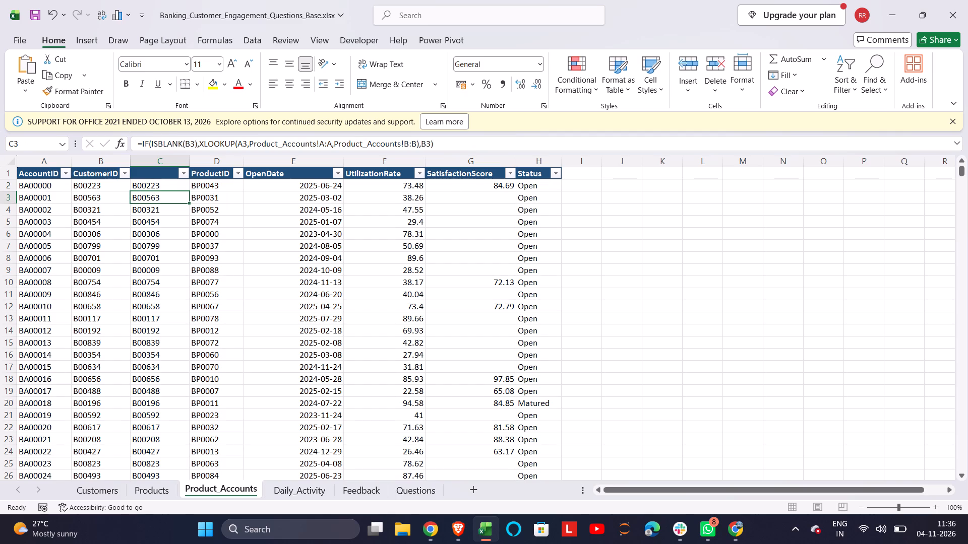
# Fill the C2 formula down through all the data rows of column C.
pyautogui.click(185, 186)
pyautogui.doubleClick(188, 191)
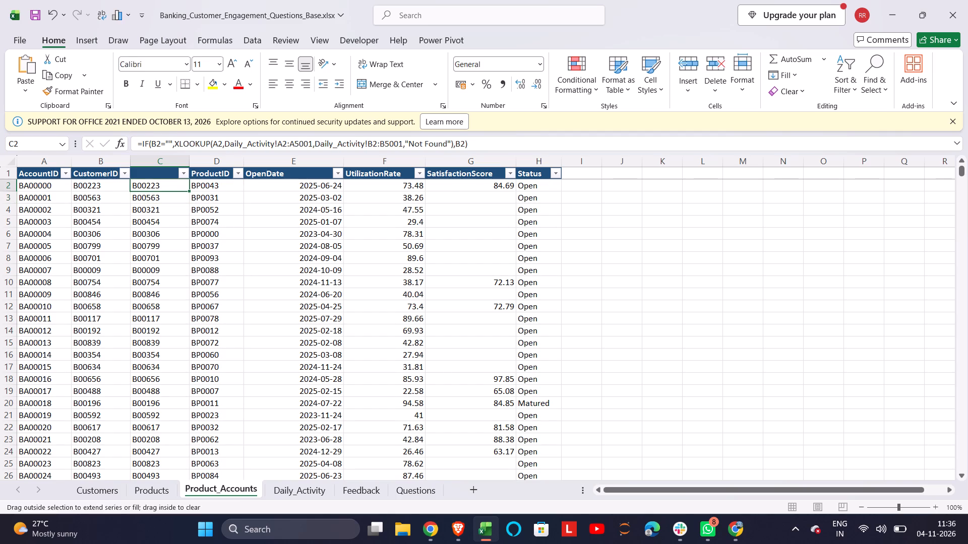
# Search column C's filter values for "blank" to check for missing customer IDs, without applying a filter.
pyautogui.click(186, 175)
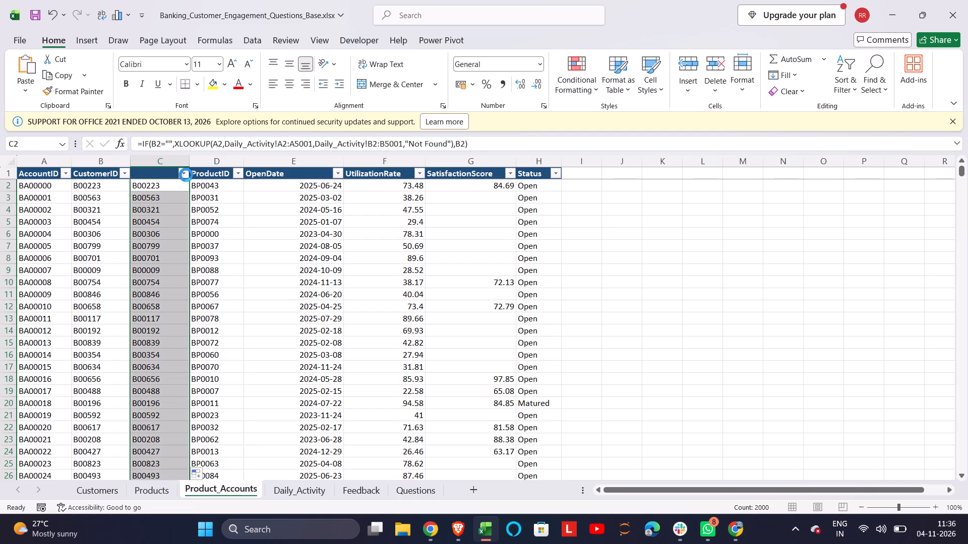
pyautogui.scroll(-3, 116, 355)
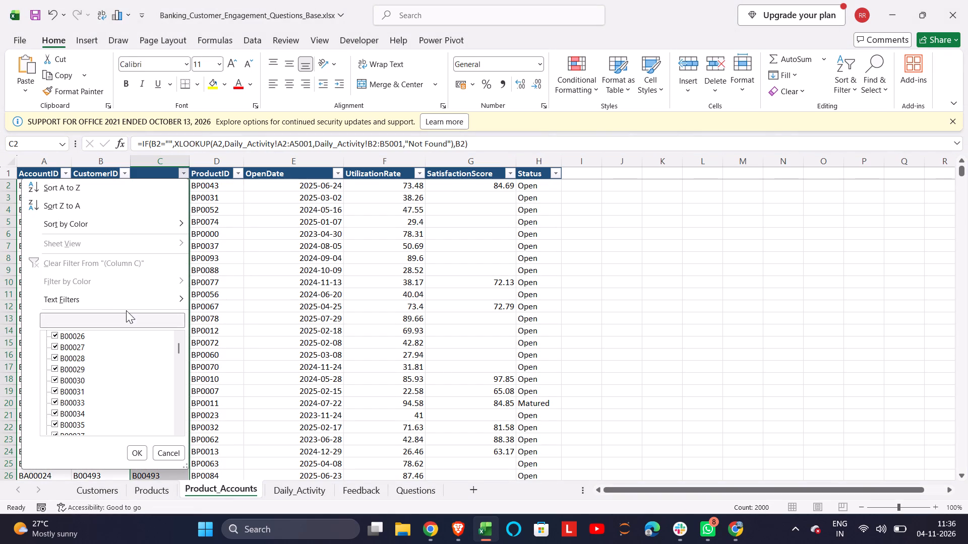
pyautogui.click(124, 319)
pyautogui.click(124, 319)
pyautogui.press('b')
pyautogui.write('lank')
pyautogui.press('Return')
pyautogui.press('BackSpace')
pyautogui.press('BackSpace')
pyautogui.press('BackSpace')
pyautogui.press('BackSpace')
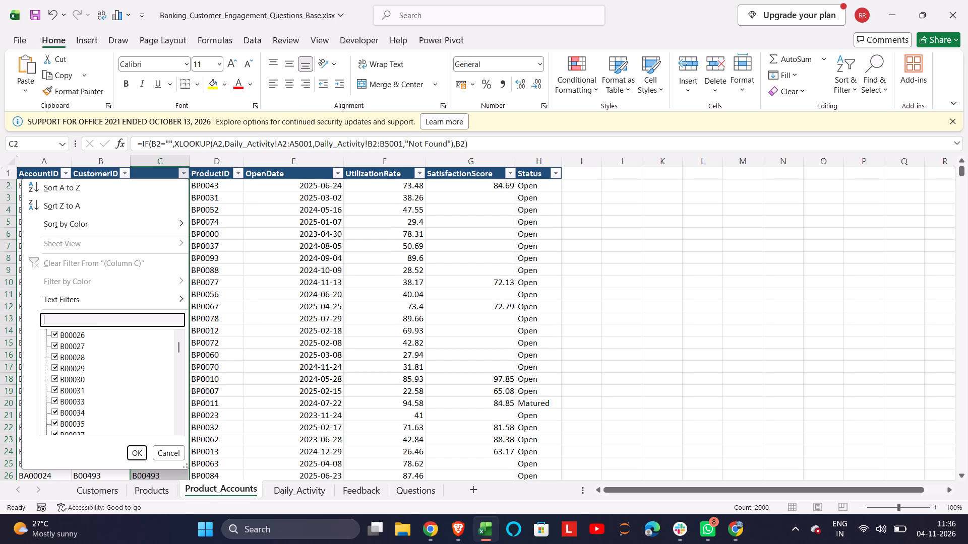
pyautogui.write('blam')
pyautogui.press('BackSpace')
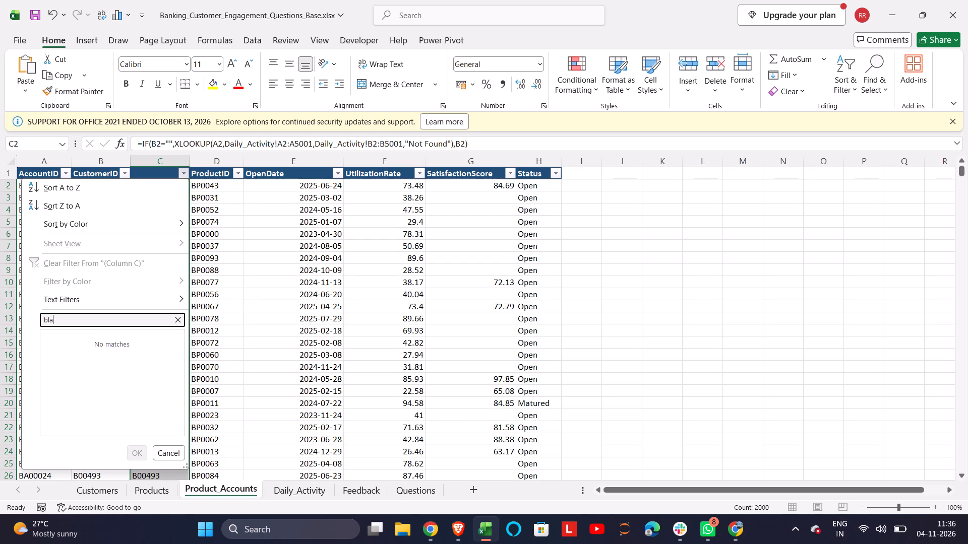
pyautogui.write('nk')
pyautogui.press('Return')
pyautogui.click(239, 283)
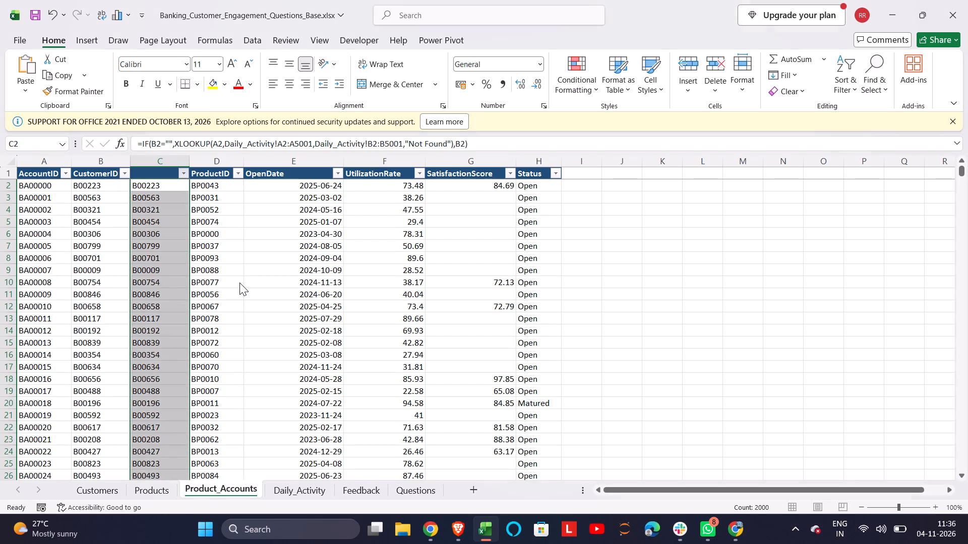
pyautogui.click(218, 241)
pyautogui.scroll(3, 180, 192)
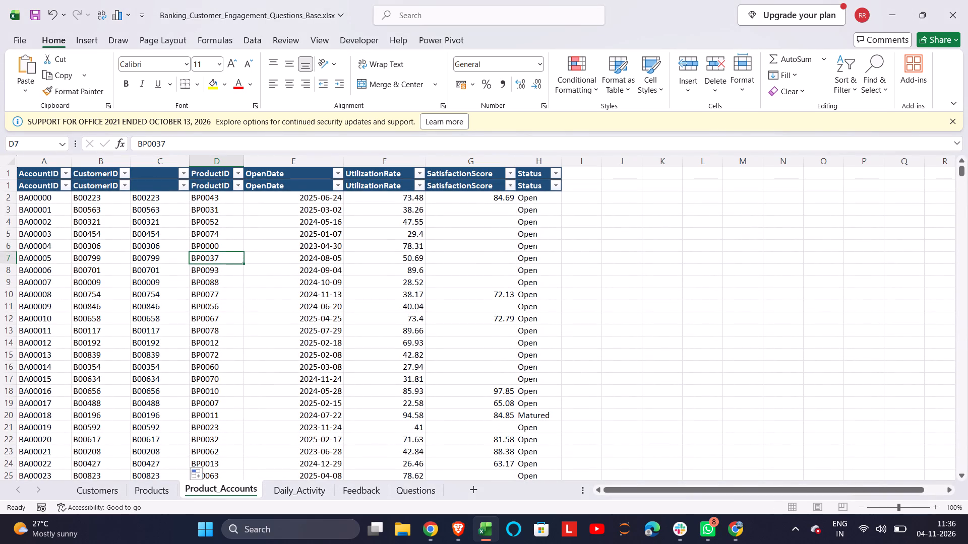
# Inspect the lookup formula in cell C2 without changing it.
pyautogui.click(171, 188)
pyautogui.click(171, 188)
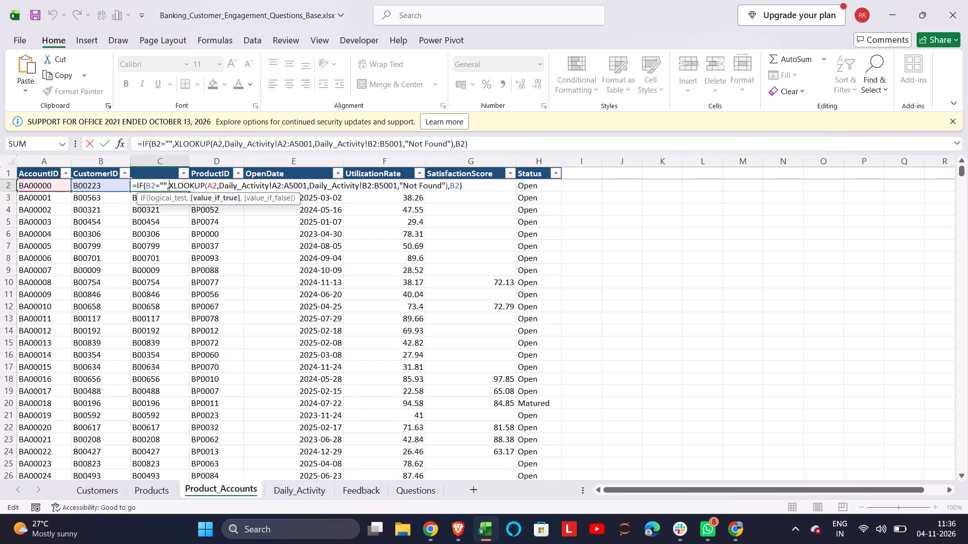
pyautogui.press('Return')
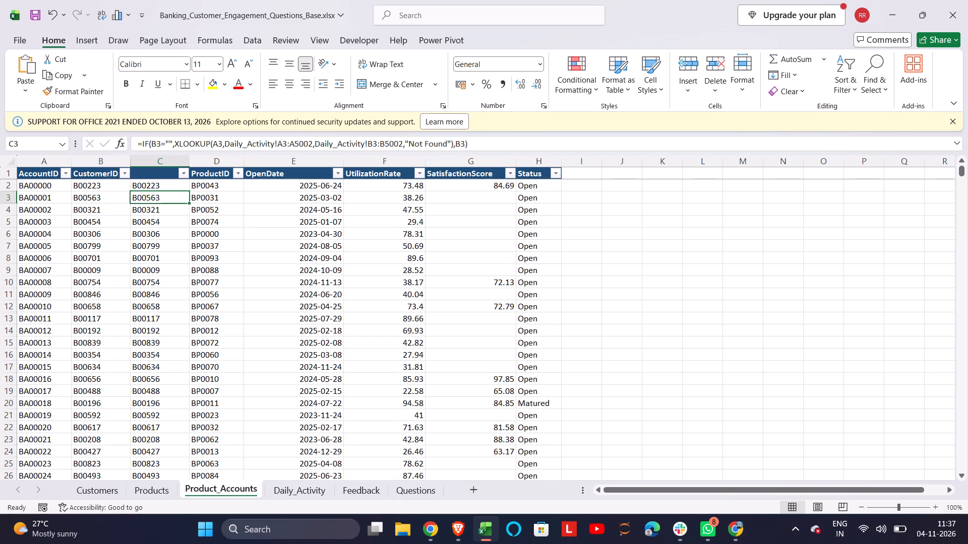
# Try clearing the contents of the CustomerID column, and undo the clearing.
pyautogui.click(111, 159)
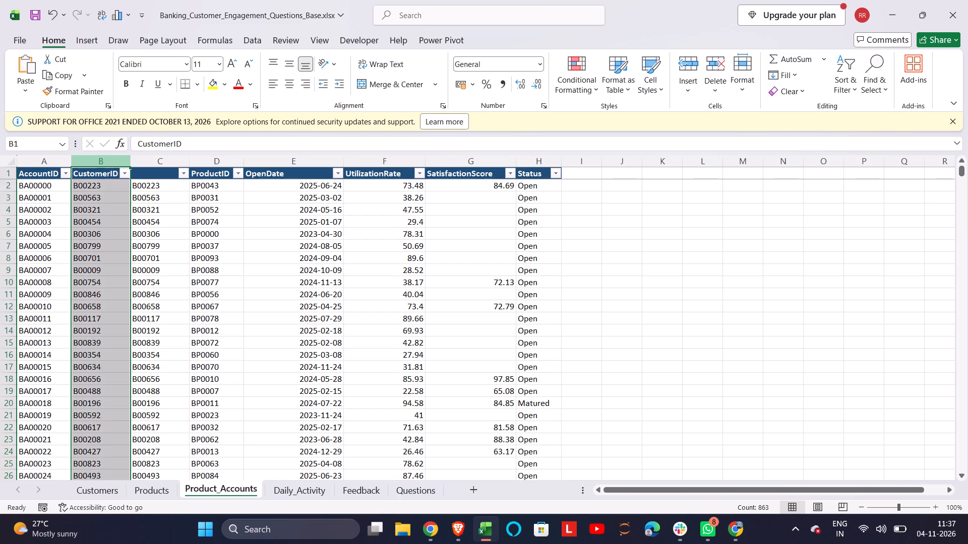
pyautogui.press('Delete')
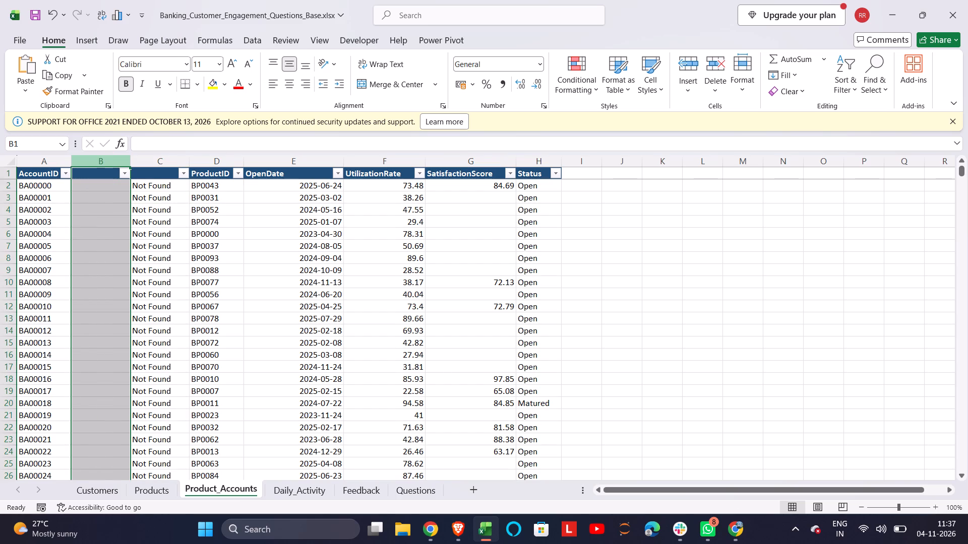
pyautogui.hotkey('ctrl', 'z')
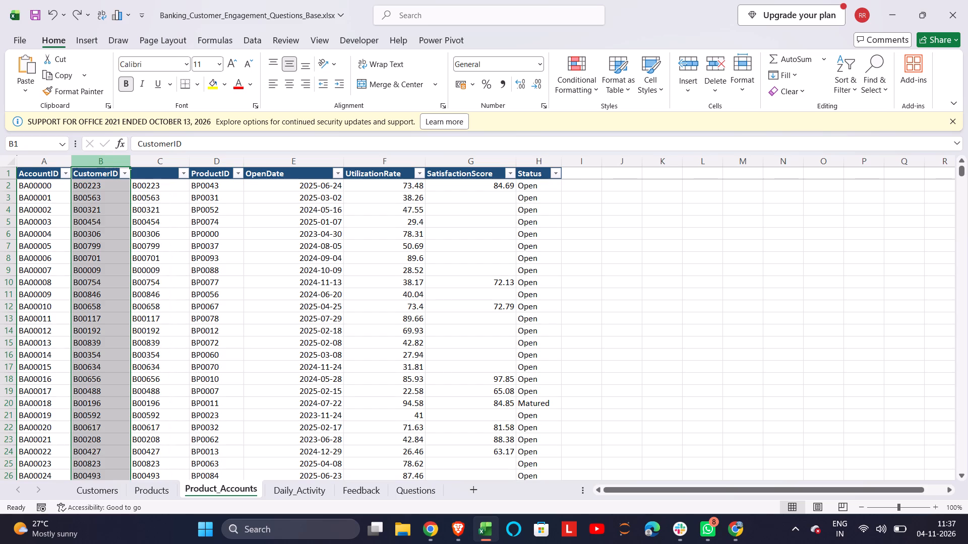
# Review the cell references in the C2 formula without changing it.
pyautogui.click(149, 172)
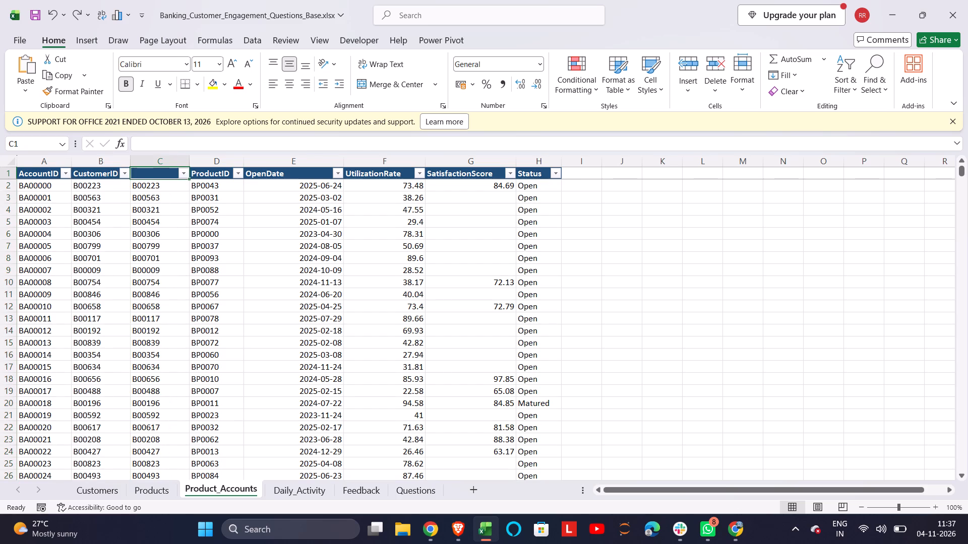
pyautogui.click(147, 186)
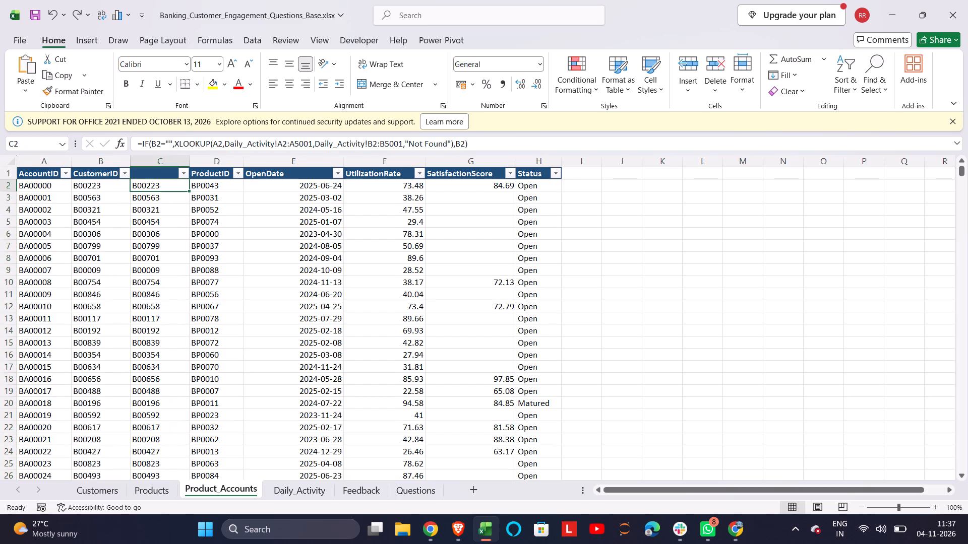
pyautogui.click(147, 186)
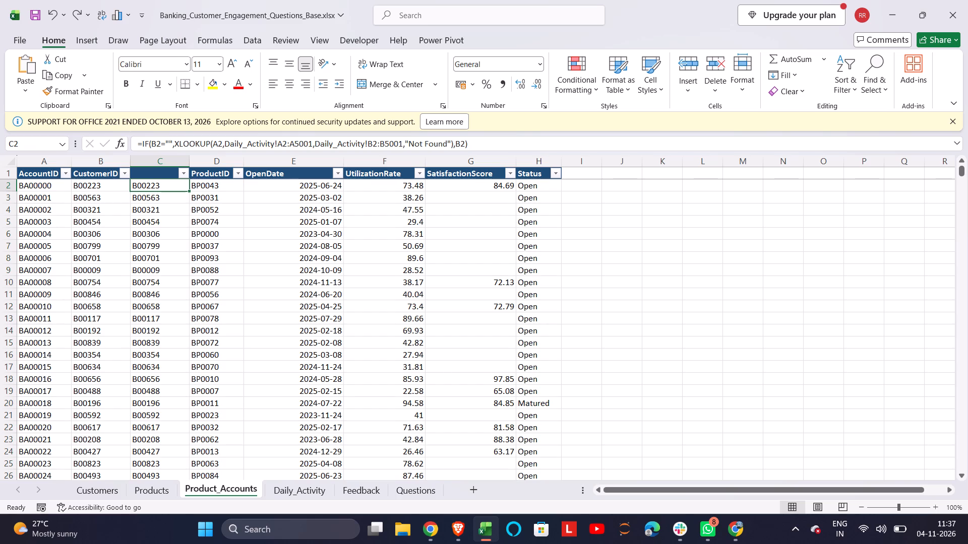
pyautogui.doubleClick(156, 182)
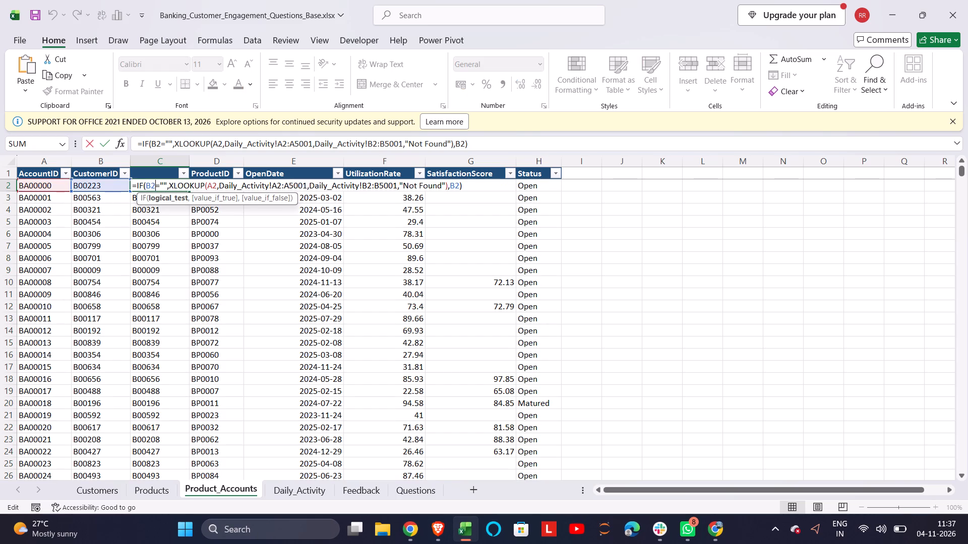
pyautogui.press('Return')
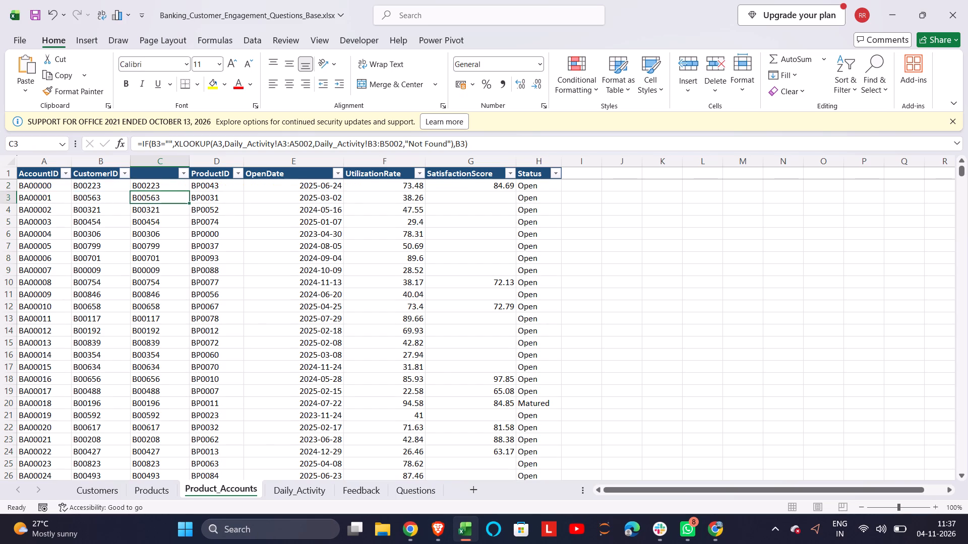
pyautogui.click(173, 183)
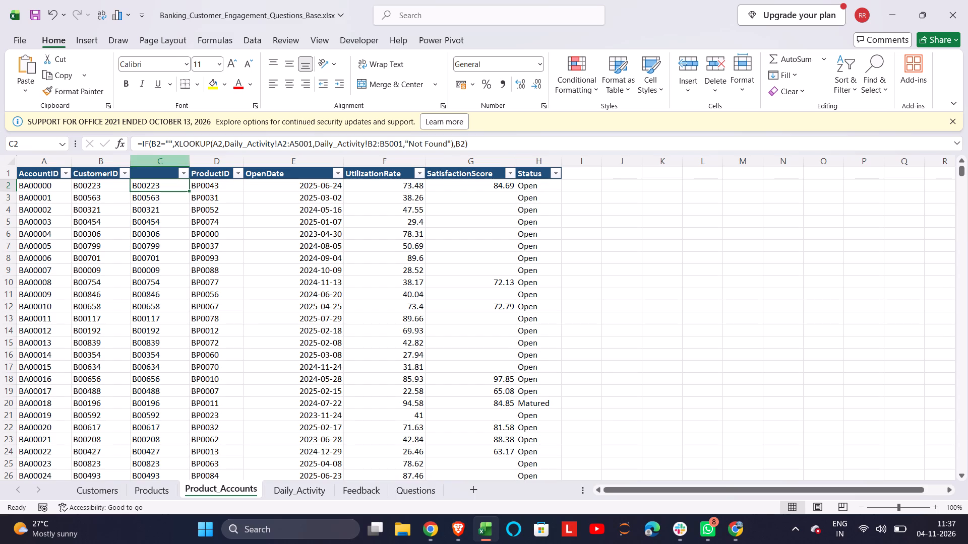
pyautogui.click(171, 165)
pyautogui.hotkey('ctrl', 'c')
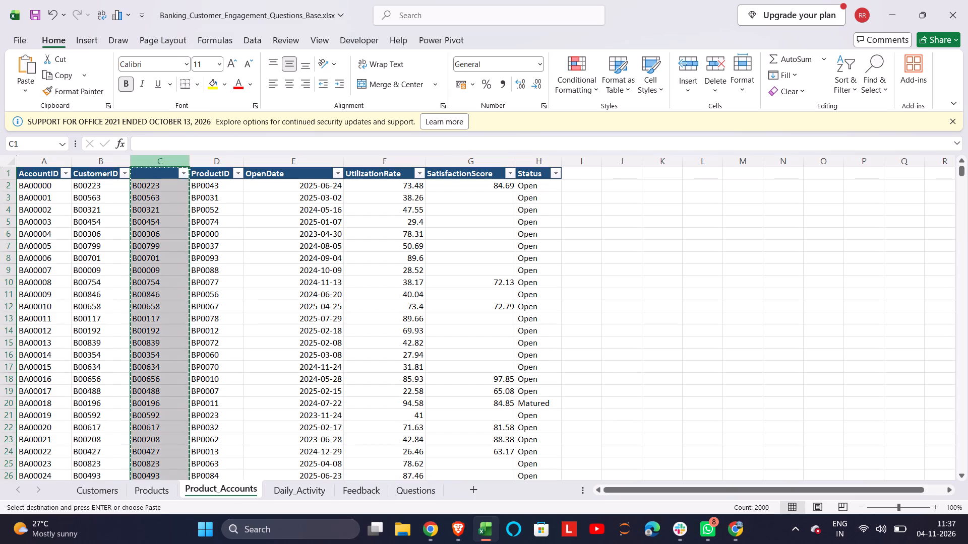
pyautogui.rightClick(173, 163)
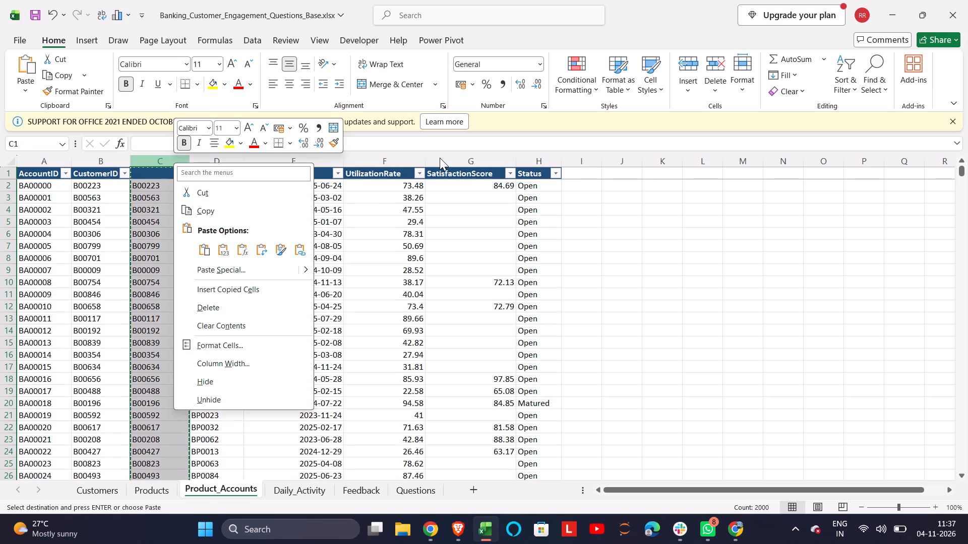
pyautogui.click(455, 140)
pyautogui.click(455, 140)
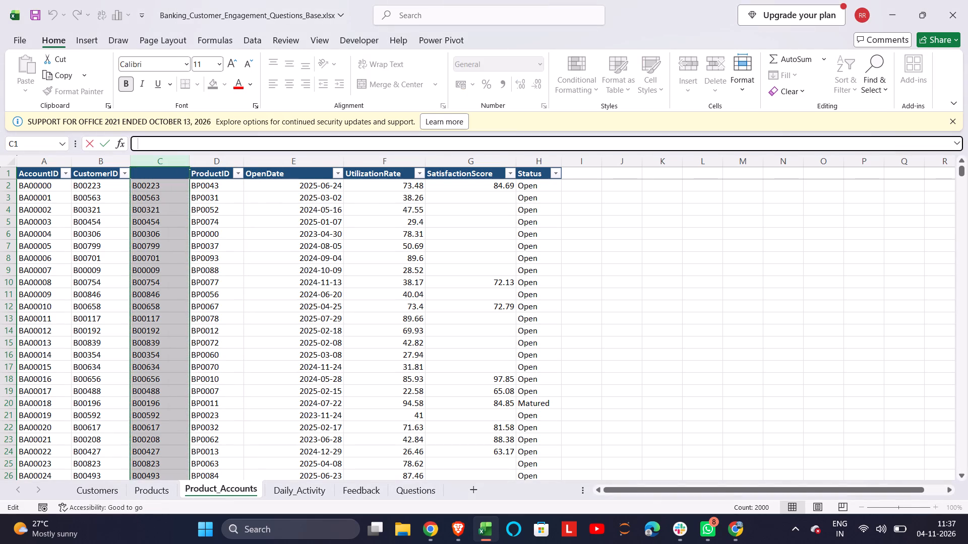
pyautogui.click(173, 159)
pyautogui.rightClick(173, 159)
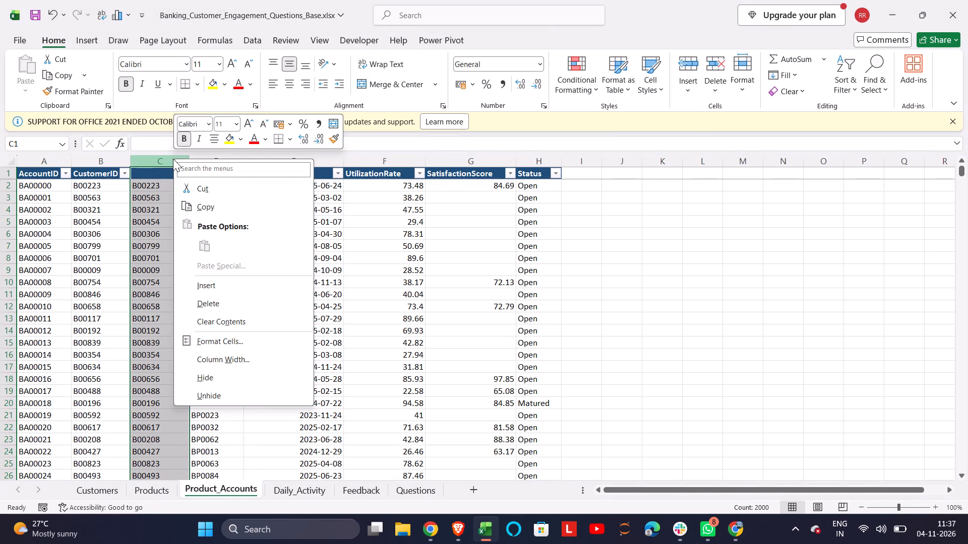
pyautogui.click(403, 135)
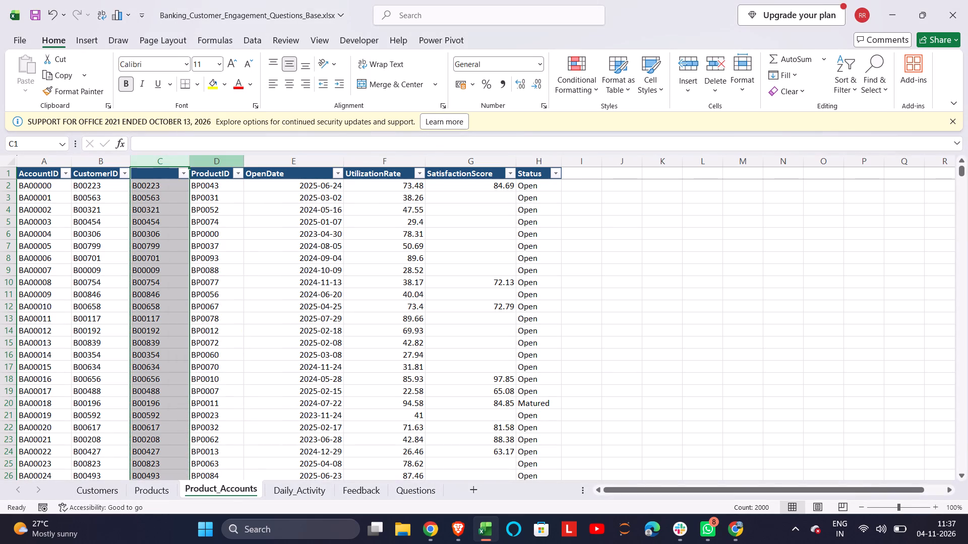
# Insert an empty column between the column C formulas and the ProductID column.
pyautogui.click(222, 166)
pyautogui.rightClick(222, 166)
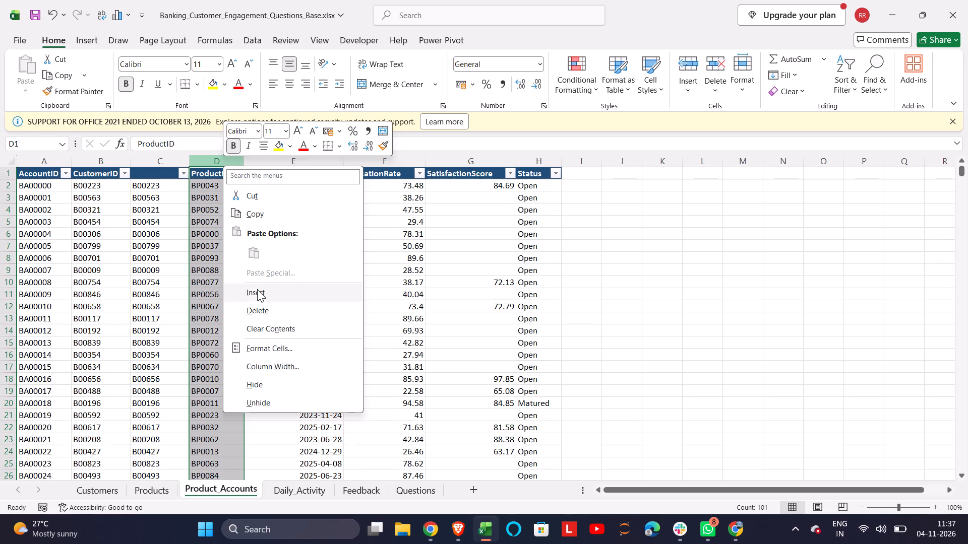
pyautogui.click(257, 290)
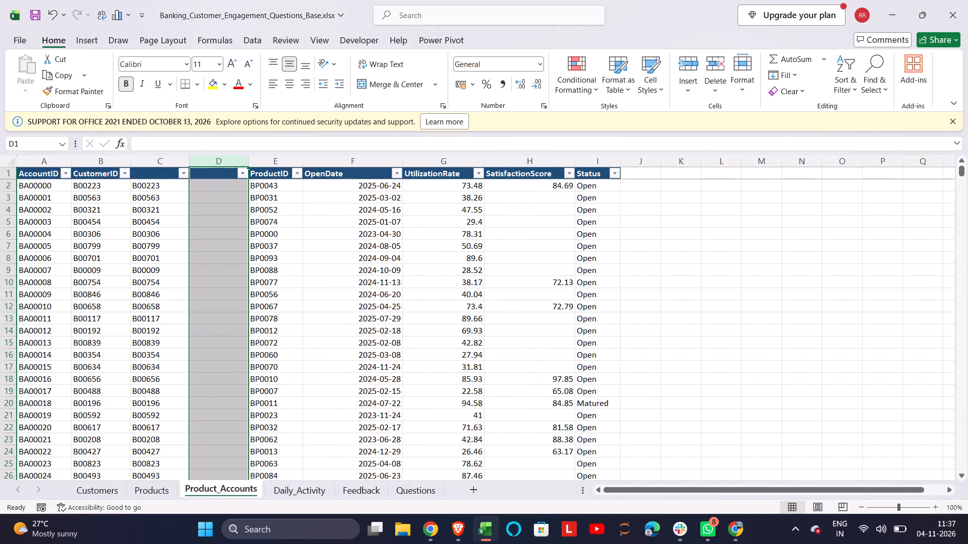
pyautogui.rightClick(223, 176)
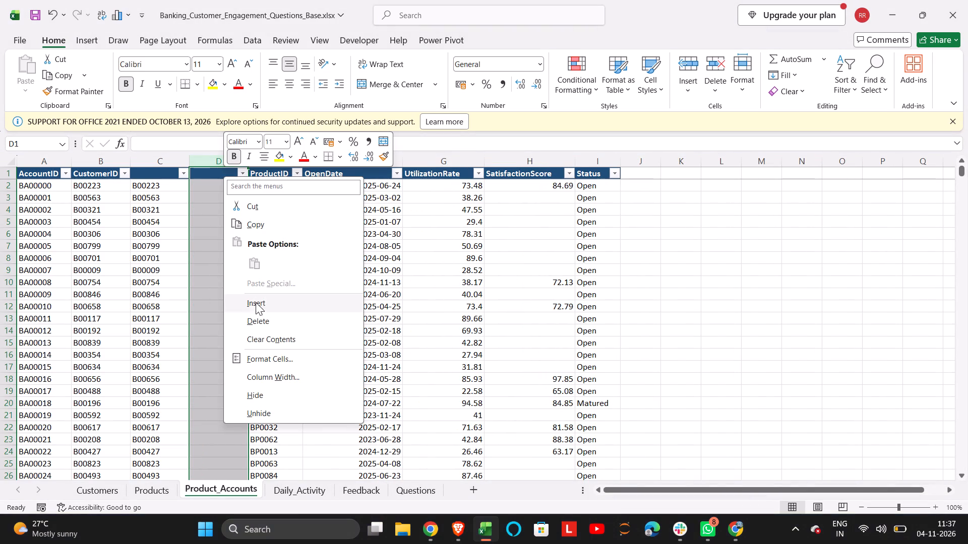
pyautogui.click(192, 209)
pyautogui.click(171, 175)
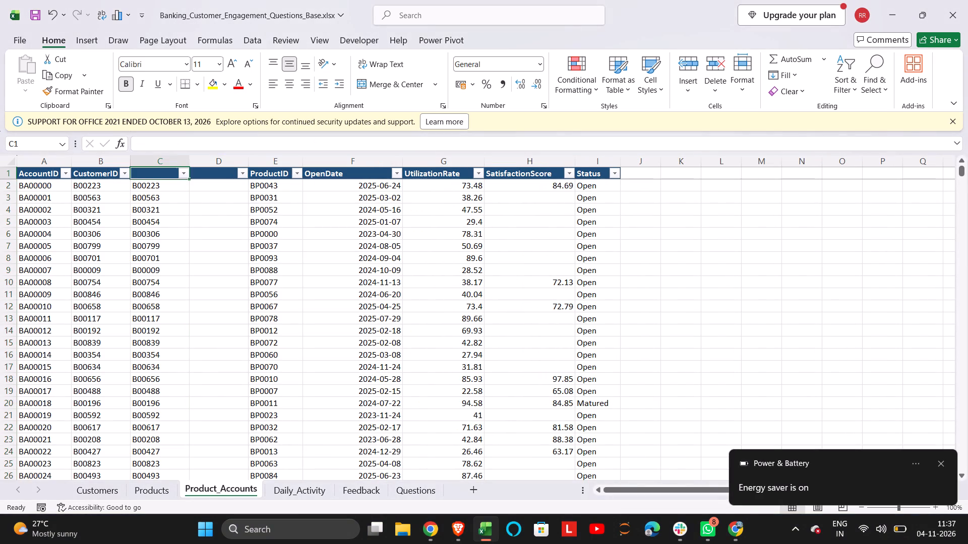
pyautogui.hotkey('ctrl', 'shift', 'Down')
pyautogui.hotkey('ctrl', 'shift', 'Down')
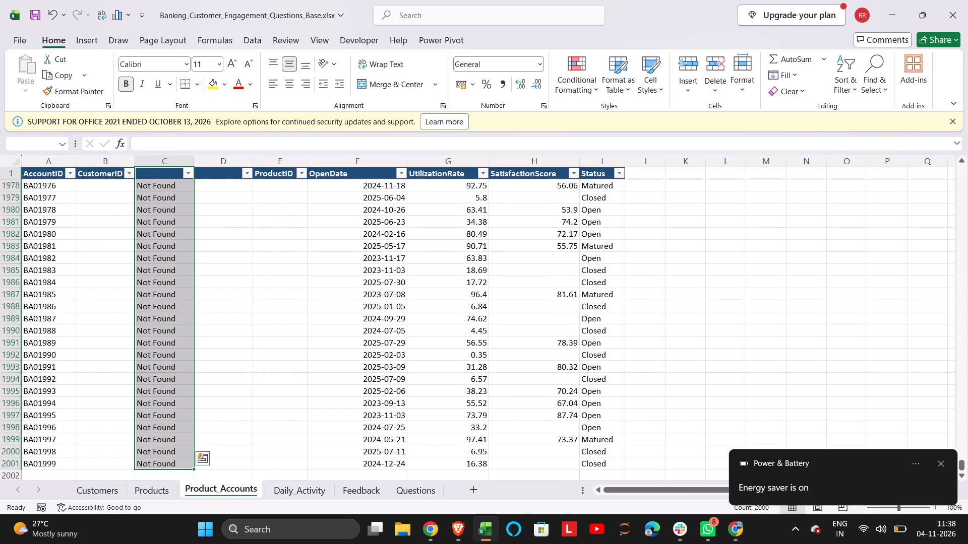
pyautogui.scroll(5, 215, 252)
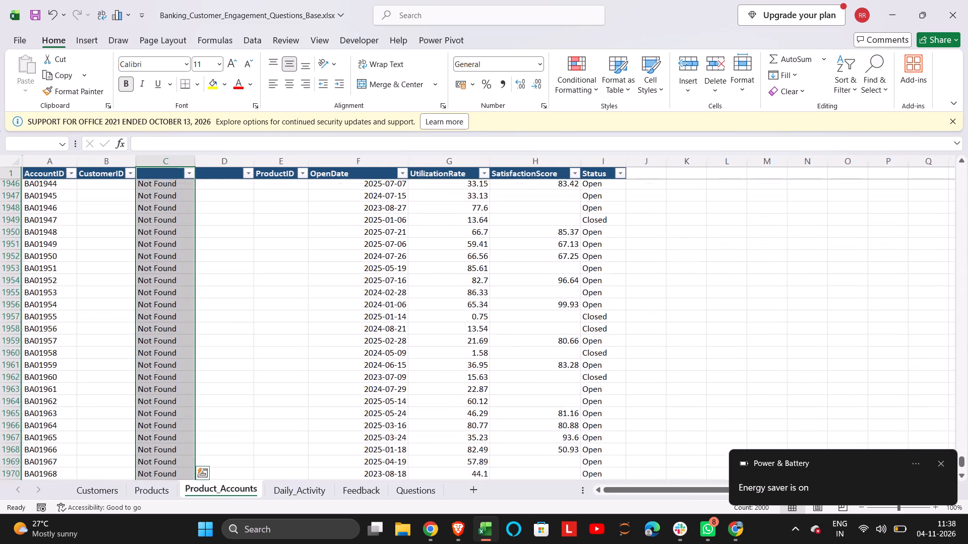
# Select the column C lookup results, starting from cell C2 below the header.
pyautogui.hotkey('ctrl', 'Up')
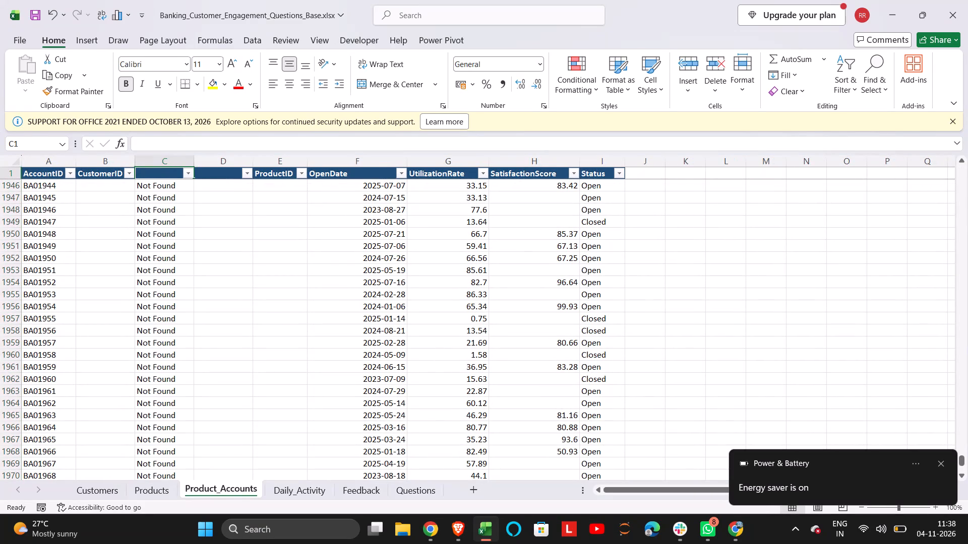
pyautogui.press('Down')
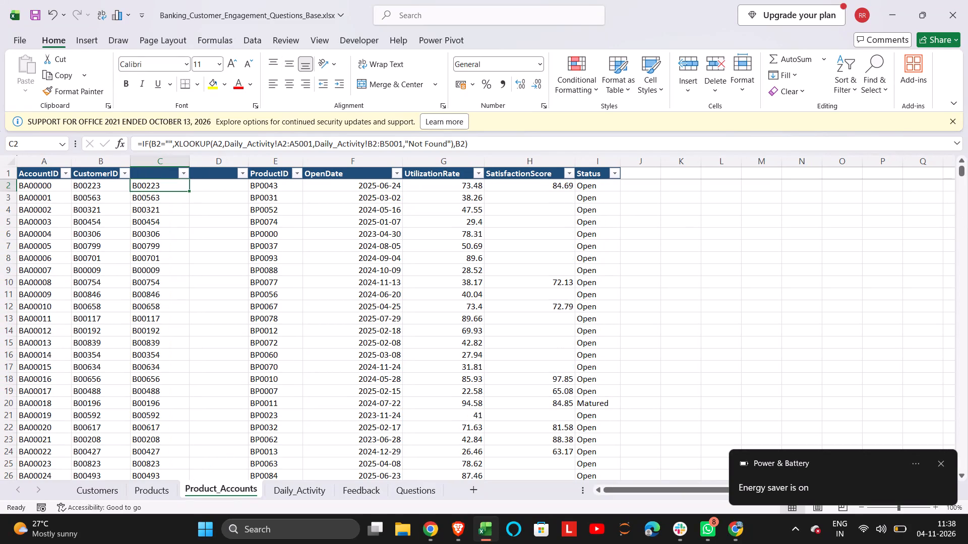
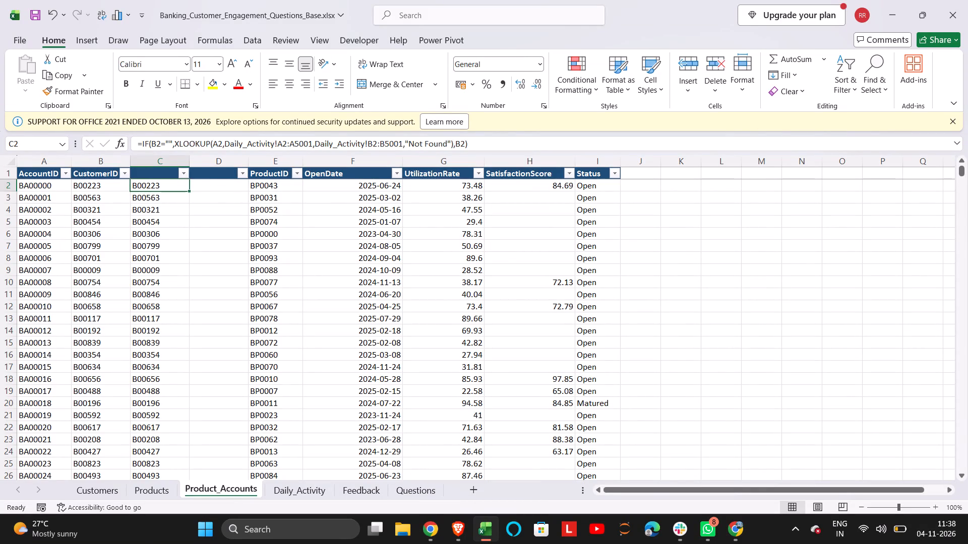
# Examine the column C lookup results beside the CustomerID and ProductID columns further down the Product_Accounts sheet.
pyautogui.scroll(-7, 130, 194)
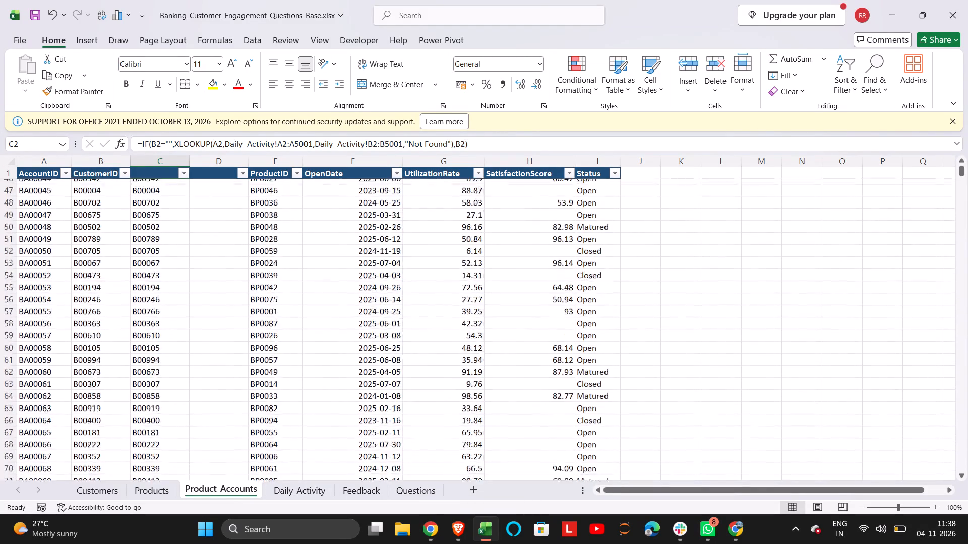
pyautogui.scroll(-7, 130, 194)
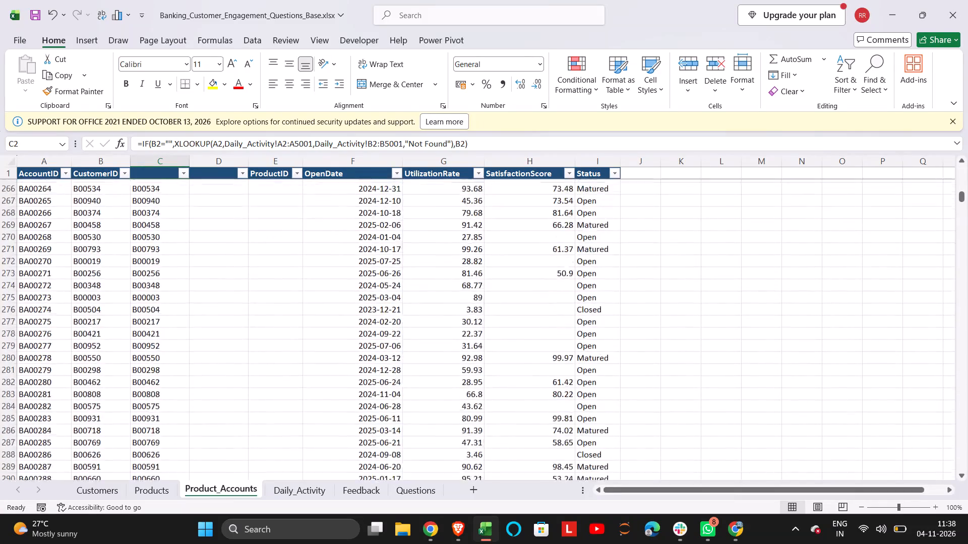
pyautogui.scroll(-3, 130, 194)
pyautogui.scroll(2, 130, 194)
pyautogui.scroll(-4, 130, 194)
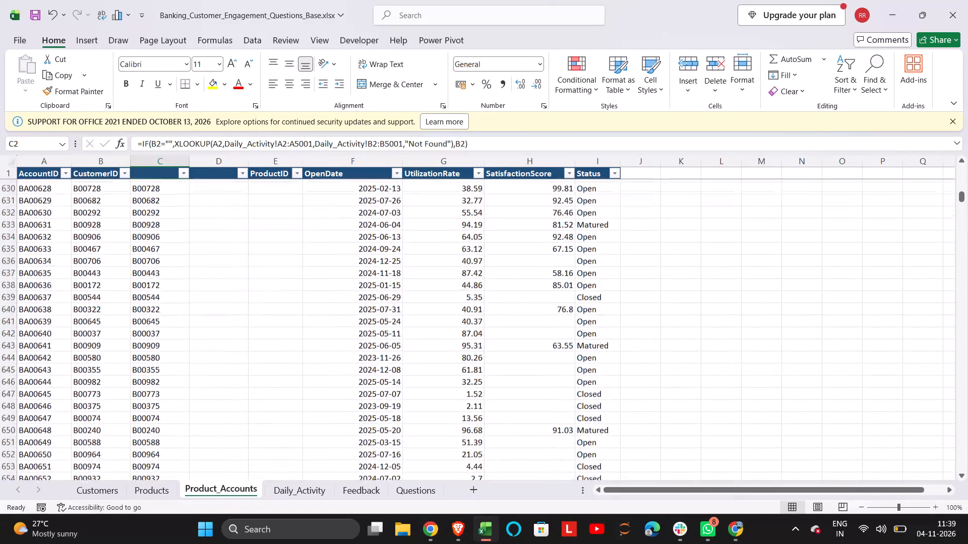
pyautogui.scroll(-2, 130, 194)
pyautogui.scroll(12, 130, 194)
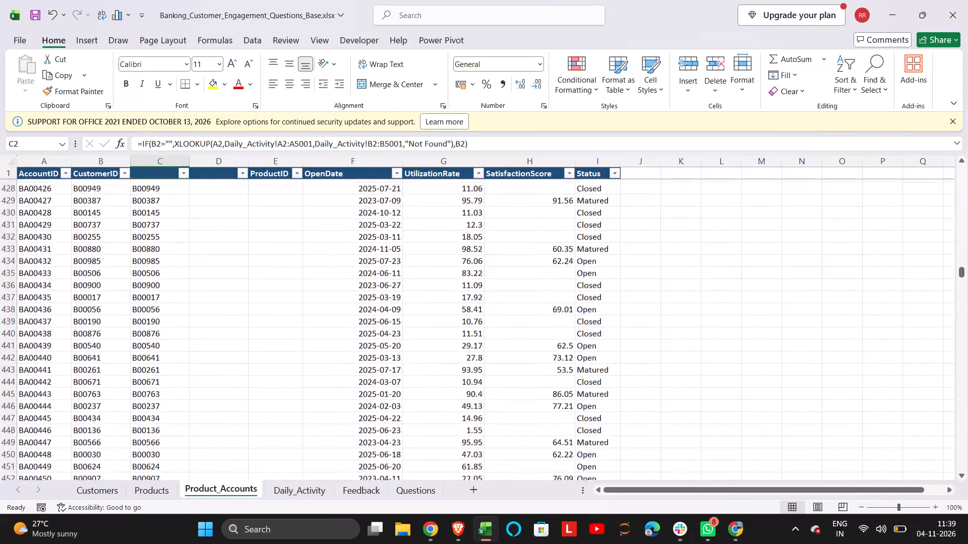
pyautogui.scroll(14, 130, 194)
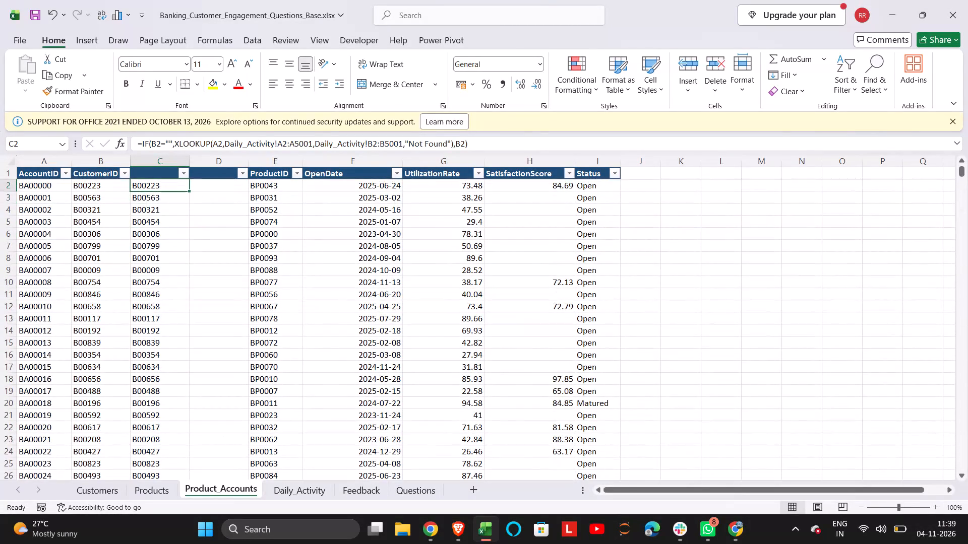
# Start a COUNTIF formula in the empty cell K3 beside the table.
pyautogui.doubleClick(686, 199)
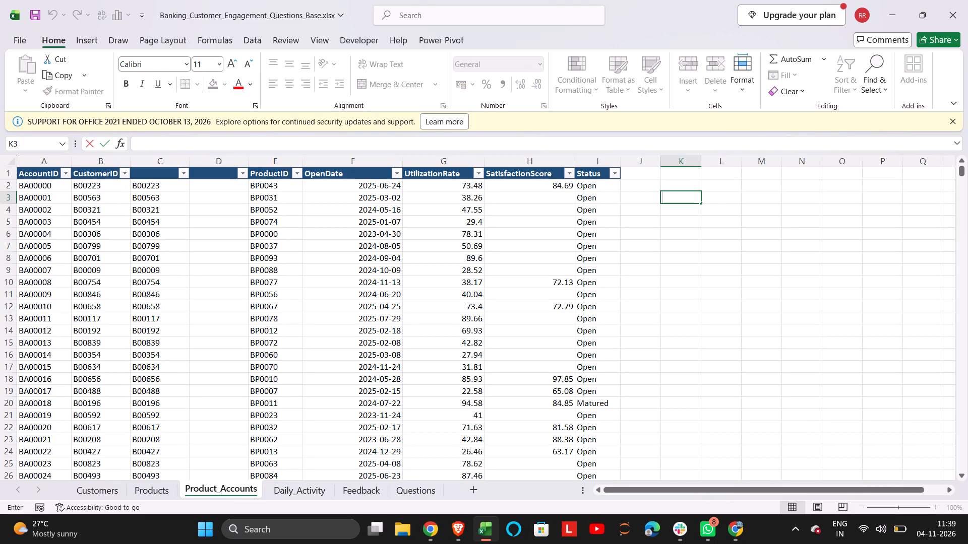
pyautogui.write('=counif')
pyautogui.press('BackSpace')
pyautogui.press('BackSpace')
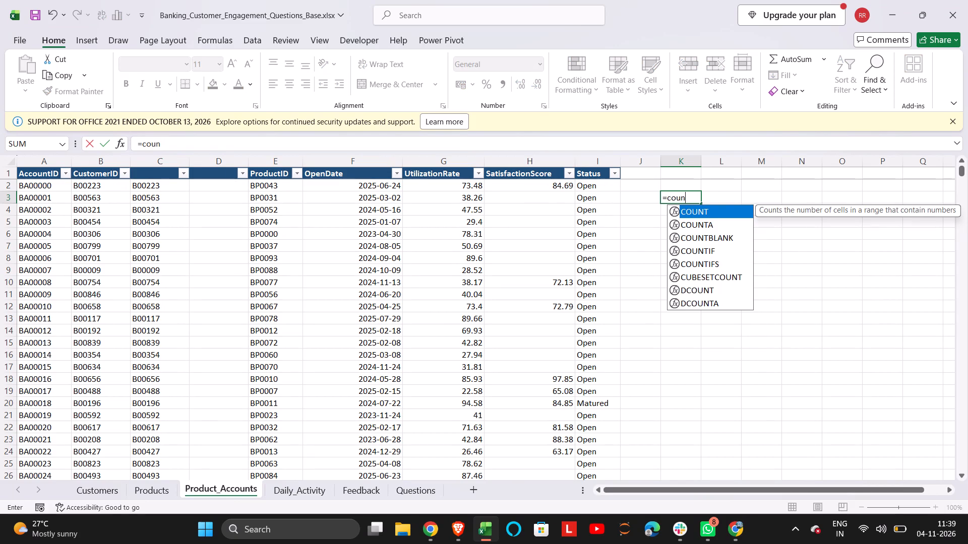
pyautogui.doubleClick(706, 249)
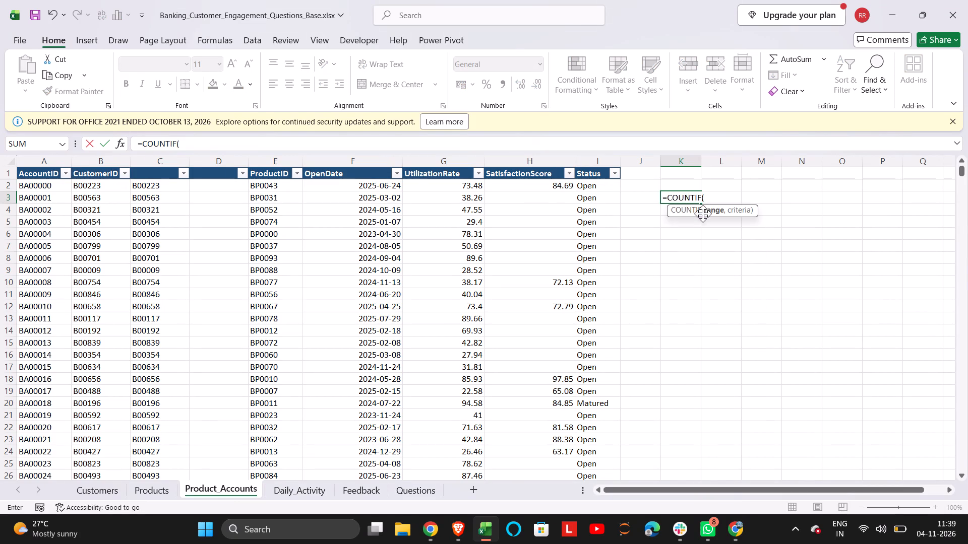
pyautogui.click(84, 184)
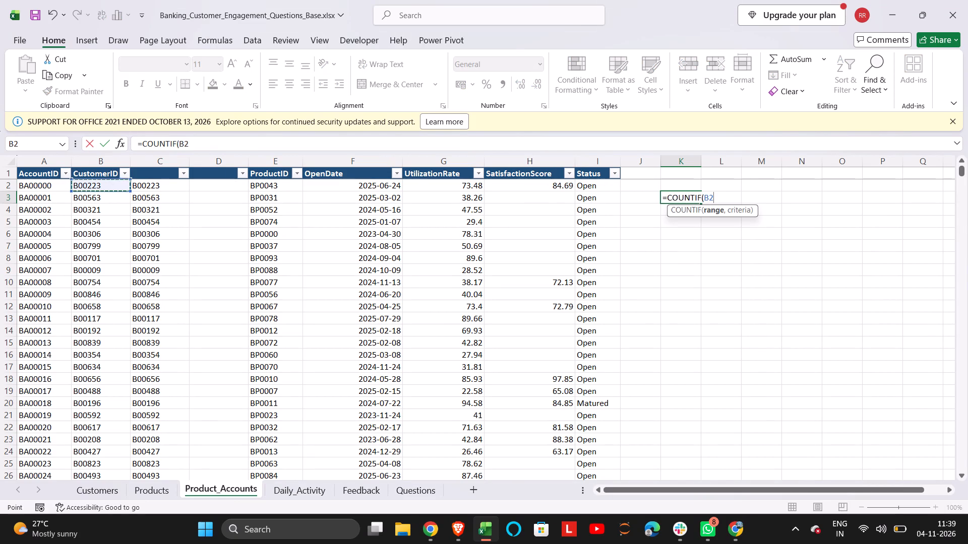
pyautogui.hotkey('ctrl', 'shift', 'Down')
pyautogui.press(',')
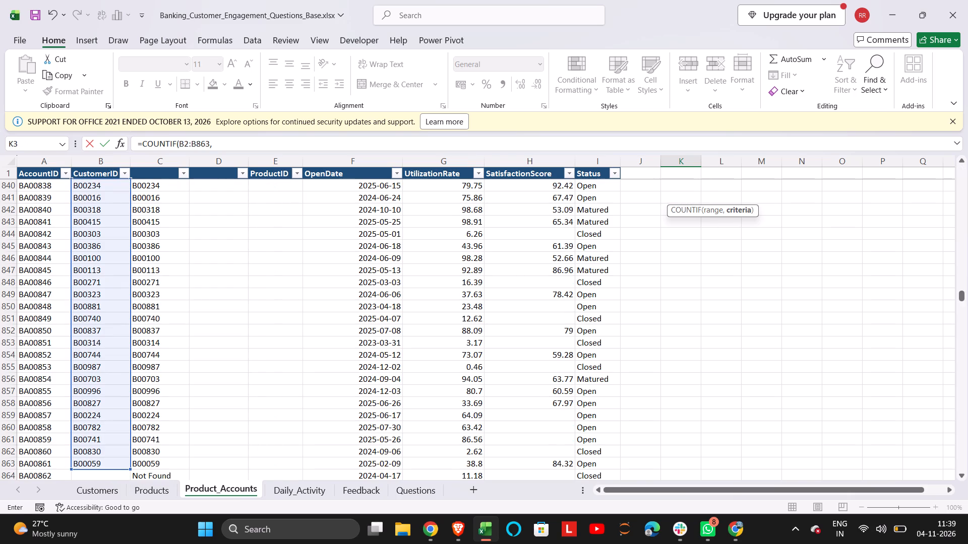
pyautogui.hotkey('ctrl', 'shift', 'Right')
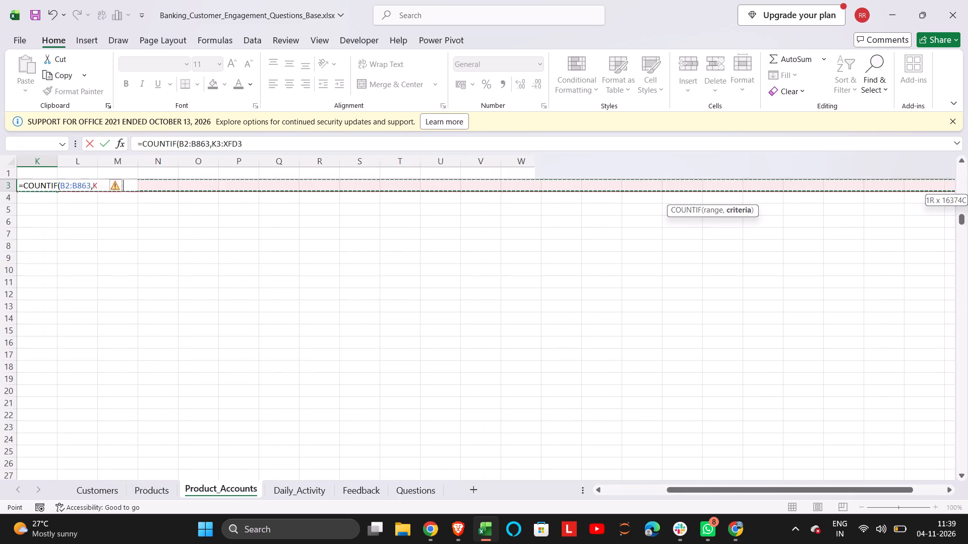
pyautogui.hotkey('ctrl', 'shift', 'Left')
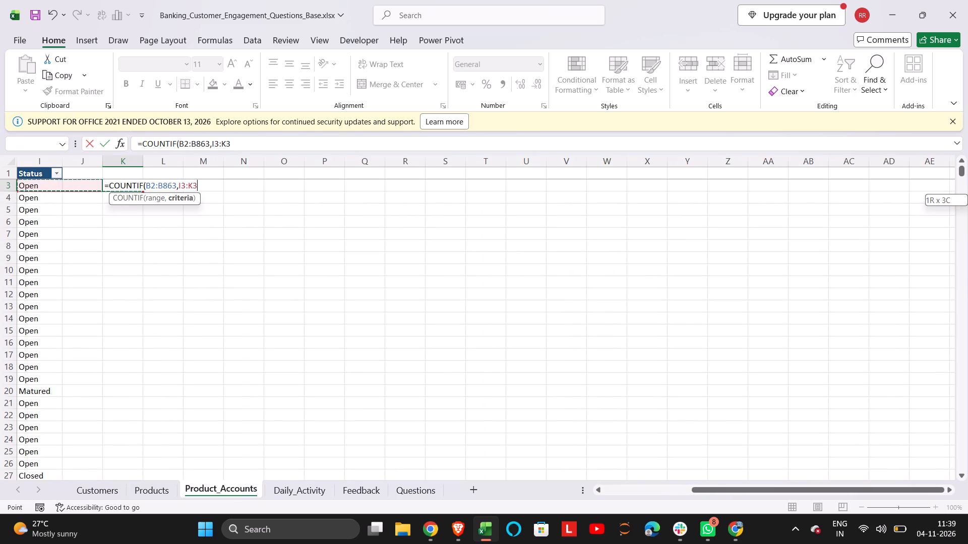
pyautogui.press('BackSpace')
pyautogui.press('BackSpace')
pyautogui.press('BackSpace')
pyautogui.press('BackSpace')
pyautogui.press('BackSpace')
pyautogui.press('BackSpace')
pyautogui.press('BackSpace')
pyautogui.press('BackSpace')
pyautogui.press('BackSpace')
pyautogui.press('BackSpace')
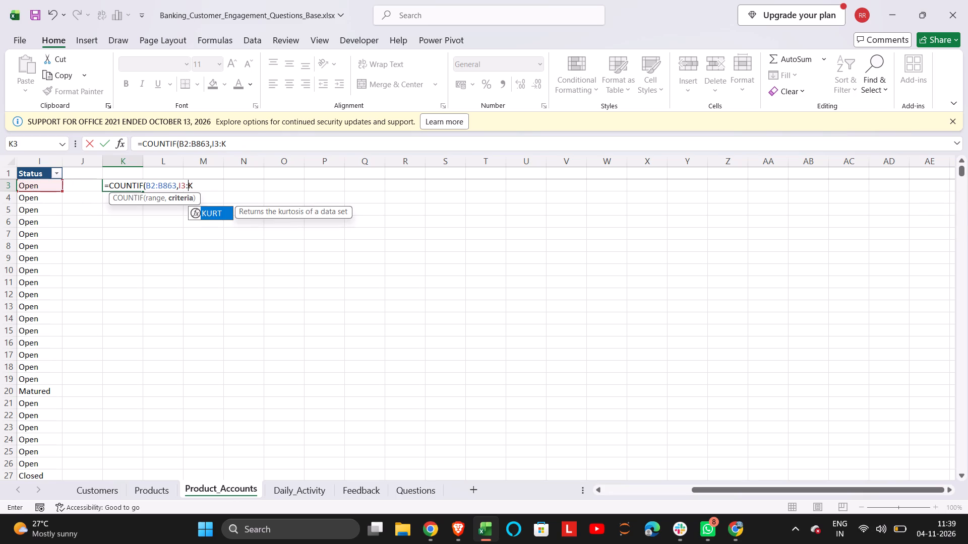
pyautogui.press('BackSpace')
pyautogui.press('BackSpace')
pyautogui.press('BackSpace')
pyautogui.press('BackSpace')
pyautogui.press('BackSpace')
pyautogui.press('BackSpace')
# Complete the K3 COUNTIF formula with the column C results C2:C2001 as range and "NotFOund" as criterion.
pyautogui.hscroll(4, 218, 185)
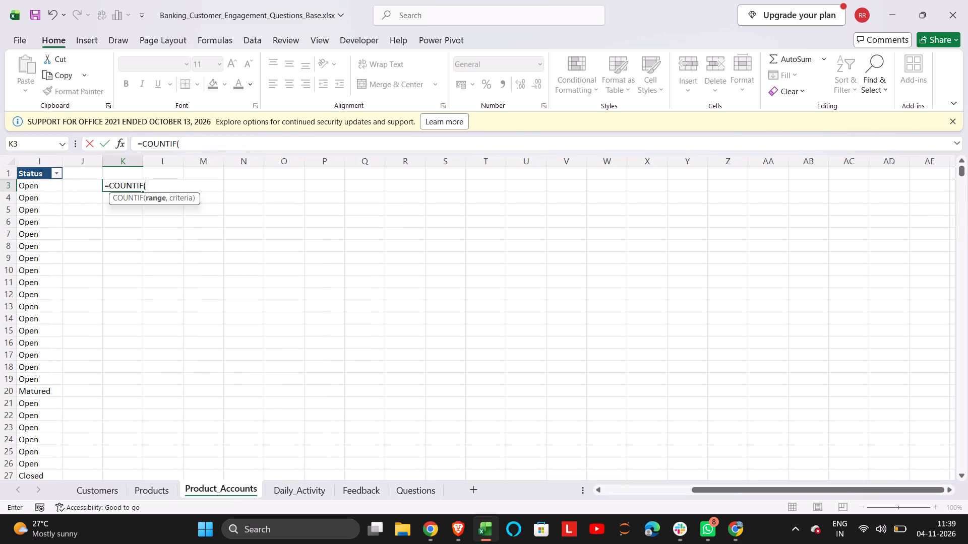
pyautogui.hscroll(7, 218, 185)
pyautogui.hscroll(6, 73, 277)
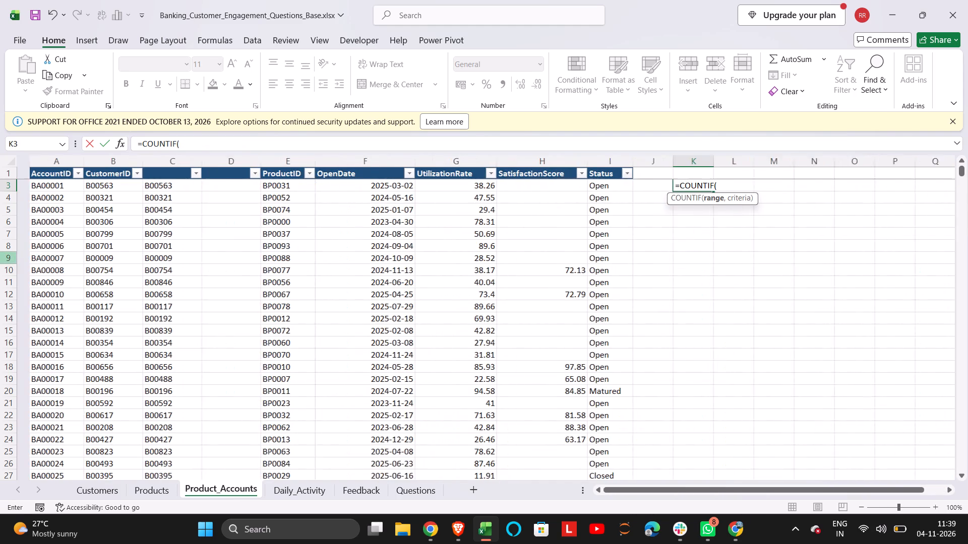
pyautogui.scroll(2, 141, 182)
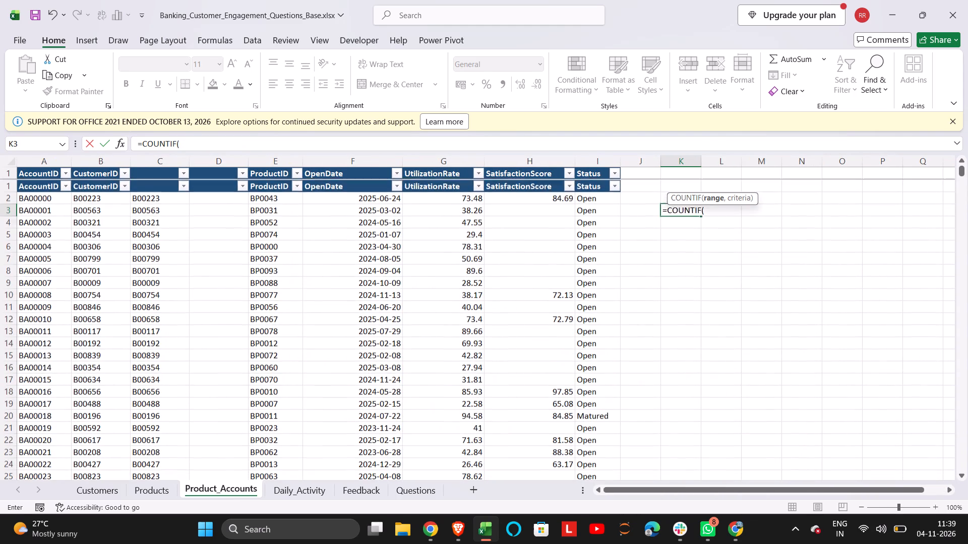
pyautogui.click(163, 186)
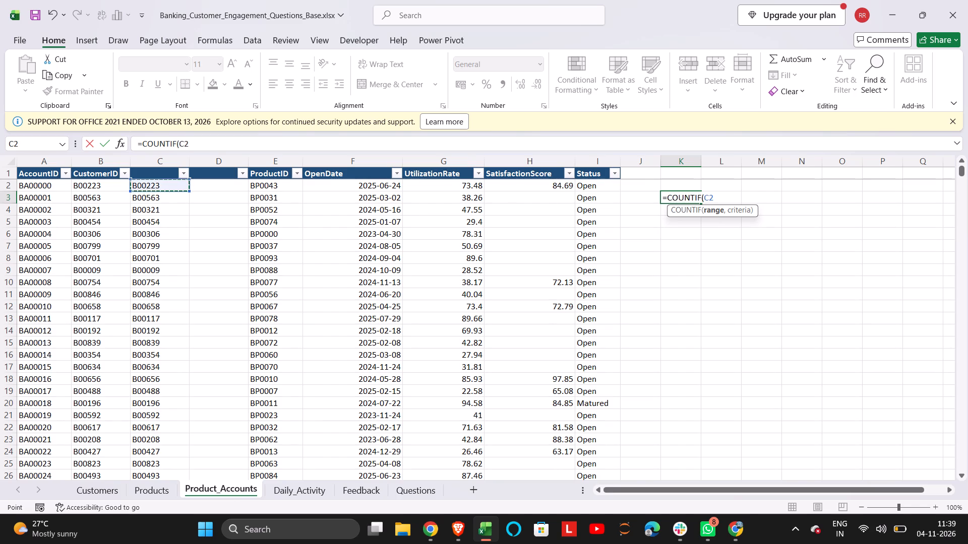
pyautogui.hotkey('ctrl', 'shift', 'Down')
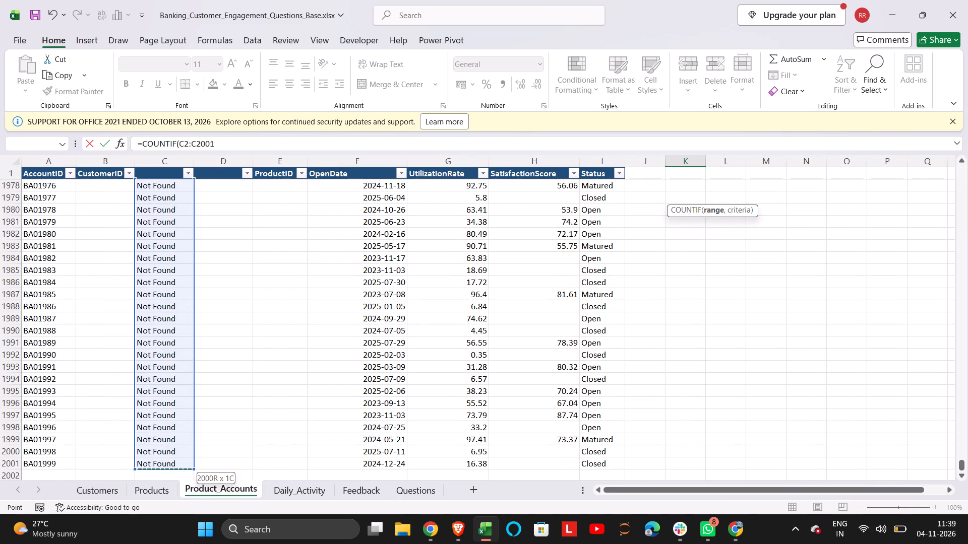
pyautogui.press(',')
pyautogui.hotkey('shift', '"')
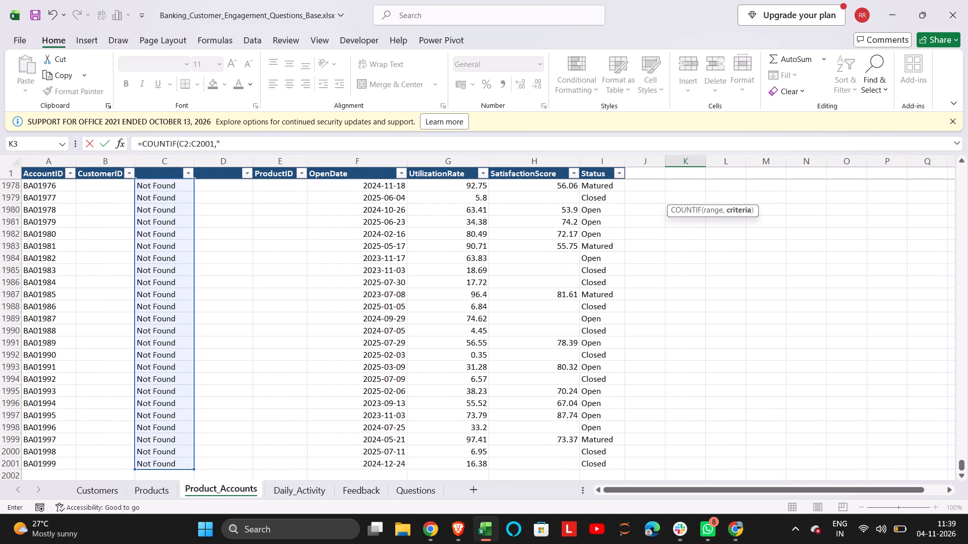
pyautogui.write('Not')
pyautogui.write('FOund"')
pyautogui.press('Return')
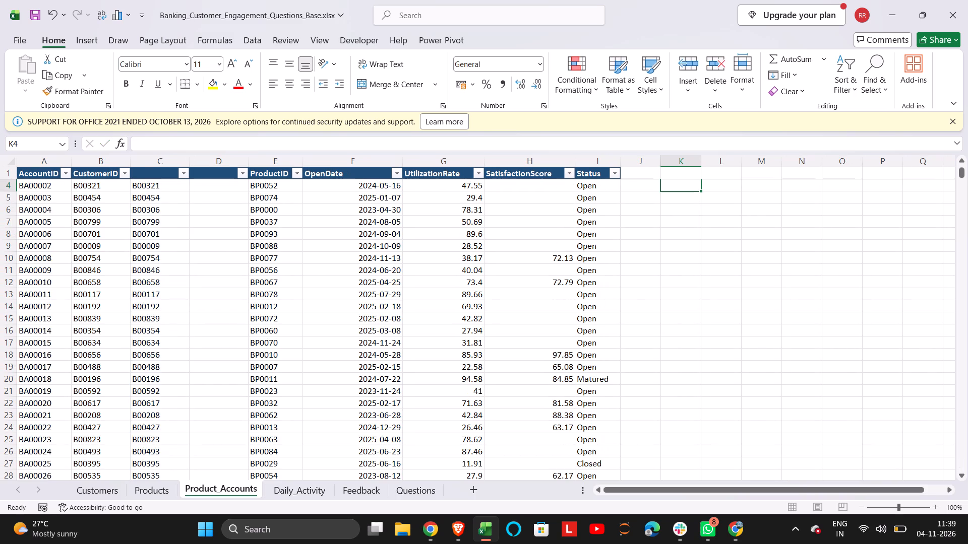
# Correct the criterion in the K3 COUNTIF formula to "Not Found", fixing its capitalization and adding the space.
pyautogui.scroll(3, 237, 192)
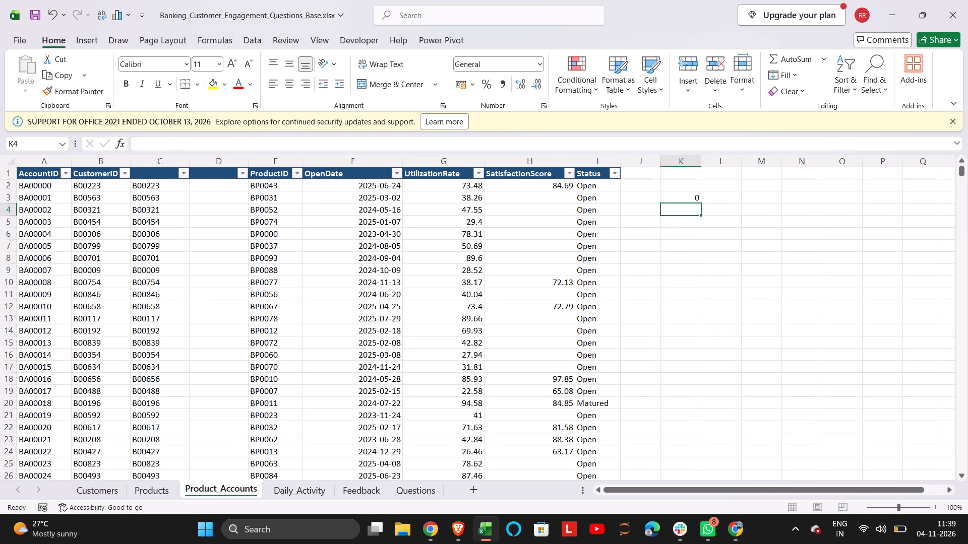
pyautogui.doubleClick(693, 198)
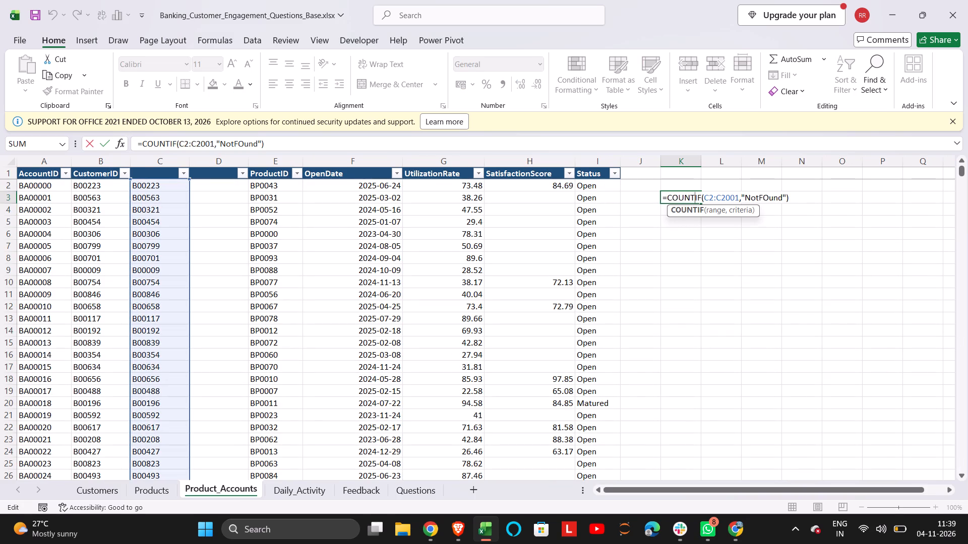
pyautogui.click(768, 195)
pyautogui.press('BackSpace')
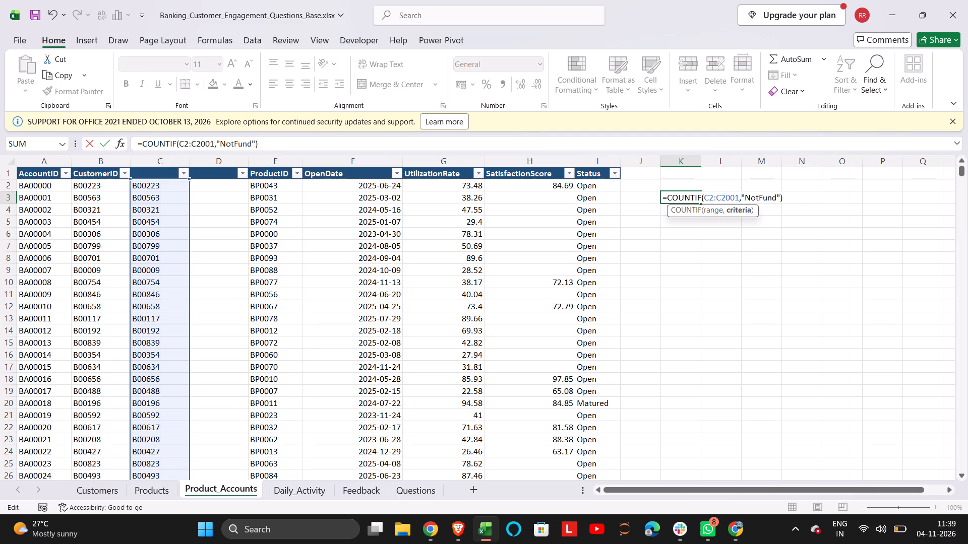
pyautogui.press('o')
pyautogui.press('Return')
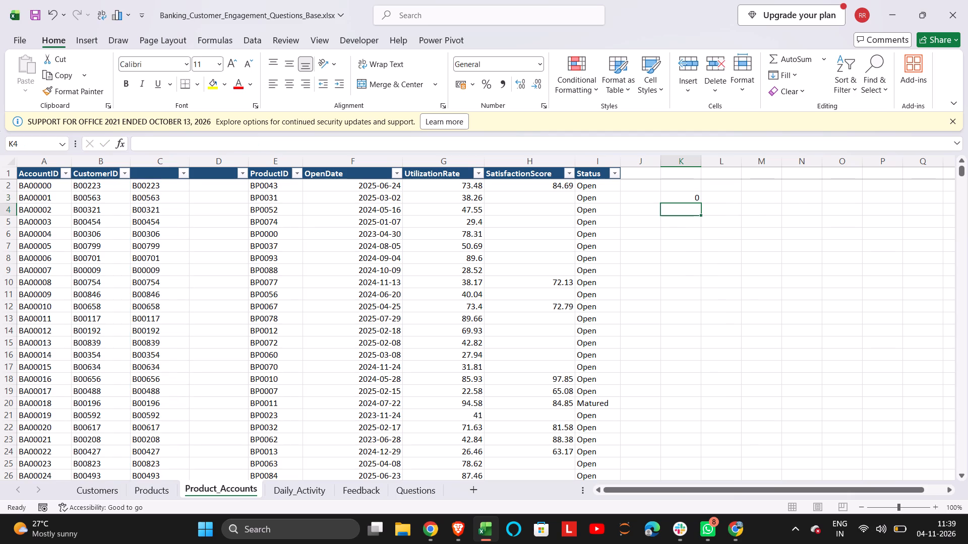
pyautogui.doubleClick(674, 199)
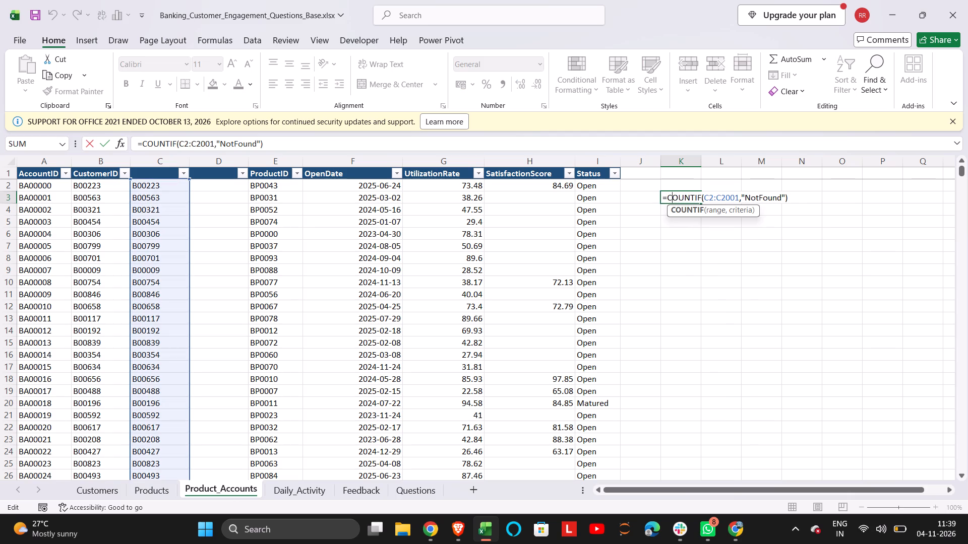
pyautogui.click(757, 200)
pyautogui.click(758, 200)
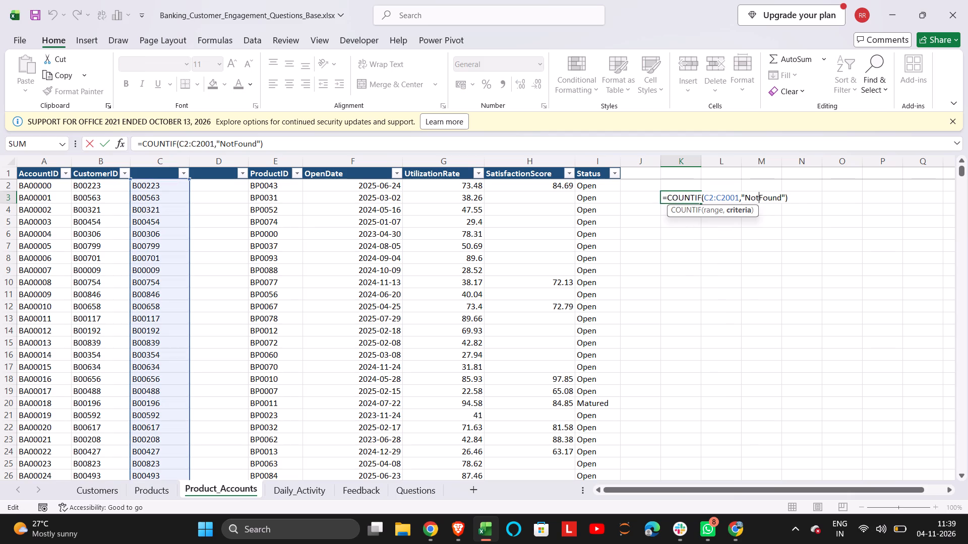
pyautogui.press('space')
pyautogui.press('Return')
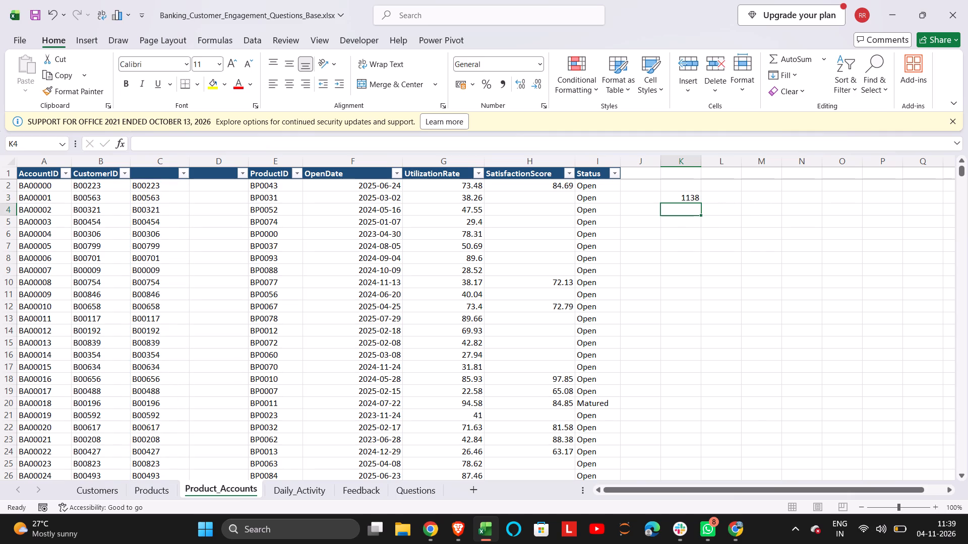
# Review the COUNTIF formula in cell K3 without changing it.
pyautogui.click(693, 198)
pyautogui.doubleClick(693, 198)
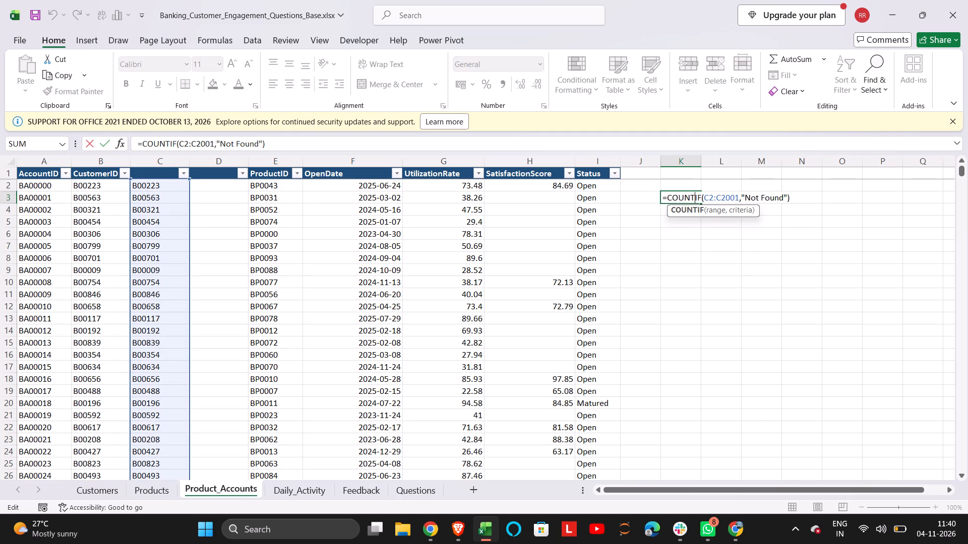
pyautogui.press('Return')
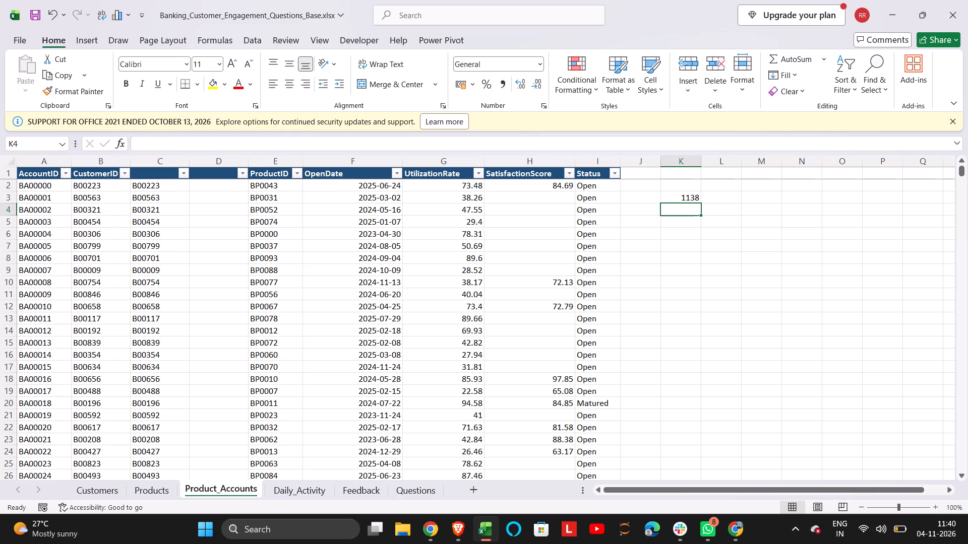
# Start an IF formula in D2 testing E2="", with an XLOOKUP of A2 as the value if true.
pyautogui.doubleClick(232, 183)
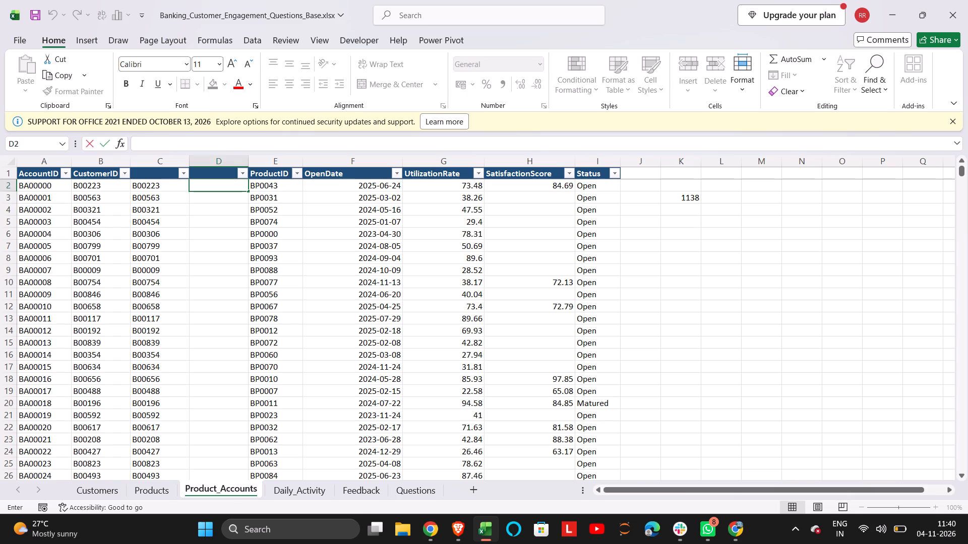
pyautogui.press('=')
pyautogui.write('if')
pyautogui.doubleClick(218, 202)
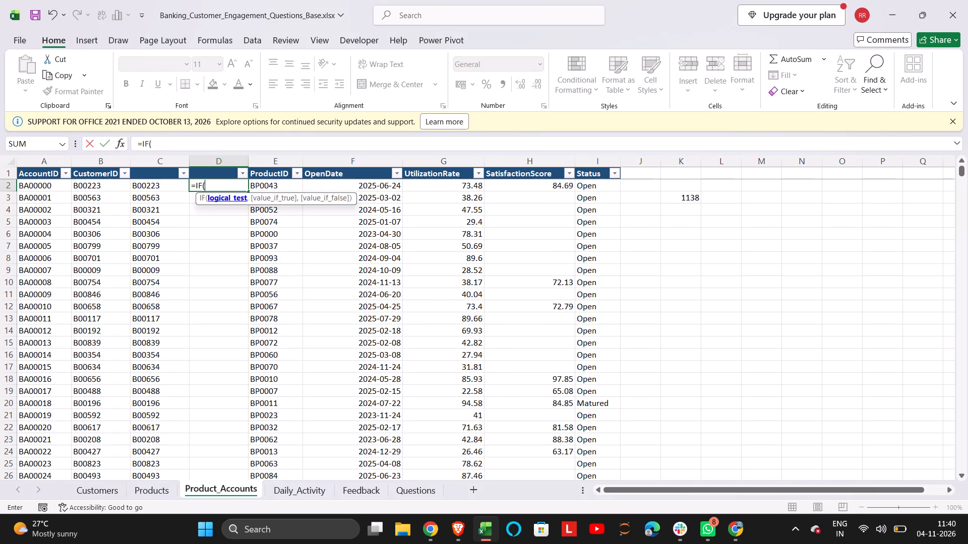
pyautogui.click(267, 185)
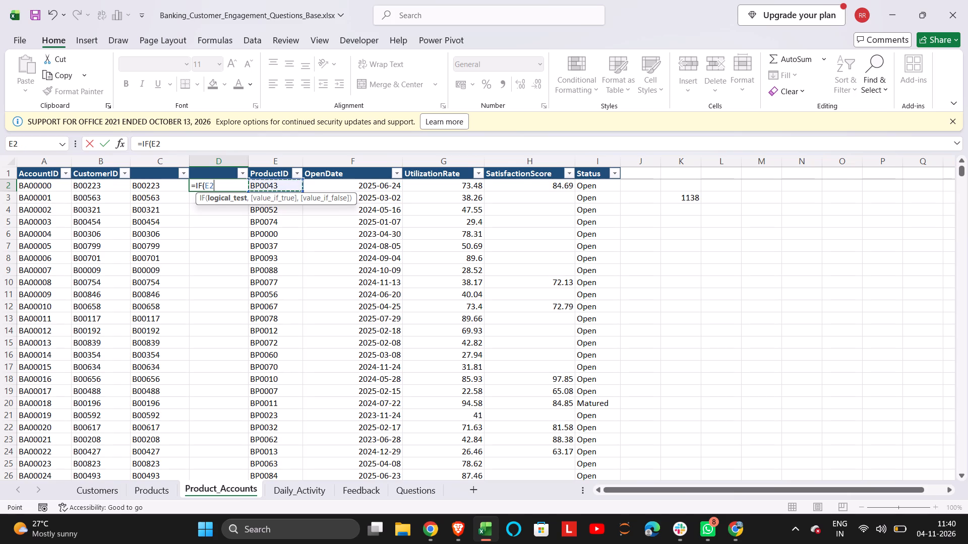
pyautogui.press('=')
pyautogui.write('""')
pyautogui.press(',')
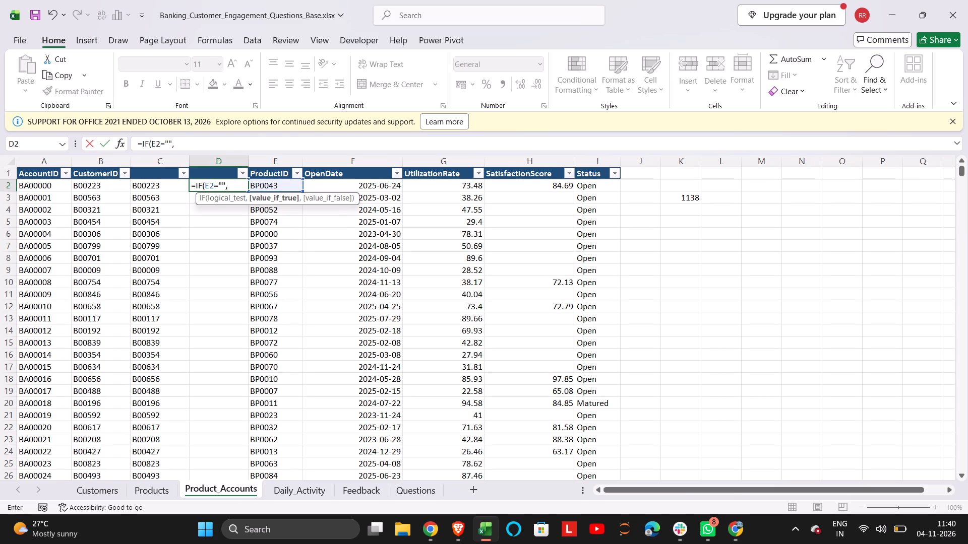
pyautogui.write('xlo')
pyautogui.doubleClick(268, 210)
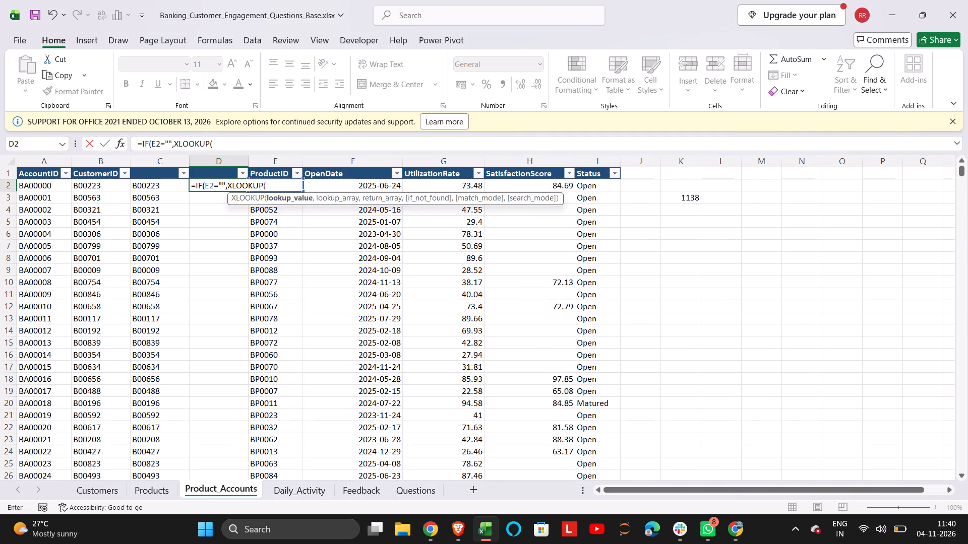
pyautogui.click(43, 187)
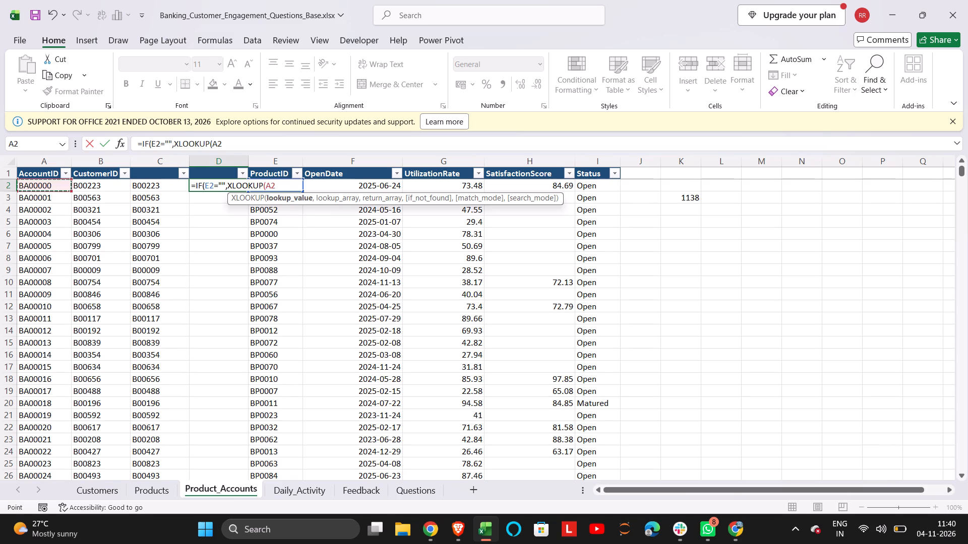
pyautogui.press(',')
# Set the XLOOKUP lookup array to the ActivityID range A2:A5001 on the Daily_Activity sheet.
pyautogui.click(286, 492)
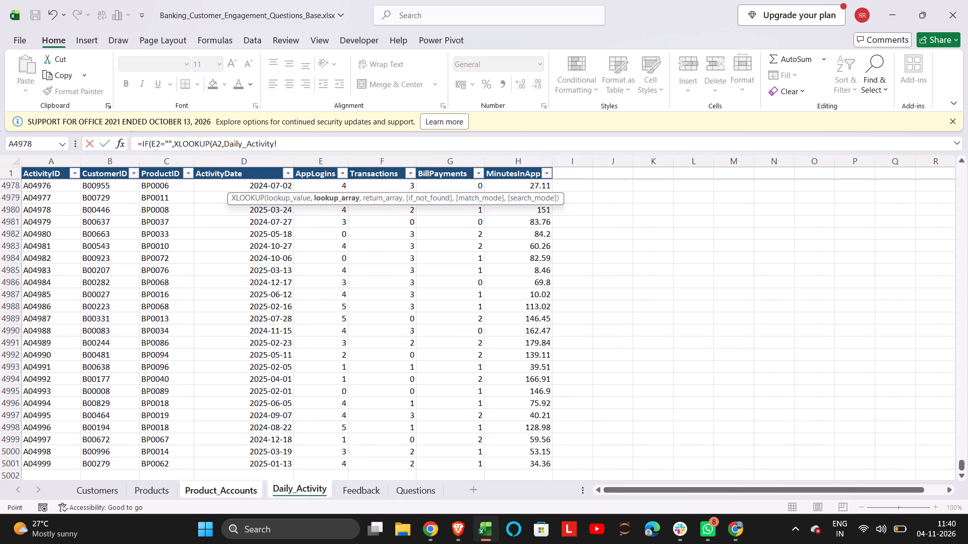
pyautogui.click(170, 239)
pyautogui.hotkey('ctrl', 'Up')
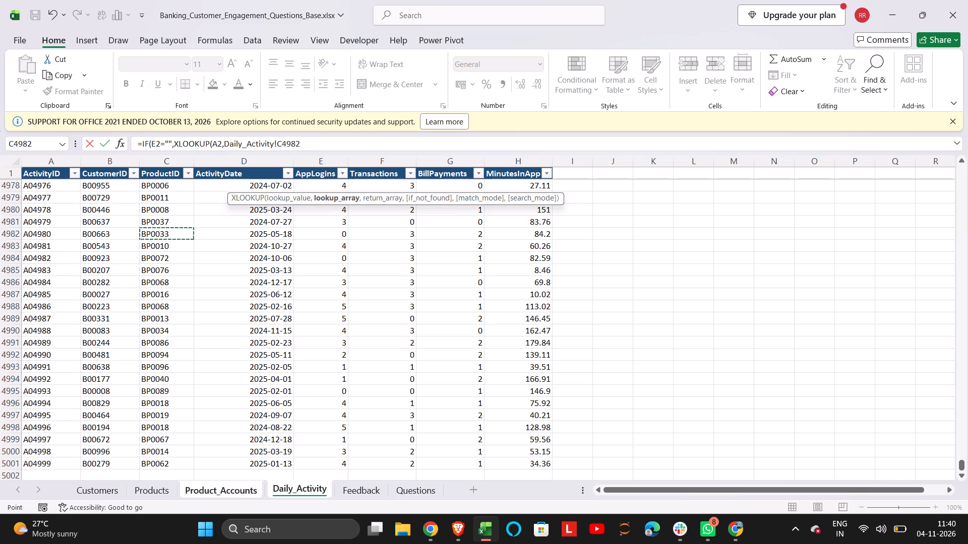
pyautogui.press('Down')
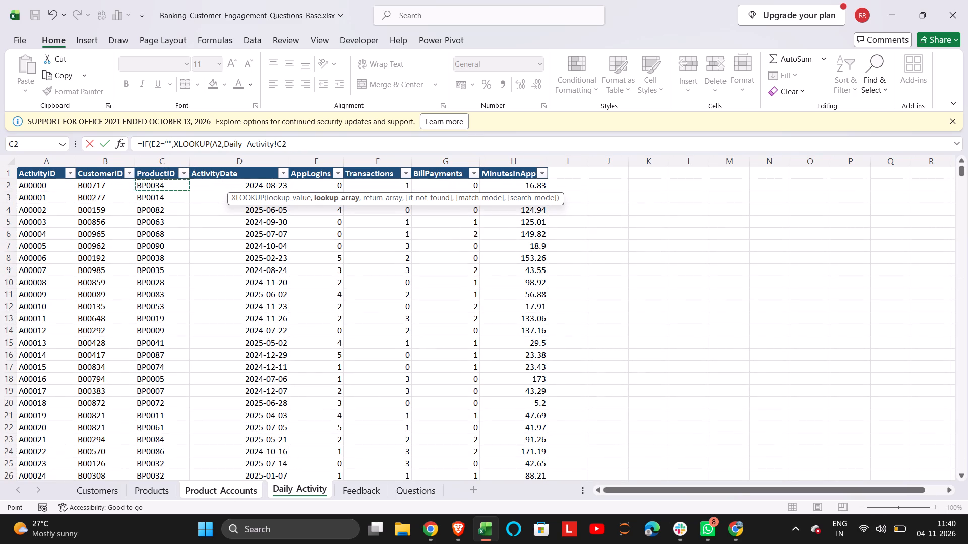
pyautogui.hotkey('ctrl', 'shift', 'Down')
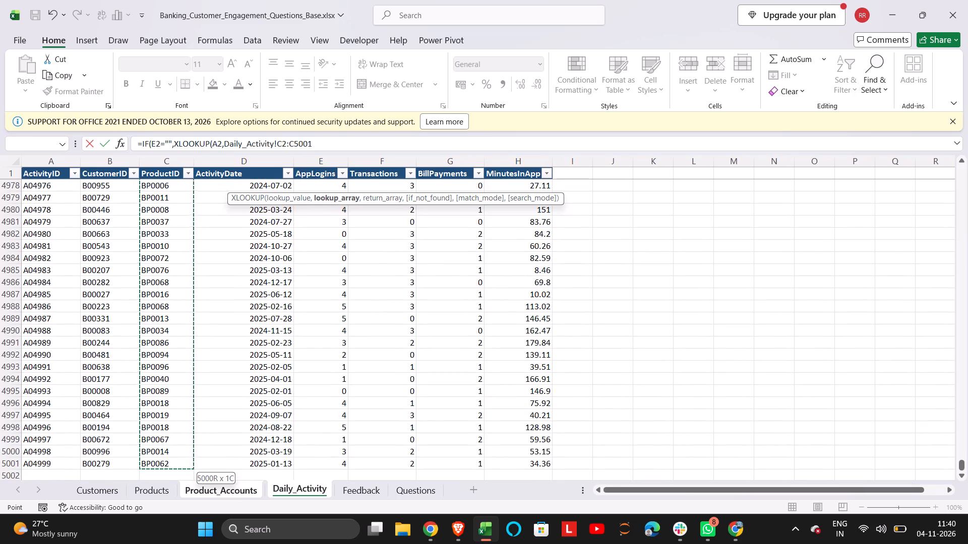
pyautogui.press(',')
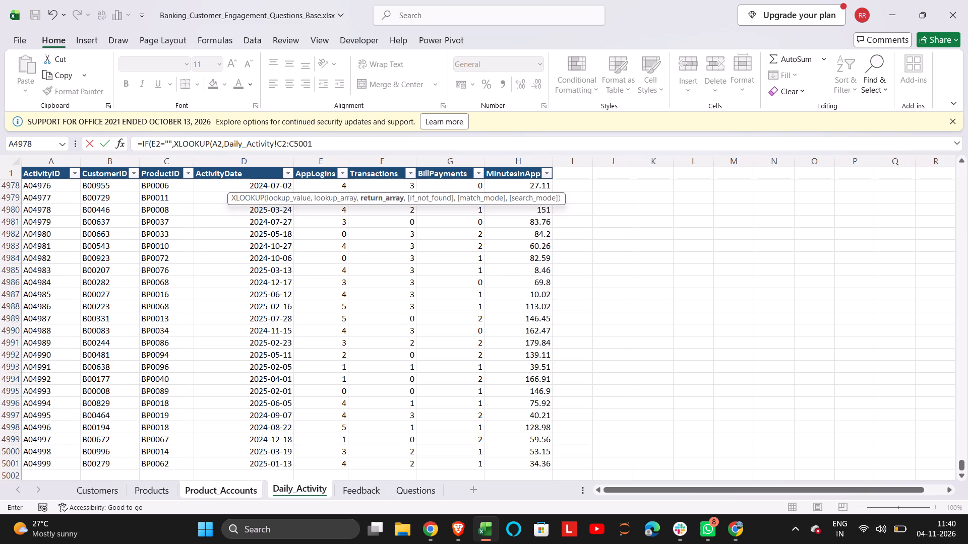
pyautogui.click(282, 145)
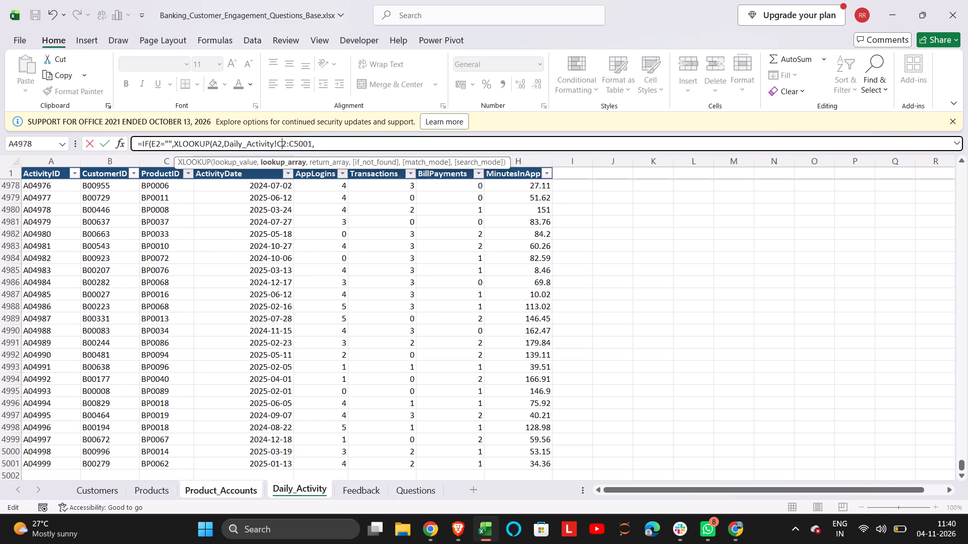
pyautogui.press('BackSpace')
pyautogui.hotkey('shift', 'a')
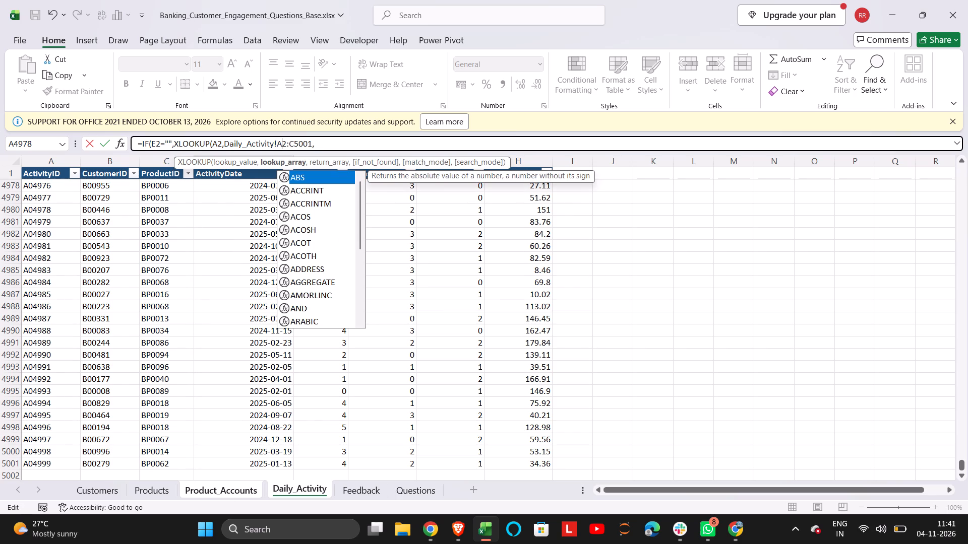
pyautogui.click(294, 145)
pyautogui.press('BackSpace')
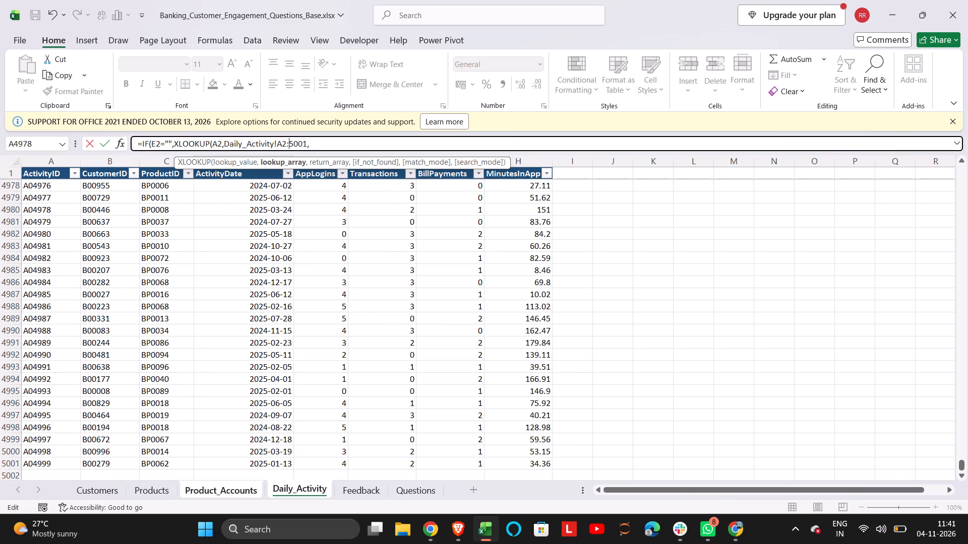
pyautogui.hotkey('shift', 'a')
pyautogui.click(318, 144)
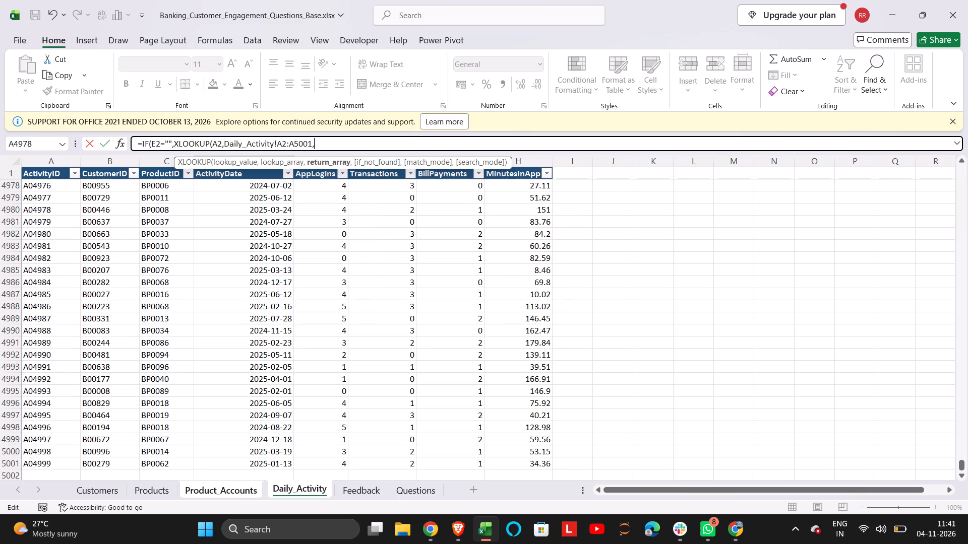
# Complete the D2 formula with Daily_Activity ProductIDs C2:C5001 as return array and E2 as the value if false.
pyautogui.click(157, 186)
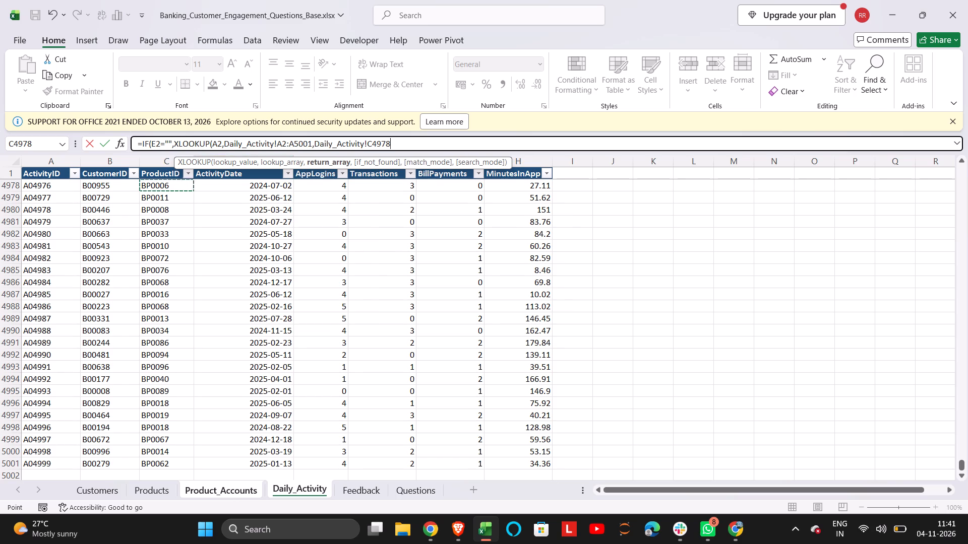
pyautogui.hotkey('ctrl', 'Up')
pyautogui.press('Down')
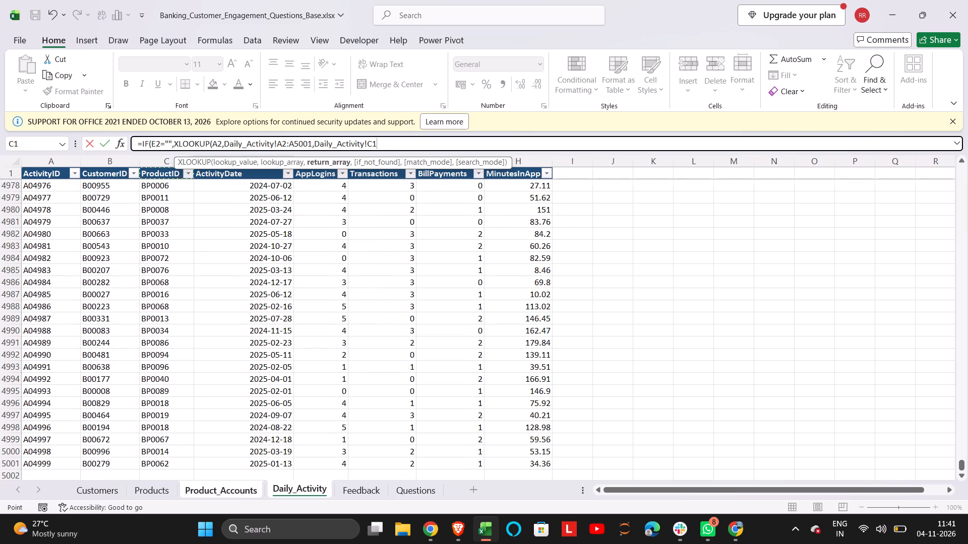
pyautogui.hotkey('ctrl', 'shift', 'Down')
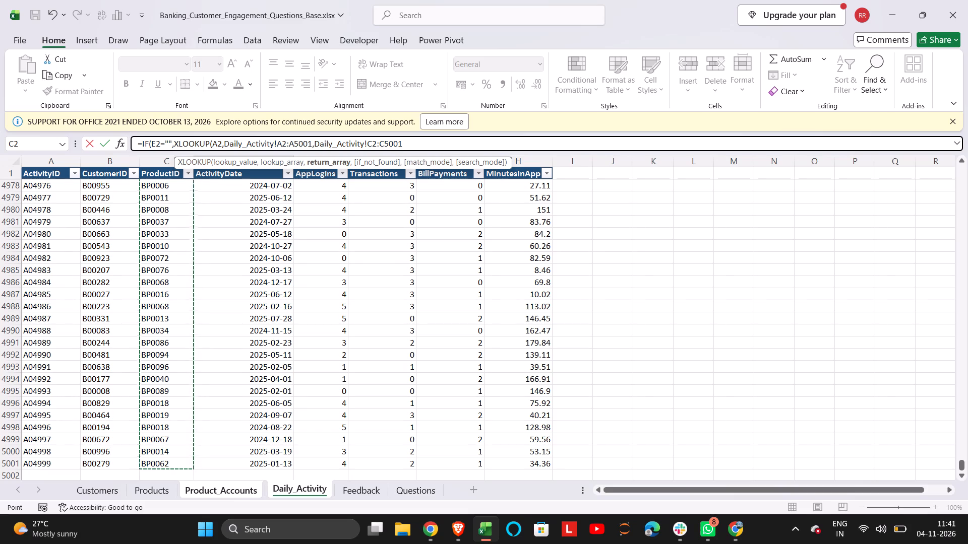
pyautogui.hotkey('shift', ')')
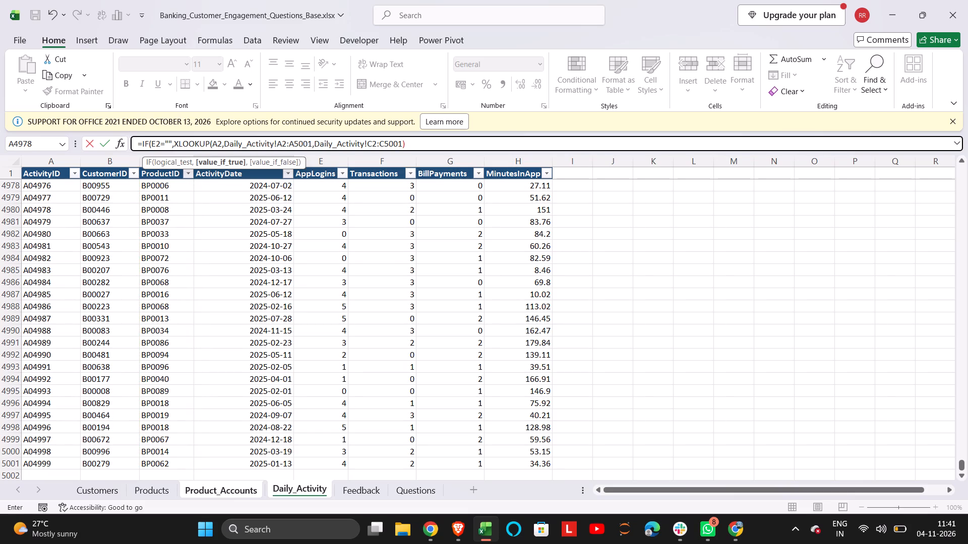
pyautogui.press(',')
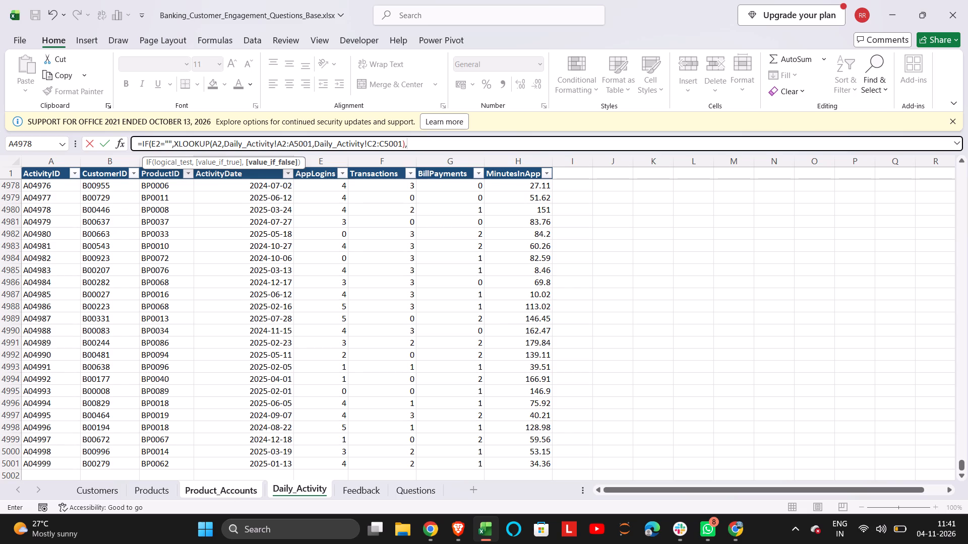
pyautogui.write('E@')
pyautogui.press('BackSpace')
pyautogui.press('2')
pyautogui.press('Return')
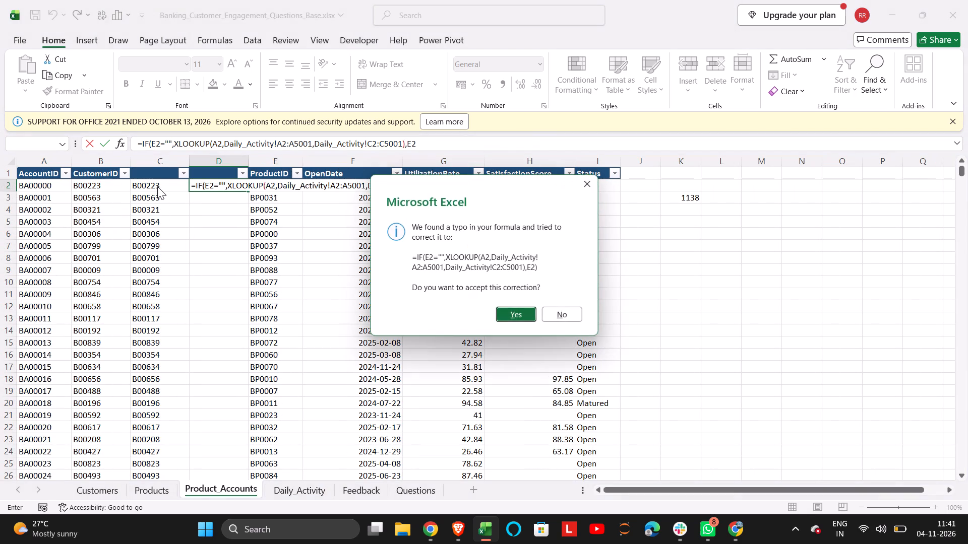
pyautogui.press('Return')
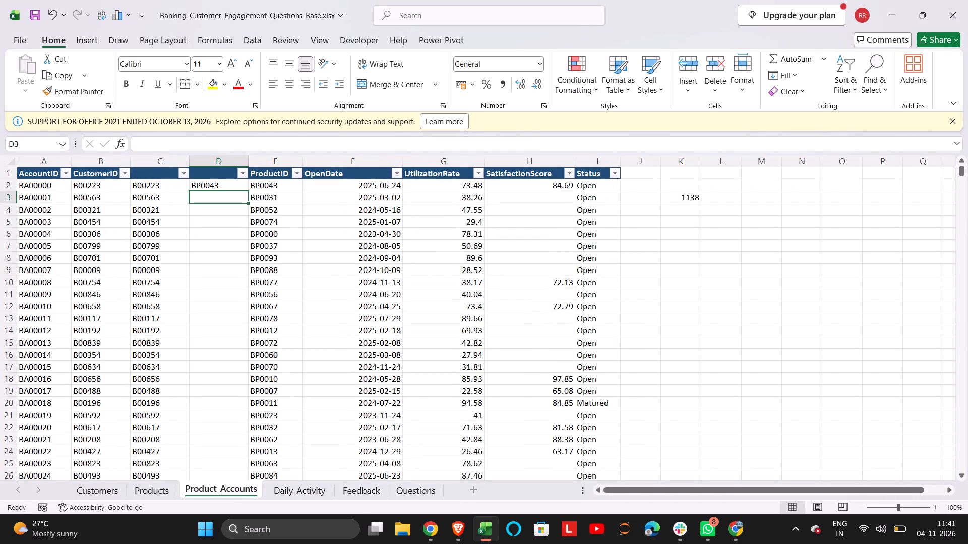
# Fill the D2 formula down column D for all table rows.
pyautogui.click(221, 184)
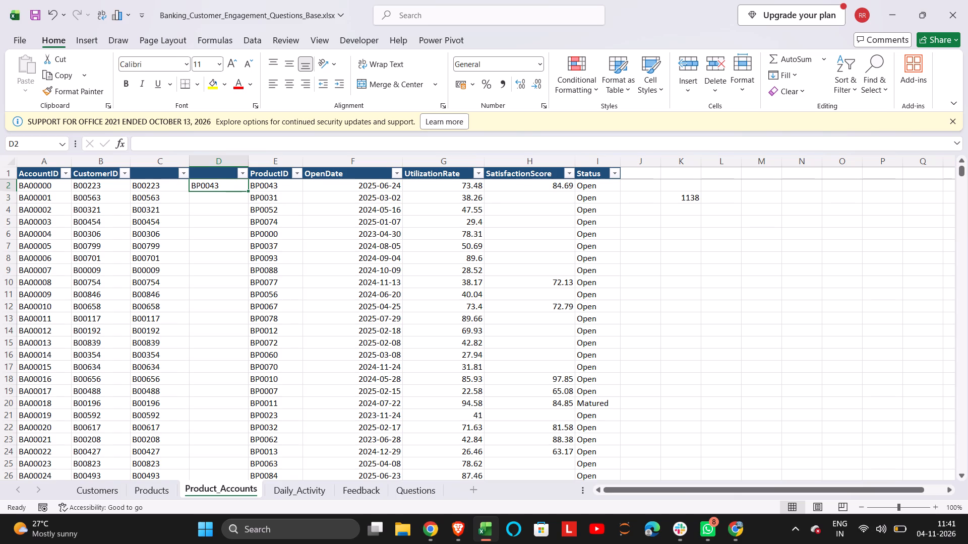
pyautogui.doubleClick(248, 190)
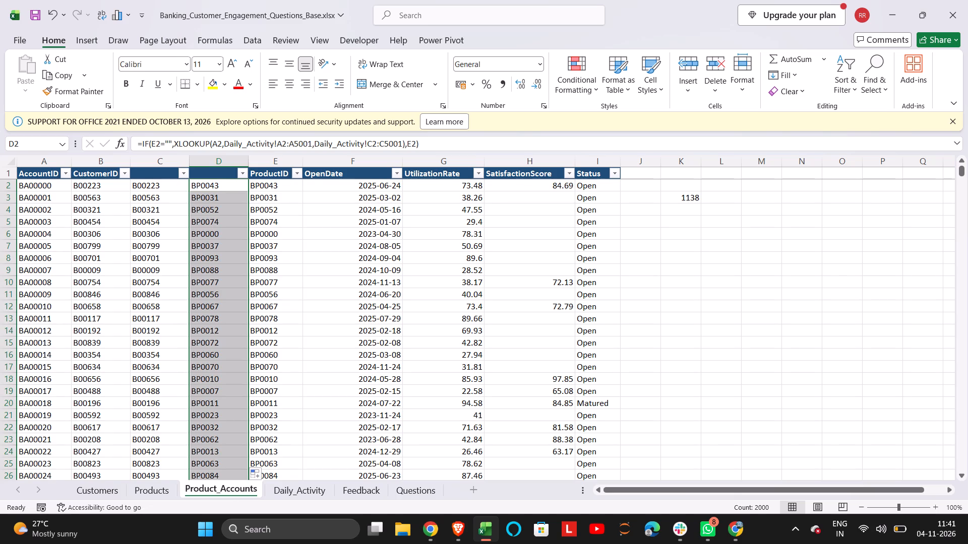
# Search column D's filter values for "not" and "bla", and close the filter without applying it.
pyautogui.click(241, 176)
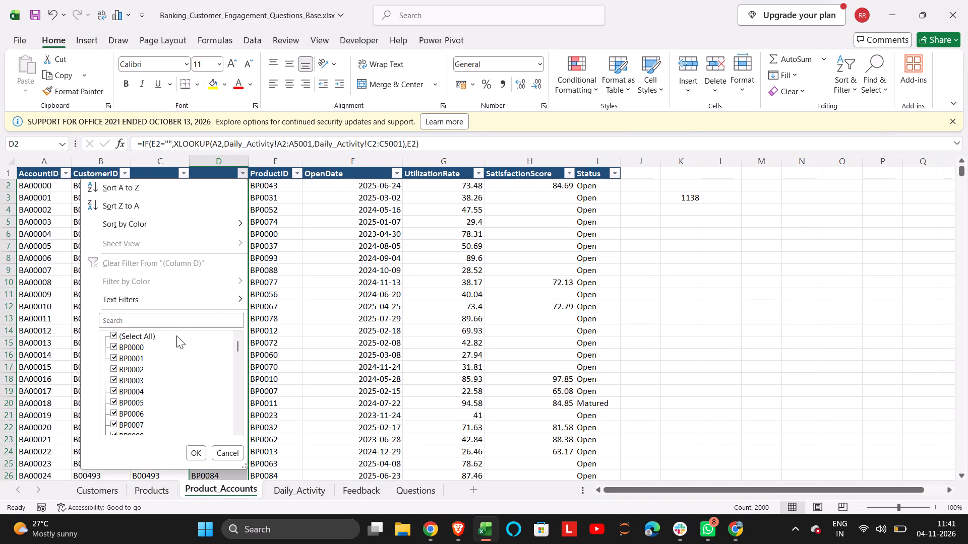
pyautogui.click(188, 321)
pyautogui.write('not')
pyautogui.press('BackSpace')
pyautogui.press('BackSpace')
pyautogui.press('BackSpace')
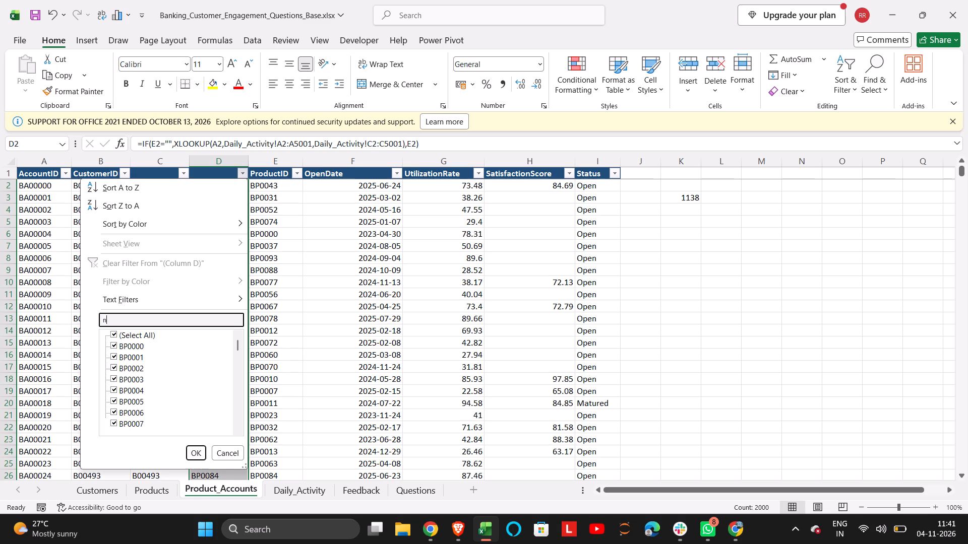
pyautogui.write('bla')
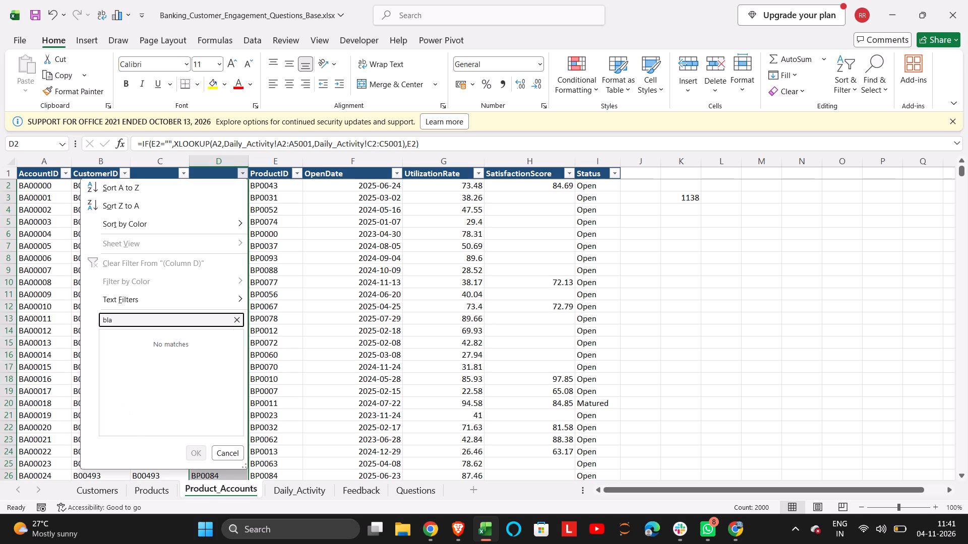
pyautogui.press('BackSpace')
pyautogui.press('BackSpace')
pyautogui.press('BackSpace')
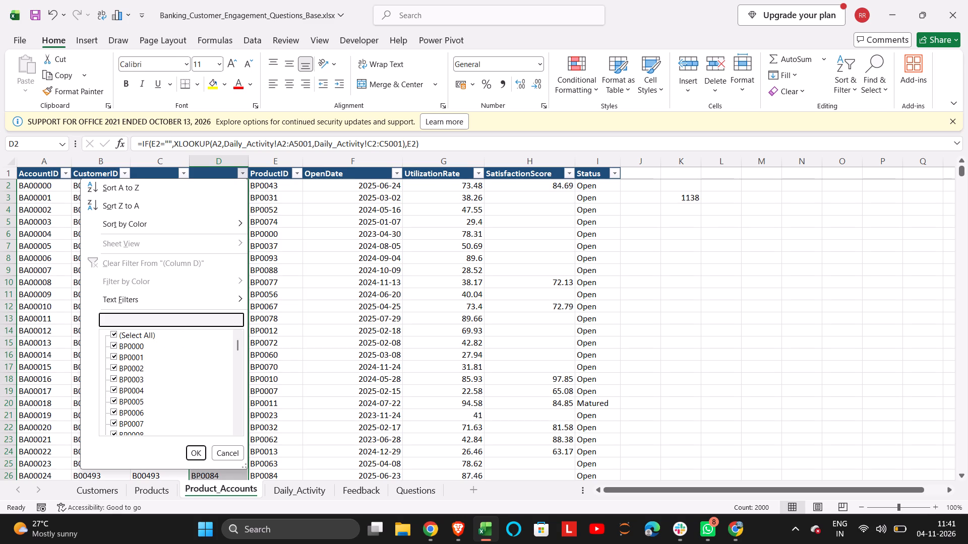
pyautogui.press('o')
pyautogui.press('BackSpace')
pyautogui.click(356, 192)
pyautogui.click(246, 207)
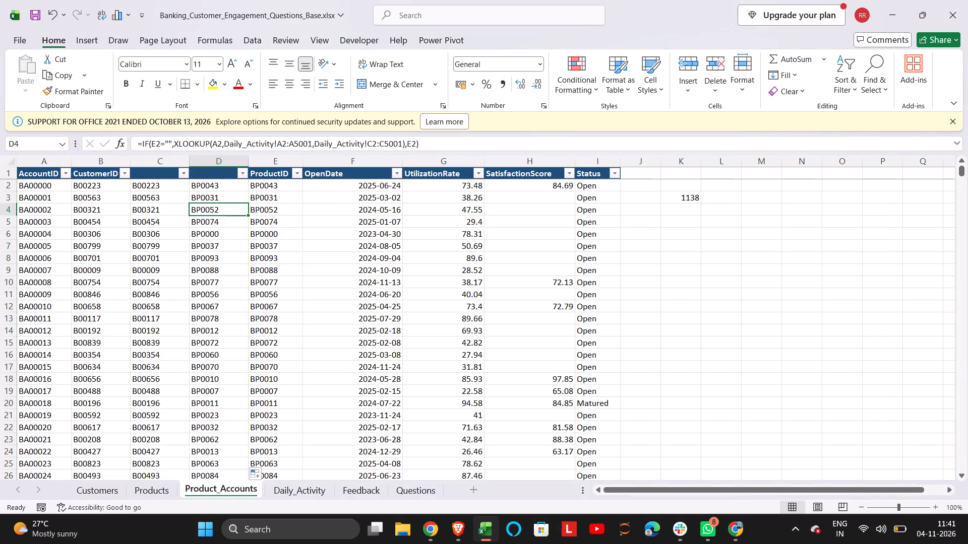
# Inspect the column D results where ProductID is blank and check the formula in D102.
pyautogui.scroll(-9, 246, 207)
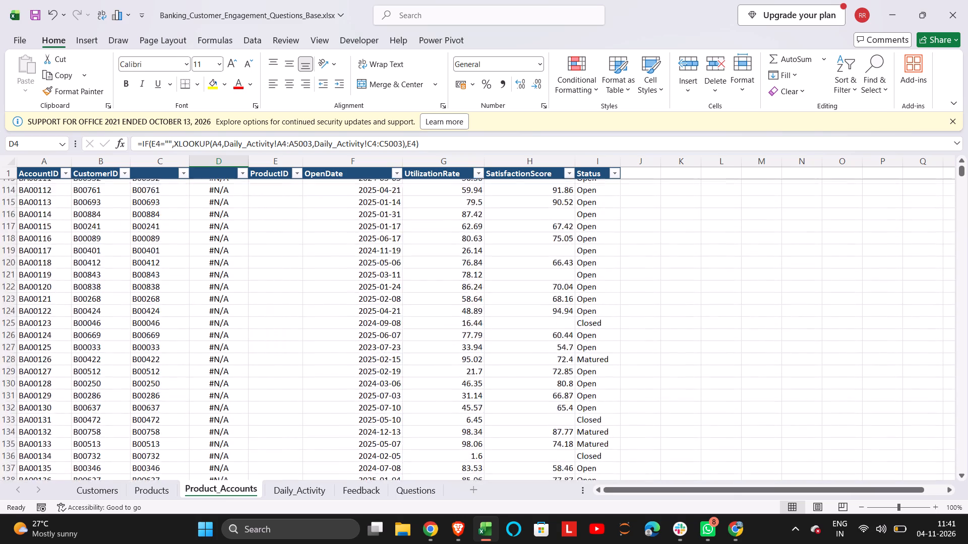
pyautogui.scroll(3, 246, 211)
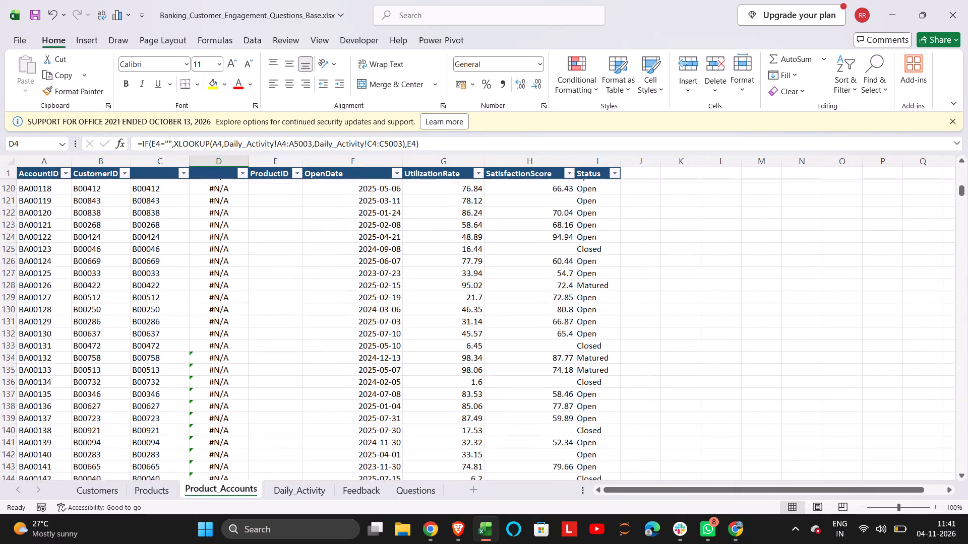
pyautogui.scroll(3, 246, 211)
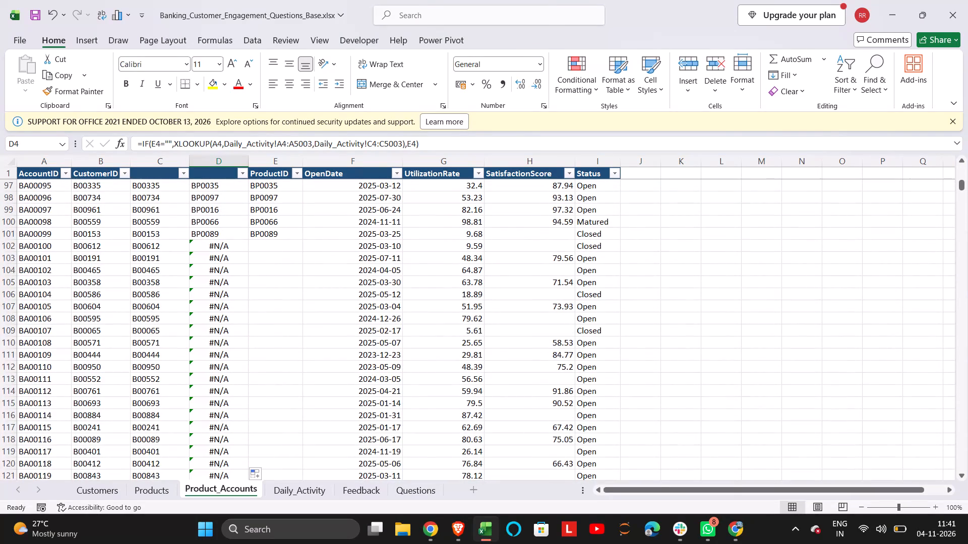
pyautogui.click(237, 243)
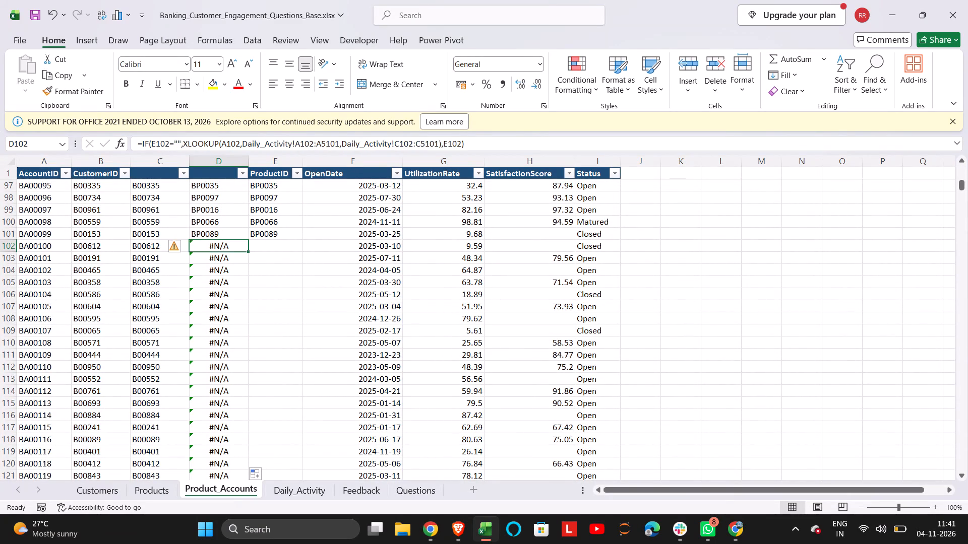
# Copy the AccountID from A102 on Product_Accounts and search the Daily_Activity sheet for it.
pyautogui.click(40, 248)
pyautogui.doubleClick(40, 248)
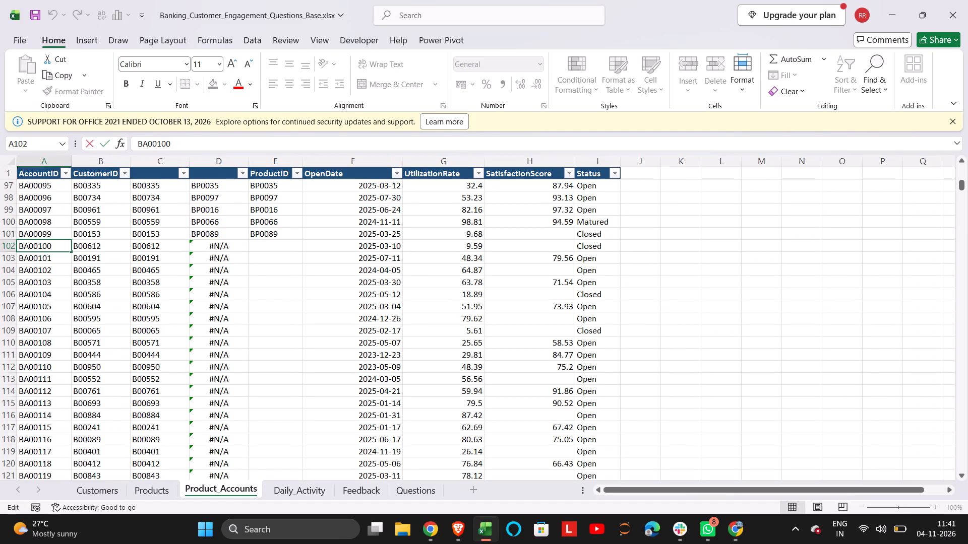
pyautogui.hotkey('ctrl', 'a')
pyautogui.hotkey('ctrl', 'c')
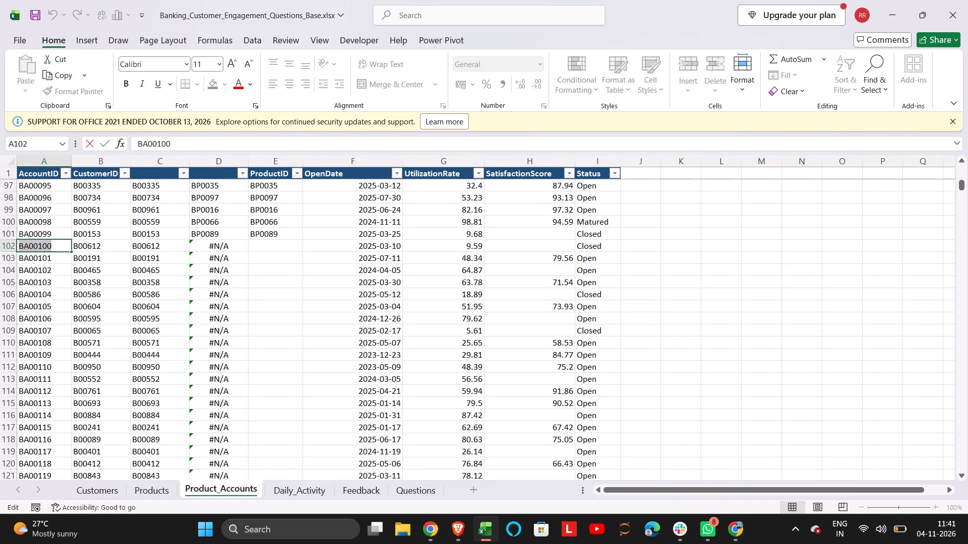
pyautogui.click(289, 494)
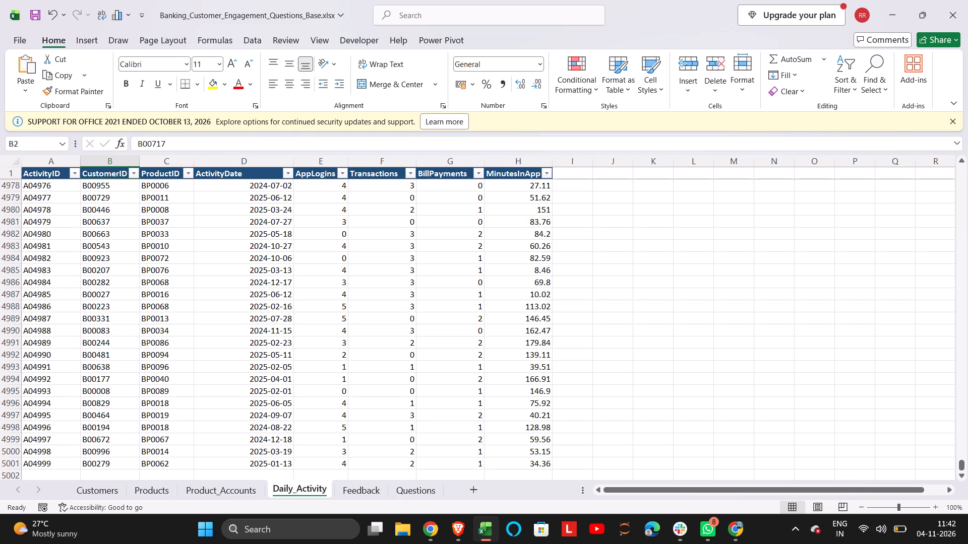
pyautogui.hotkey('ctrl', 'f')
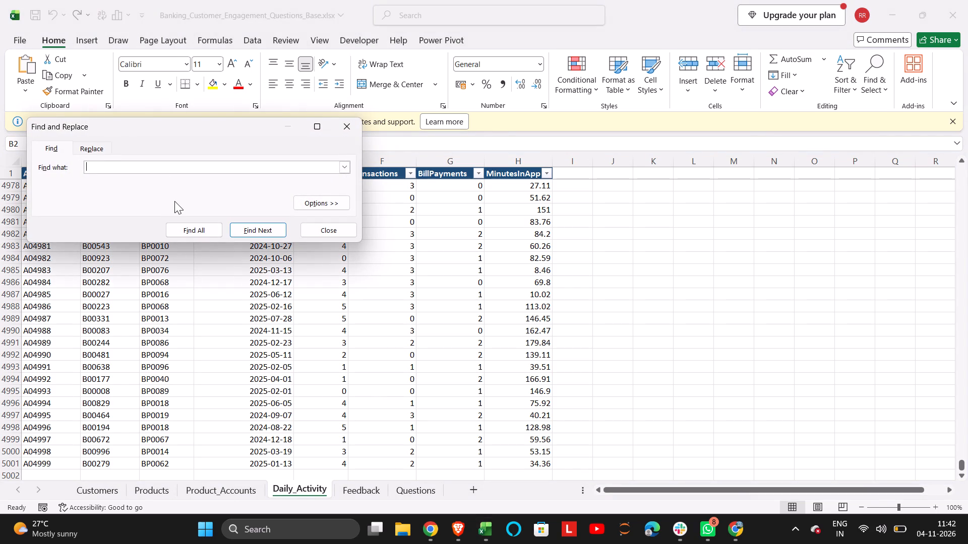
pyautogui.click(143, 168)
pyautogui.hotkey('ctrl', 'v')
pyautogui.click(262, 231)
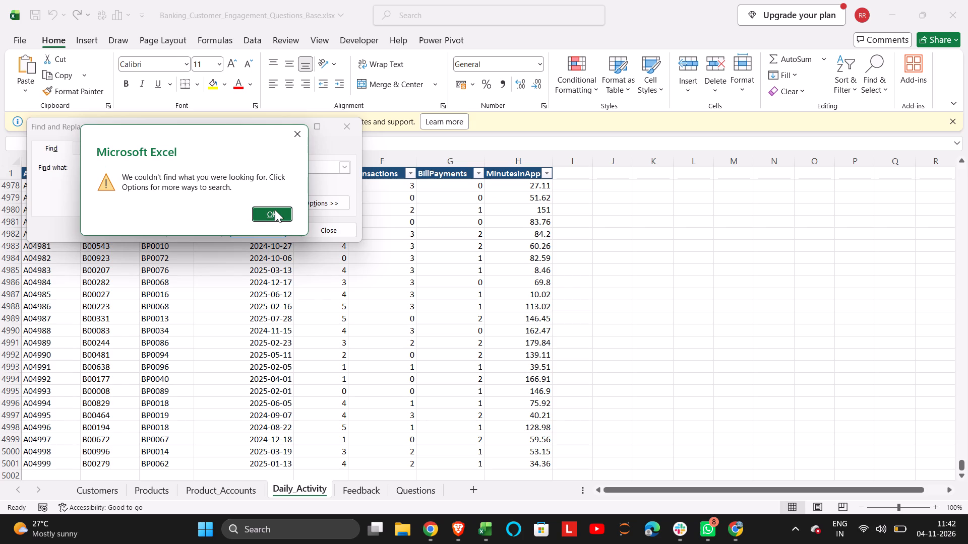
pyautogui.click(275, 210)
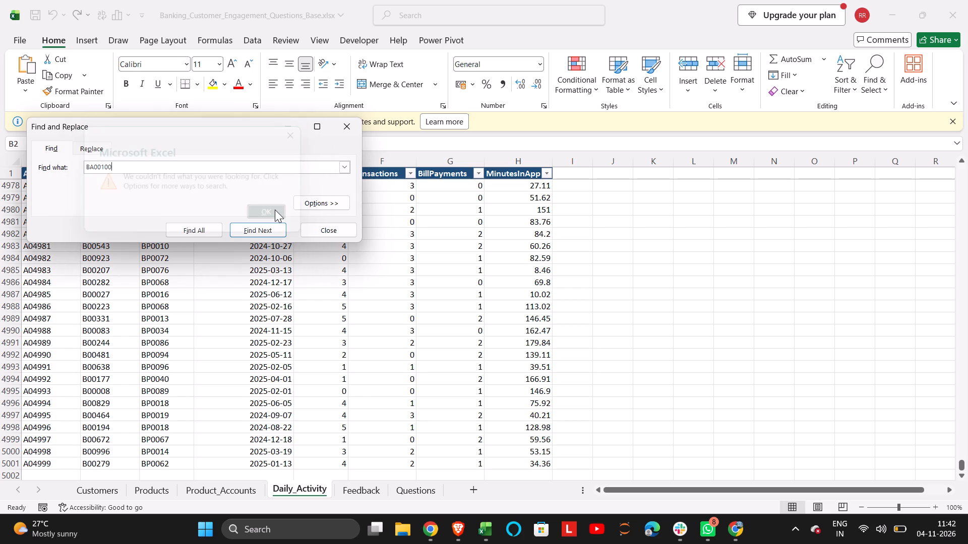
pyautogui.click(217, 226)
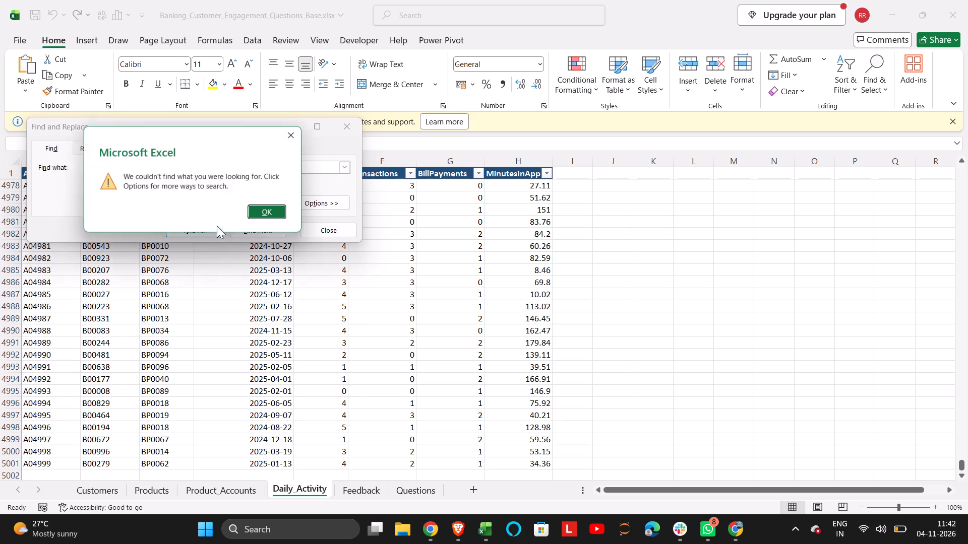
pyautogui.click(261, 209)
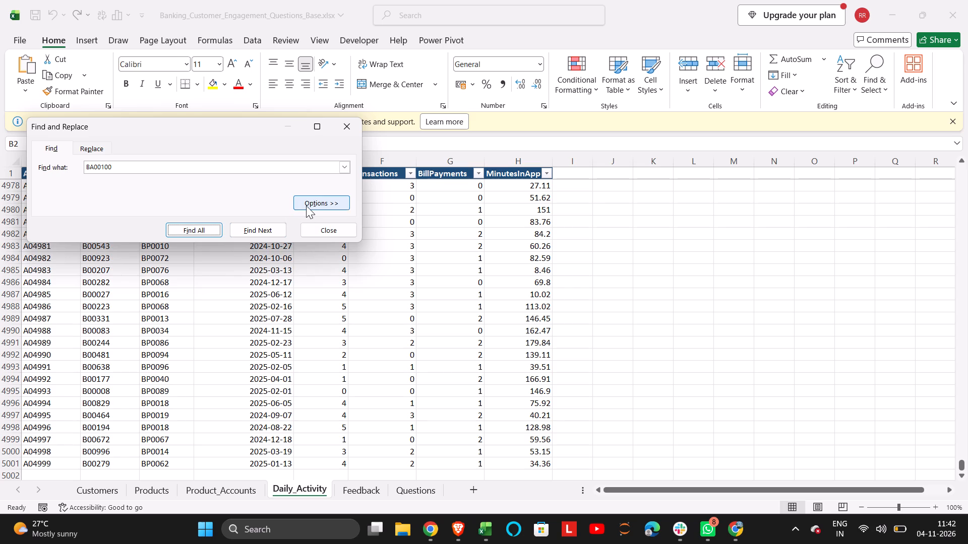
# Repeat the AccountID search on Daily_Activity within the sheet, by rows, looking in Values, and close the search.
pyautogui.click(306, 206)
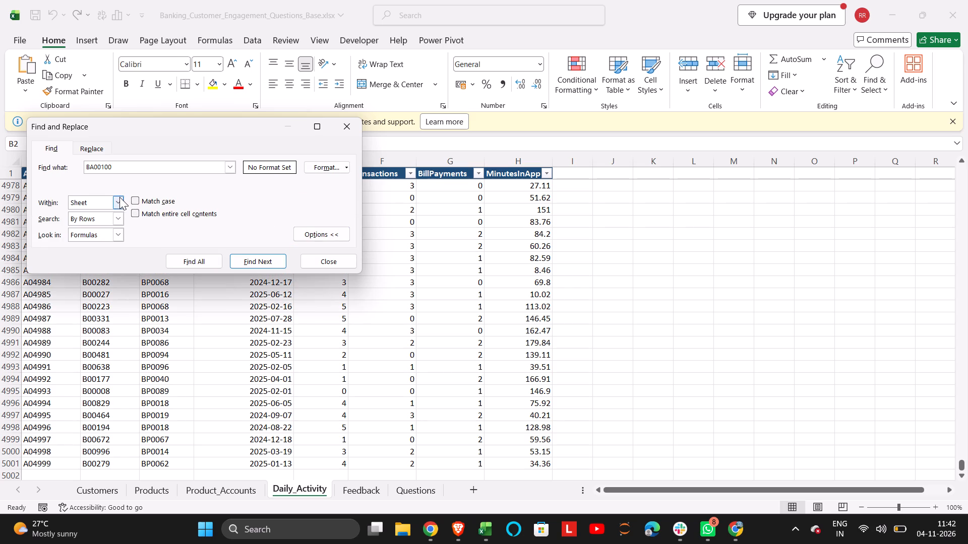
pyautogui.click(119, 198)
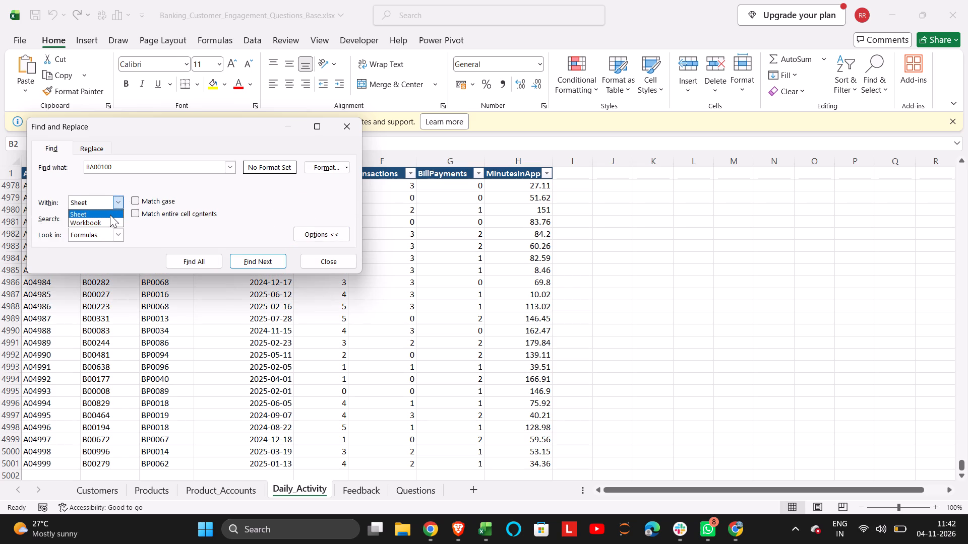
pyautogui.click(110, 215)
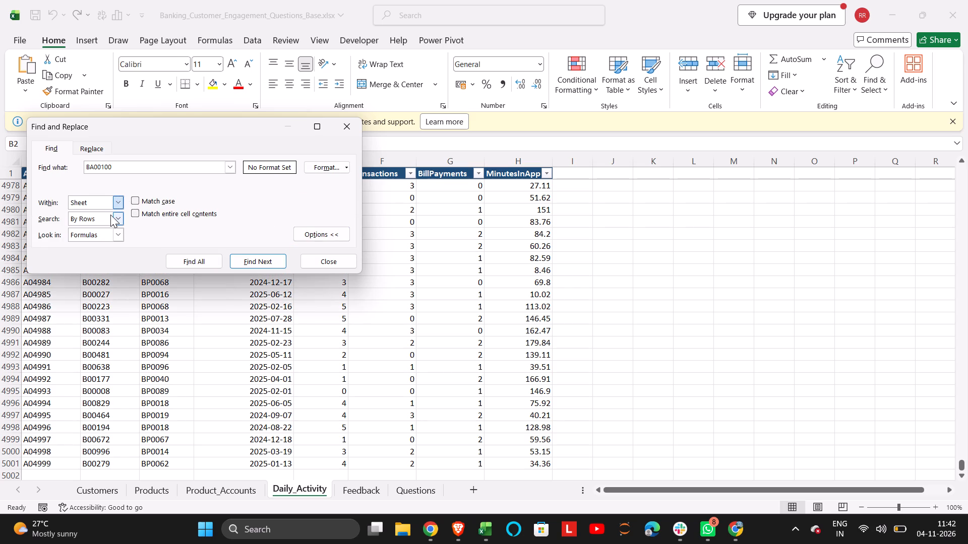
pyautogui.click(113, 216)
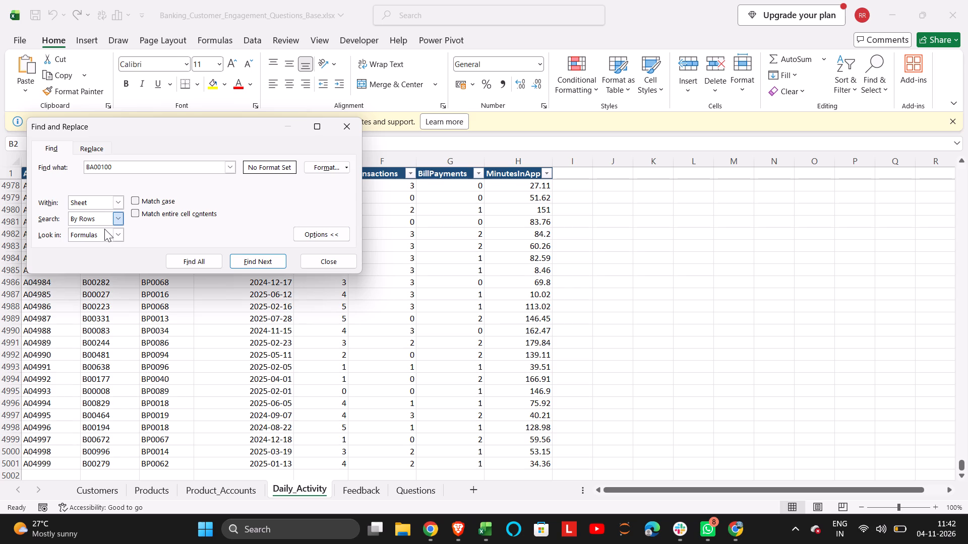
pyautogui.click(103, 230)
pyautogui.click(109, 230)
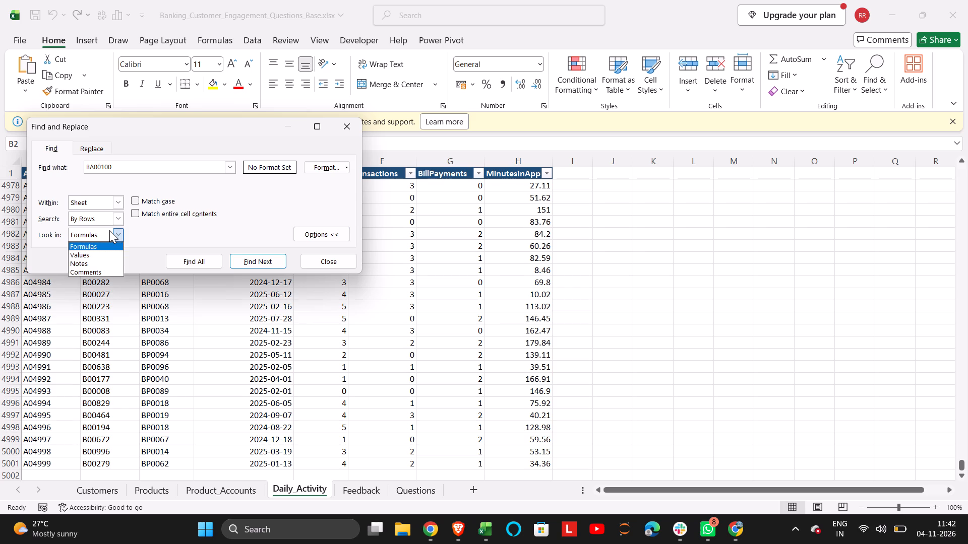
pyautogui.click(97, 252)
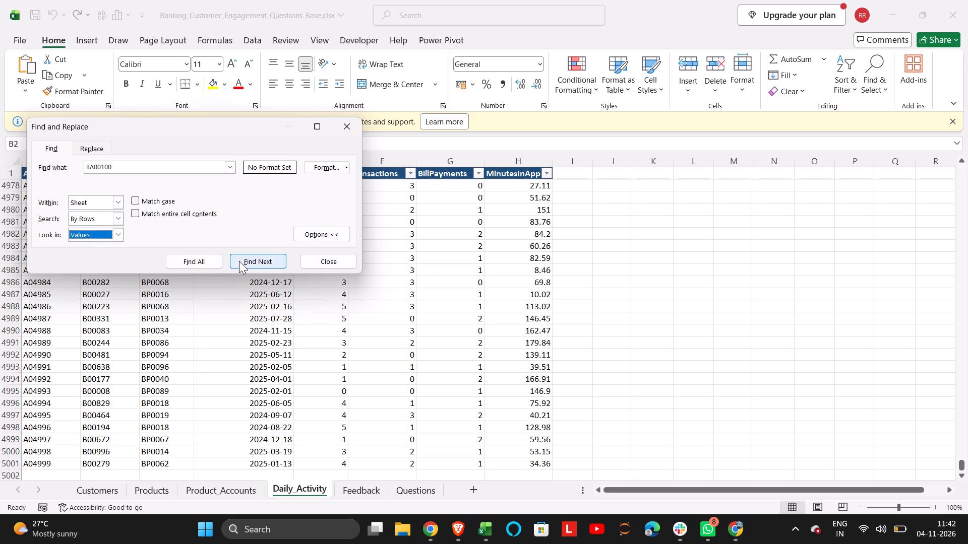
pyautogui.click(239, 261)
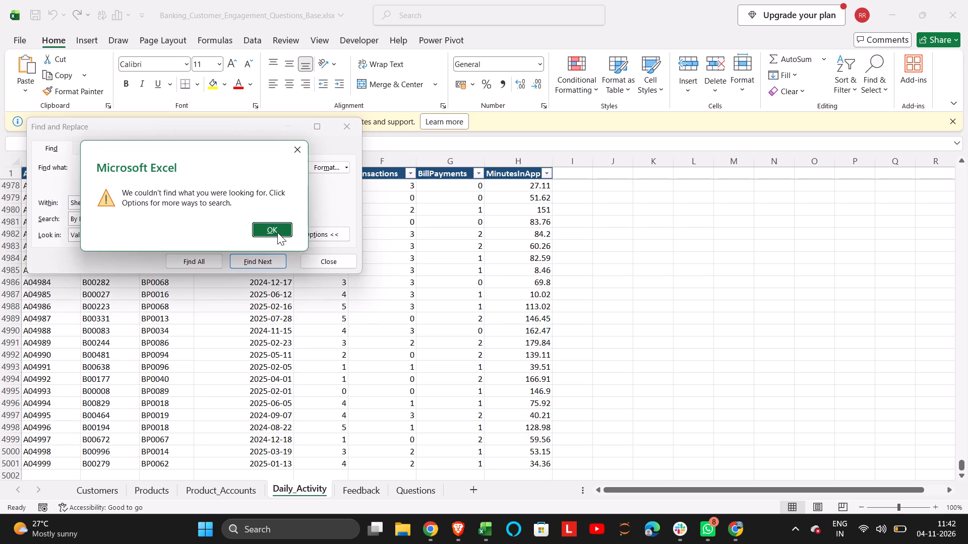
pyautogui.click(277, 232)
pyautogui.click(345, 124)
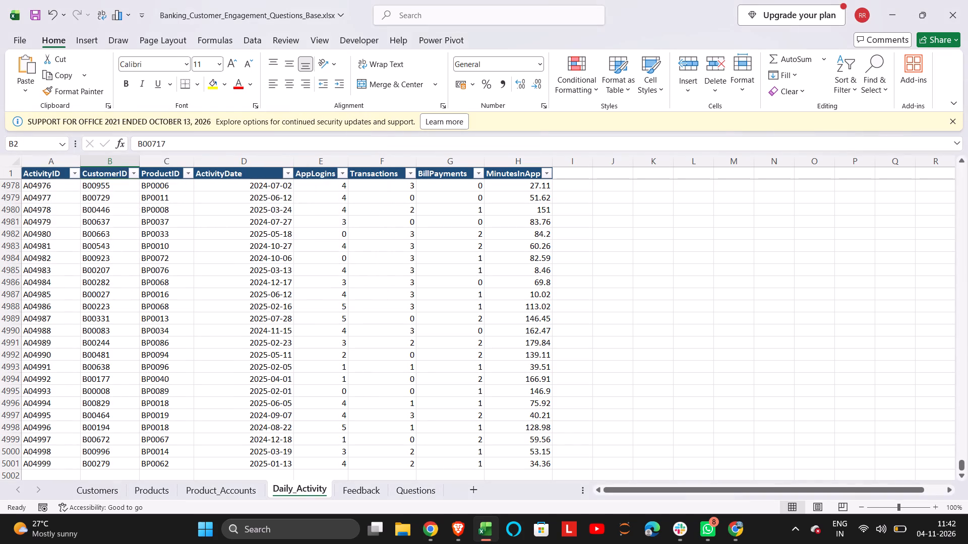
pyautogui.click(230, 244)
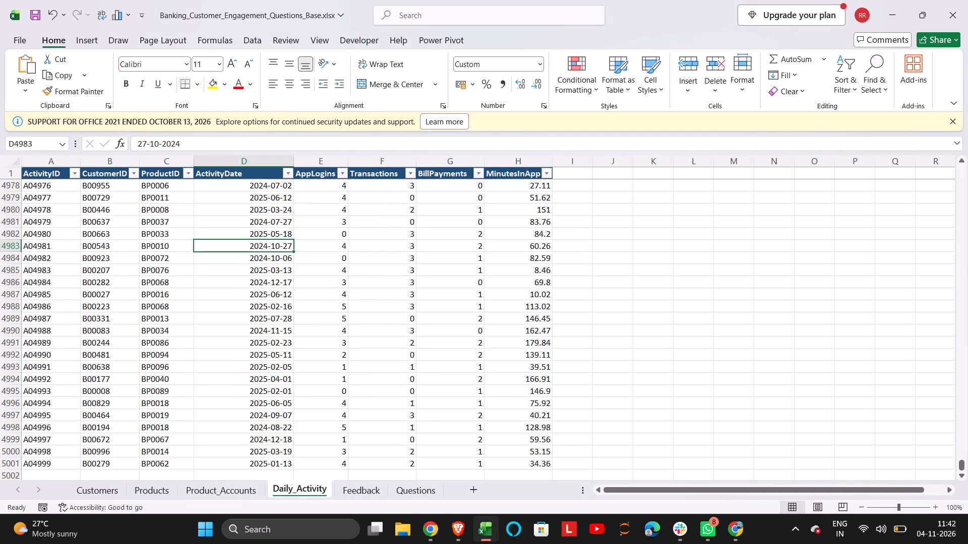
# Add "Not Found" as the if_not_found argument of the XLOOKUP in D2 on Product_Accounts.
pyautogui.click(201, 484)
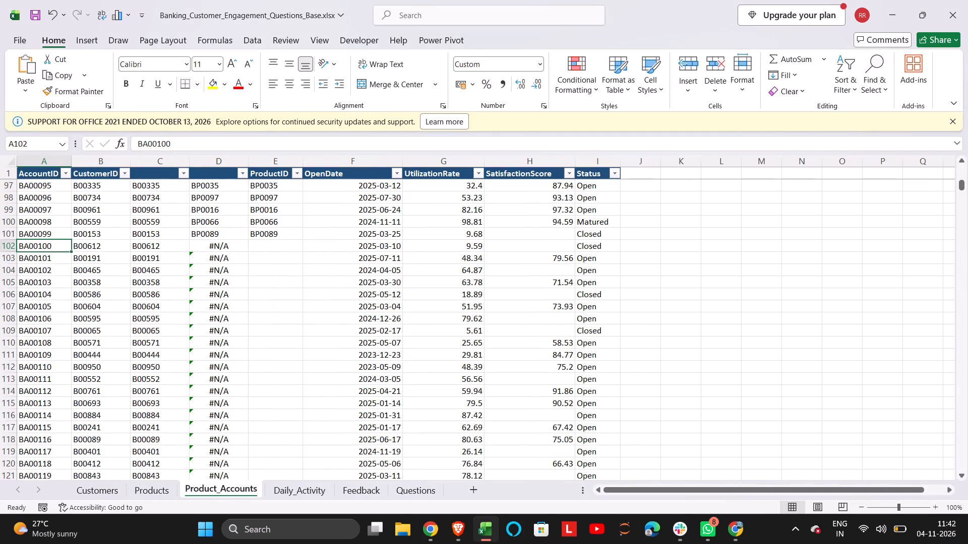
pyautogui.click(217, 221)
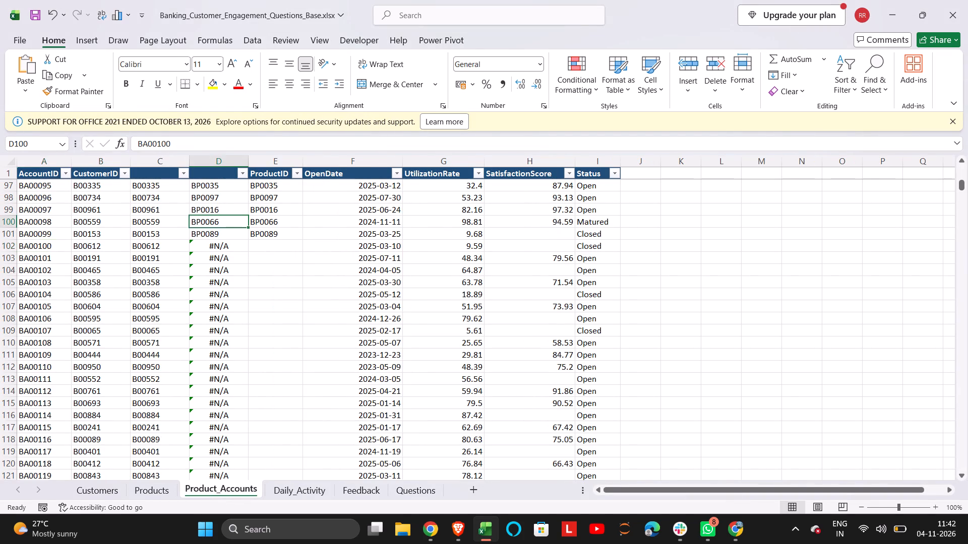
pyautogui.hotkey('ctrl', 'Up')
pyautogui.press('Down')
pyautogui.press('Up')
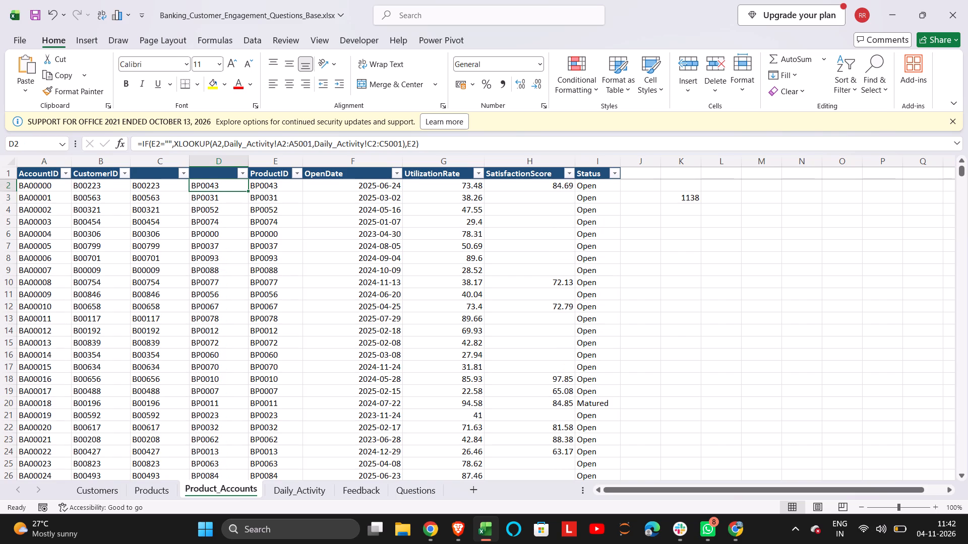
pyautogui.moveTo(217, 221); pyautogui.dragTo(226, 187)
pyautogui.click(226, 187)
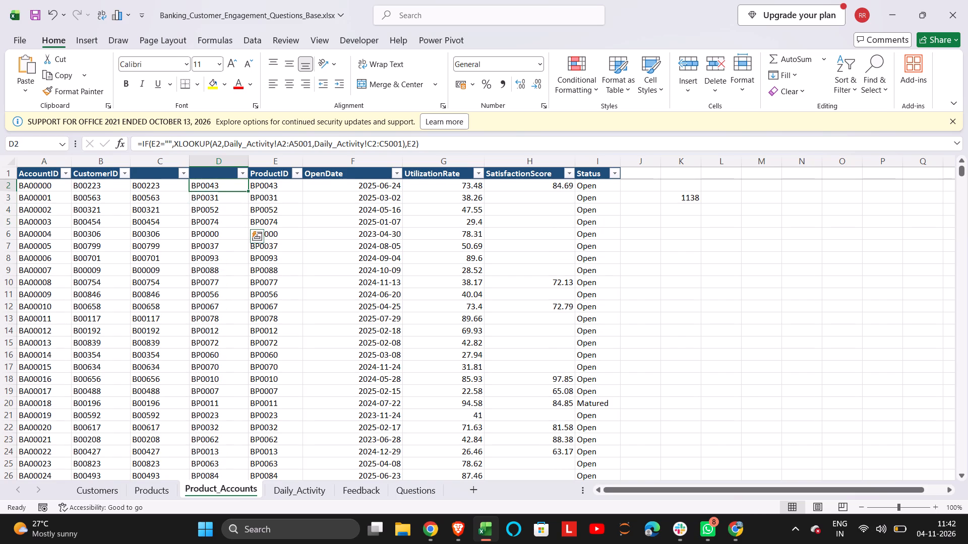
pyautogui.doubleClick(226, 187)
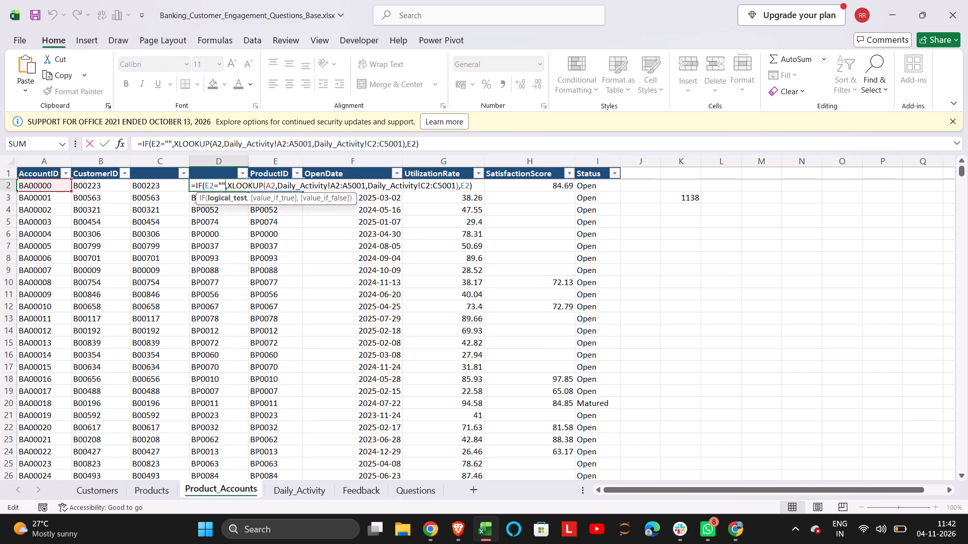
pyautogui.click(454, 182)
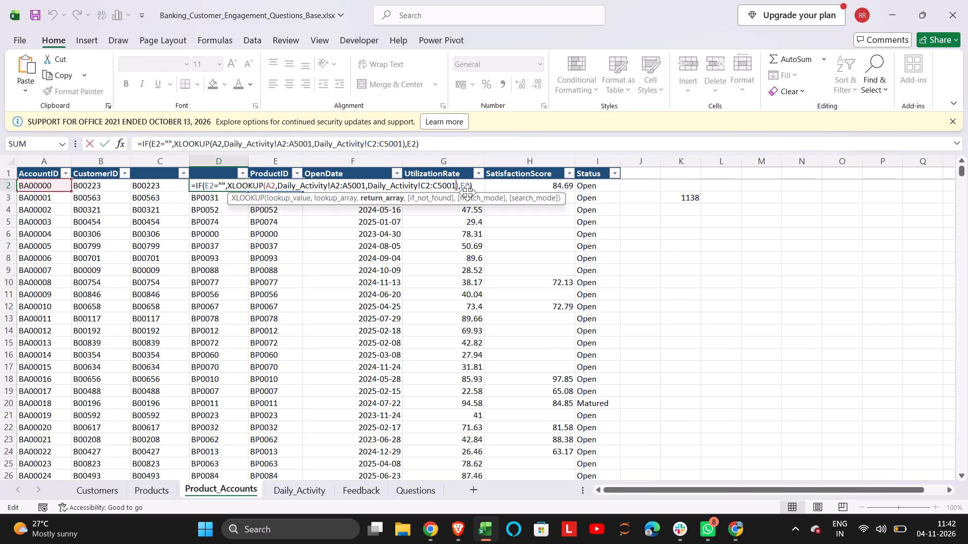
pyautogui.write(',"Not')
pyautogui.press('space')
pyautogui.write('Found')
pyautogui.hotkey('shift', '"')
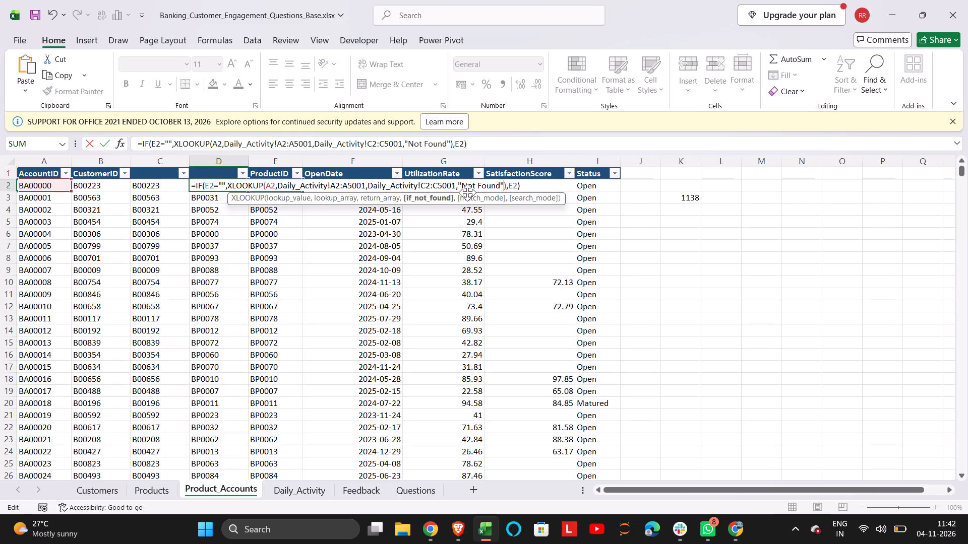
pyautogui.press('Return')
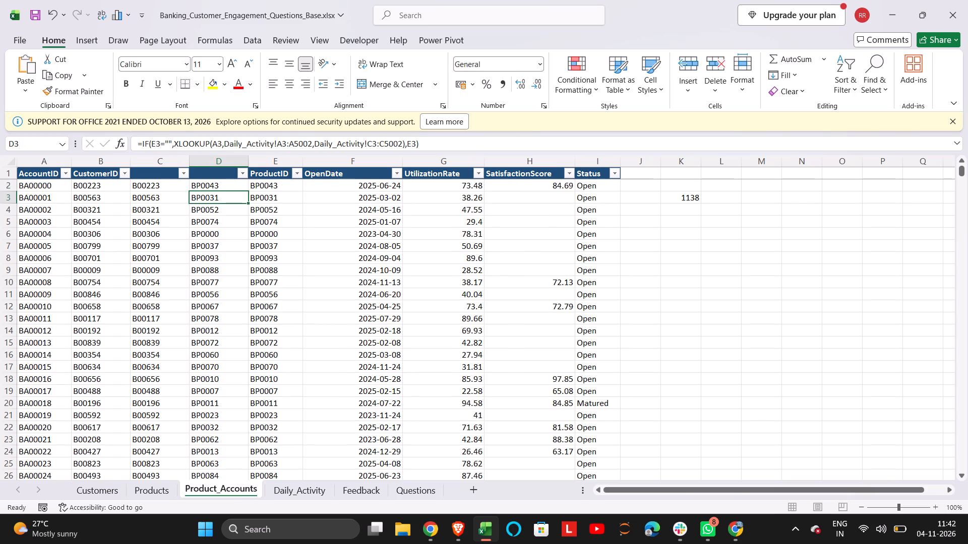
# Examine the column D lookup results on Product_Accounts through to the last data row.
pyautogui.scroll(-7, 243, 231)
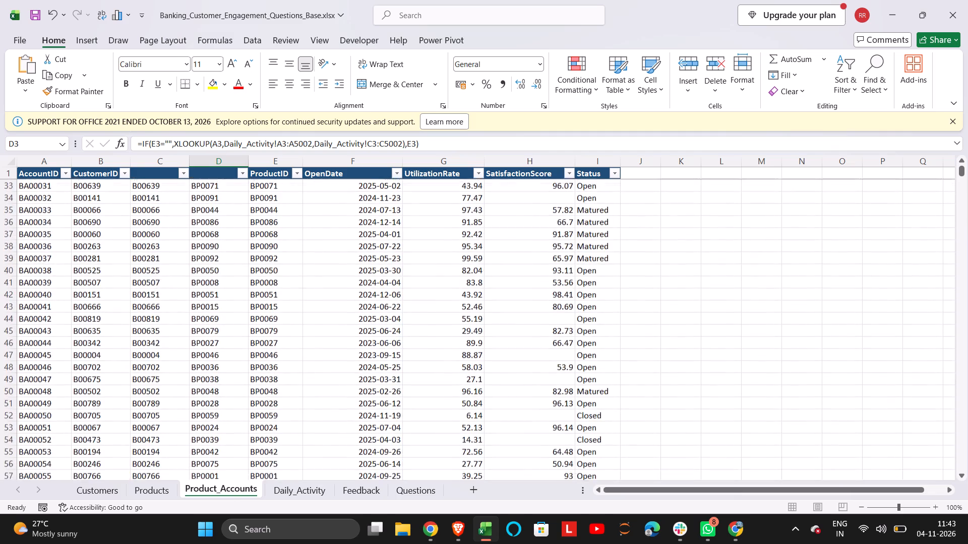
pyautogui.scroll(-7, 243, 231)
pyautogui.scroll(2, 243, 231)
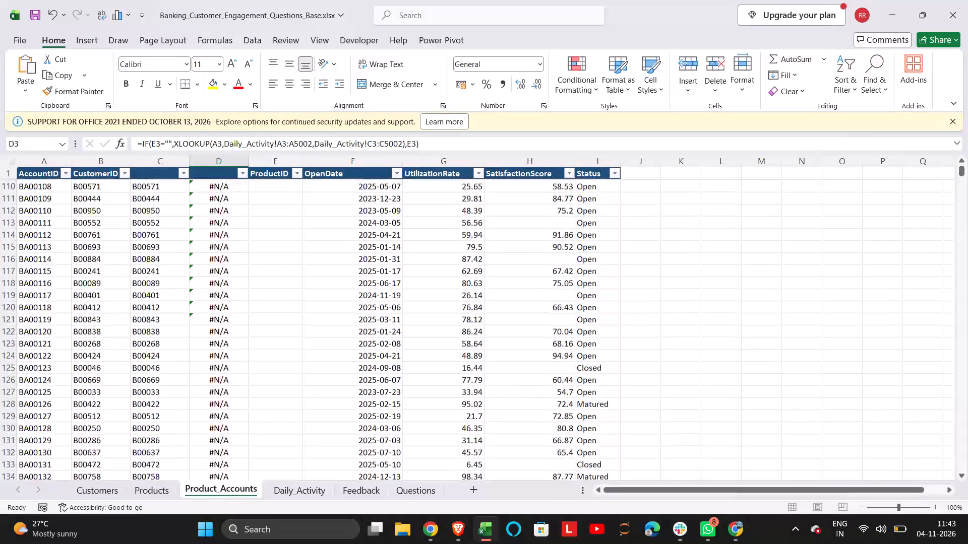
pyautogui.scroll(1, 243, 231)
pyautogui.scroll(-3, 243, 231)
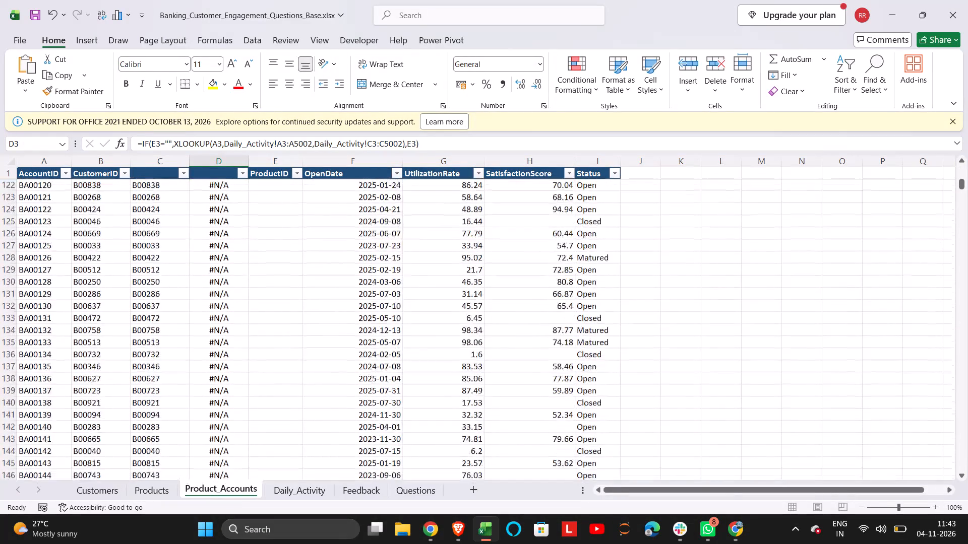
pyautogui.scroll(-4, 243, 231)
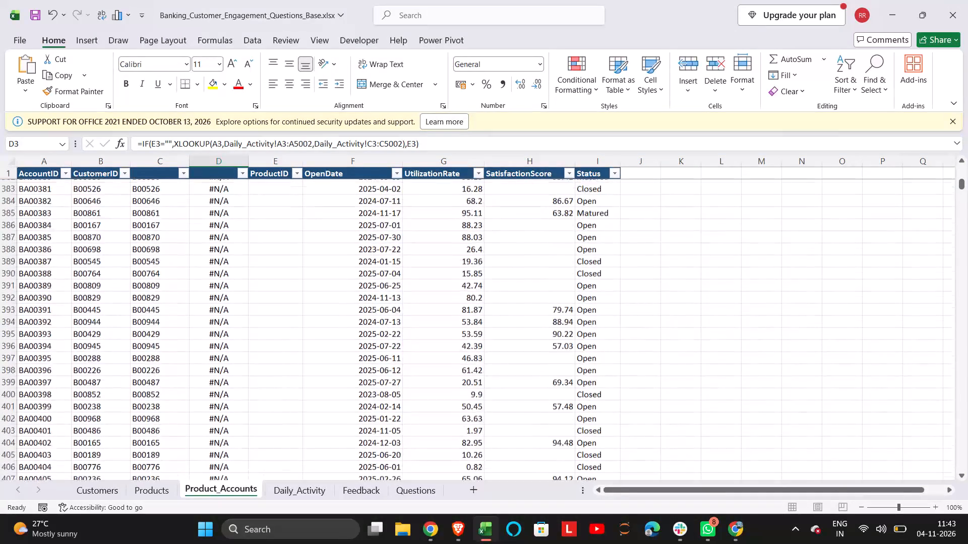
pyautogui.scroll(-4, 243, 231)
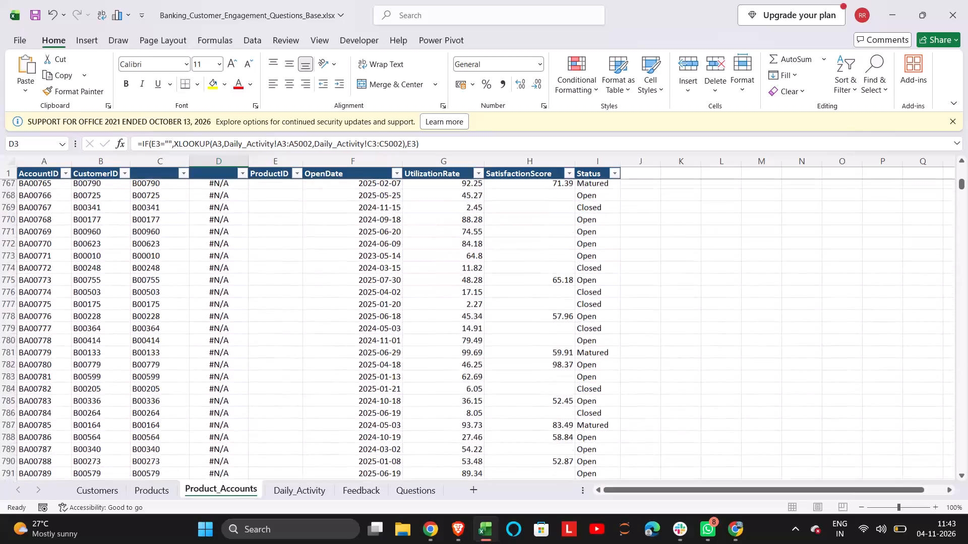
pyautogui.scroll(-4, 243, 231)
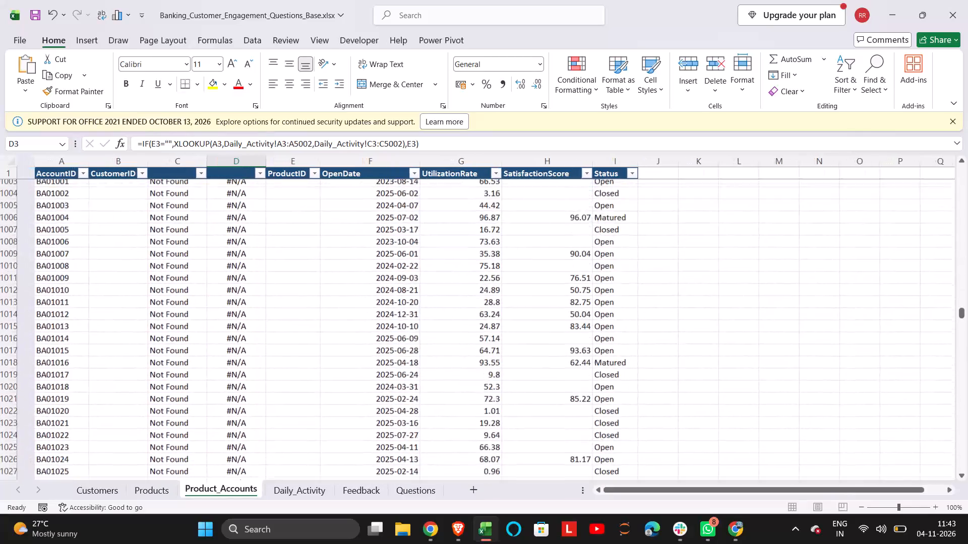
pyautogui.scroll(-4, 243, 231)
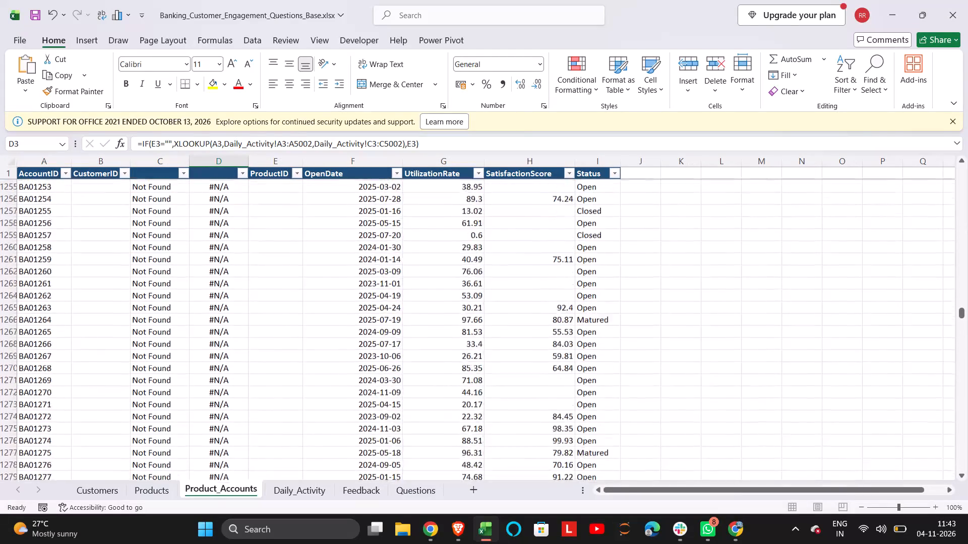
pyautogui.scroll(-4, 243, 231)
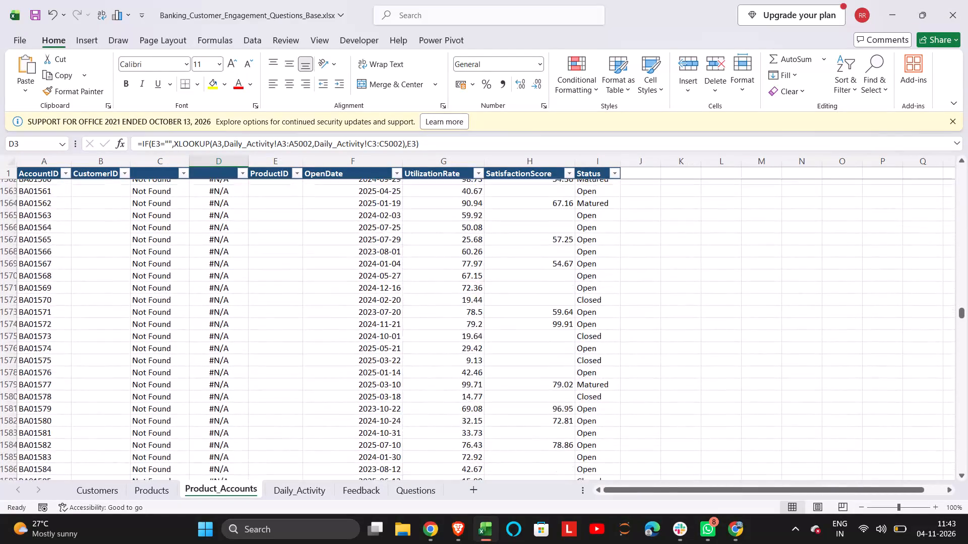
pyautogui.scroll(-5, 243, 231)
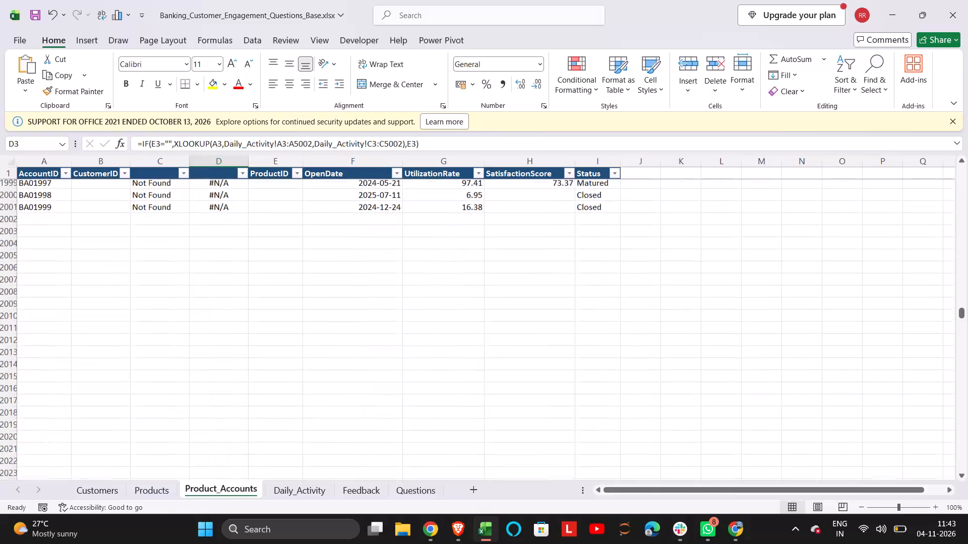
# Examine the column C and D lookup results on Product_Accounts from the last data row back towards the top.
pyautogui.scroll(-1, 243, 231)
pyautogui.scroll(6, 243, 231)
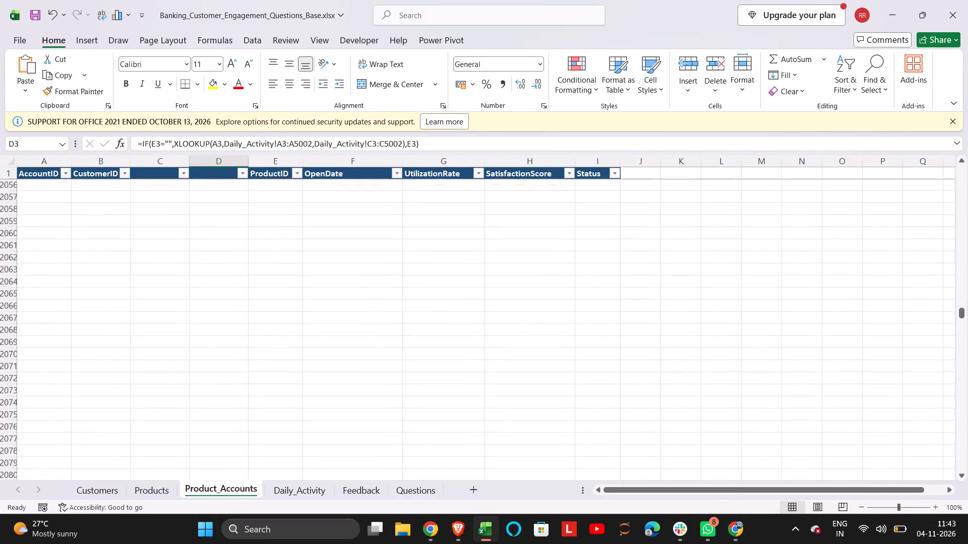
pyautogui.scroll(4, 243, 231)
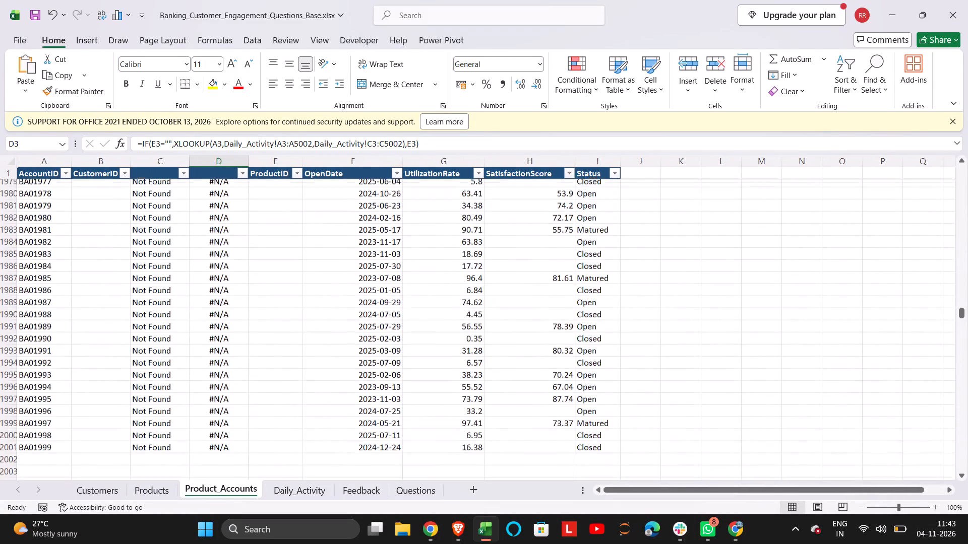
pyautogui.scroll(19, 243, 231)
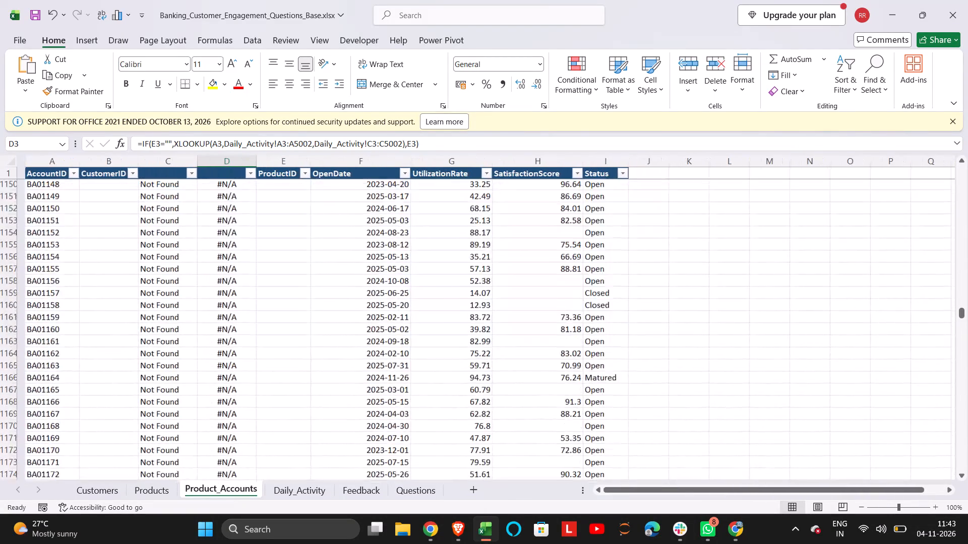
pyautogui.scroll(8, 243, 231)
pyautogui.scroll(-3, 243, 231)
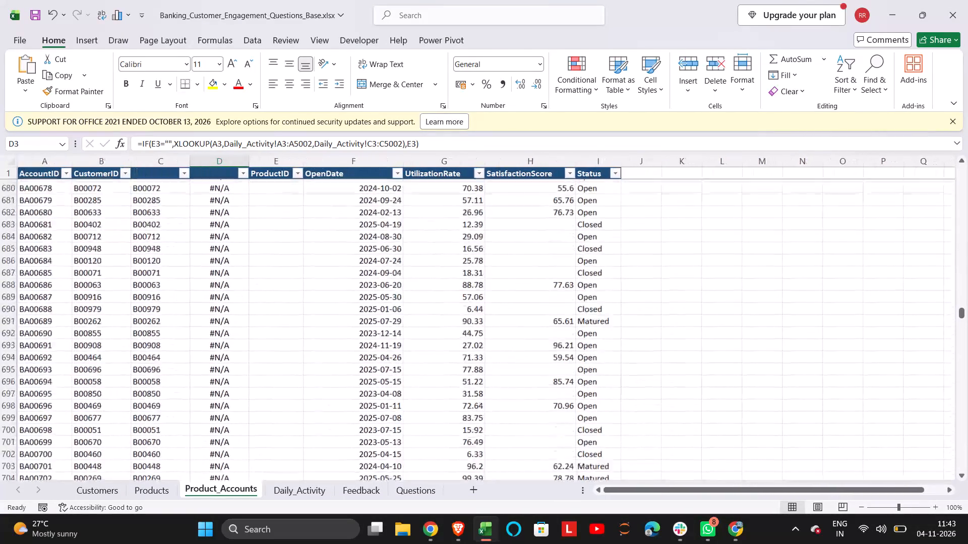
pyautogui.scroll(-2, 243, 231)
pyautogui.scroll(14, 243, 231)
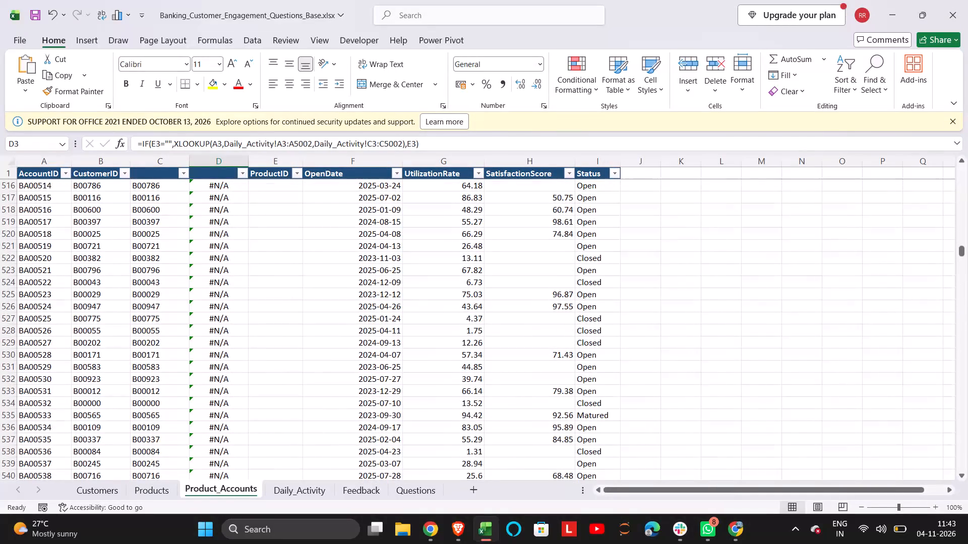
# Fill the D2 XLOOKUP formula with its "Not Found" argument down column D of Product_Accounts to the last data row.
pyautogui.click(243, 231)
pyautogui.hotkey('ctrl', 'Down')
pyautogui.hotkey('ctrl', 'Up')
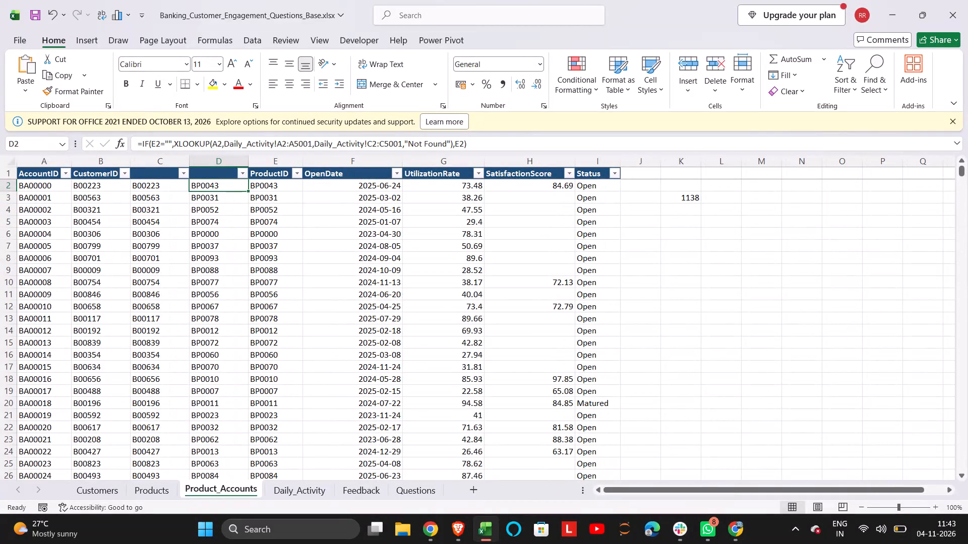
pyautogui.doubleClick(686, 212)
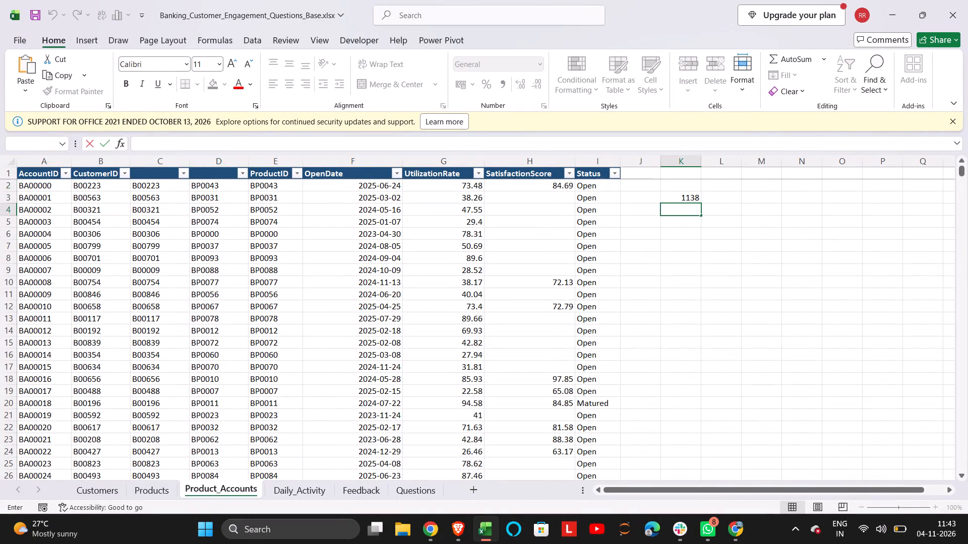
pyautogui.click(225, 186)
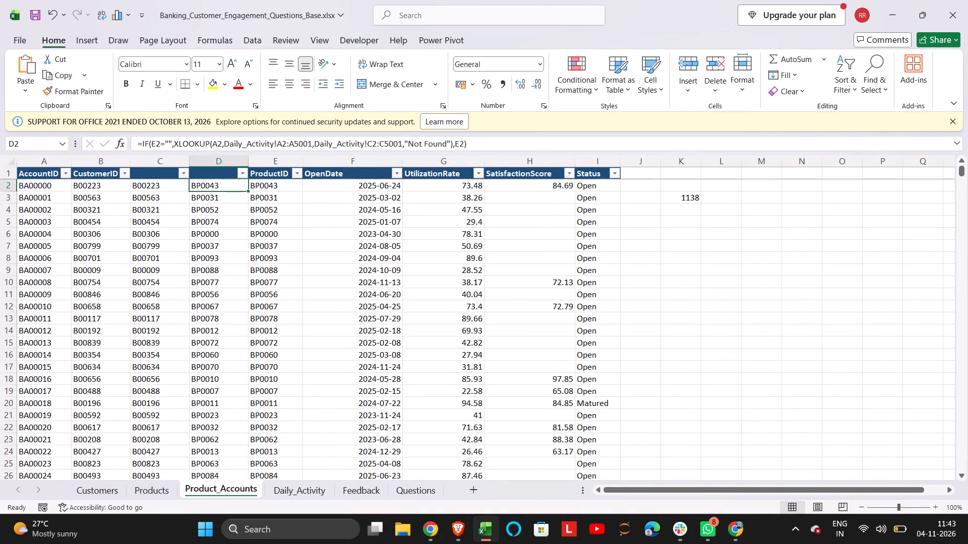
pyautogui.doubleClick(248, 191)
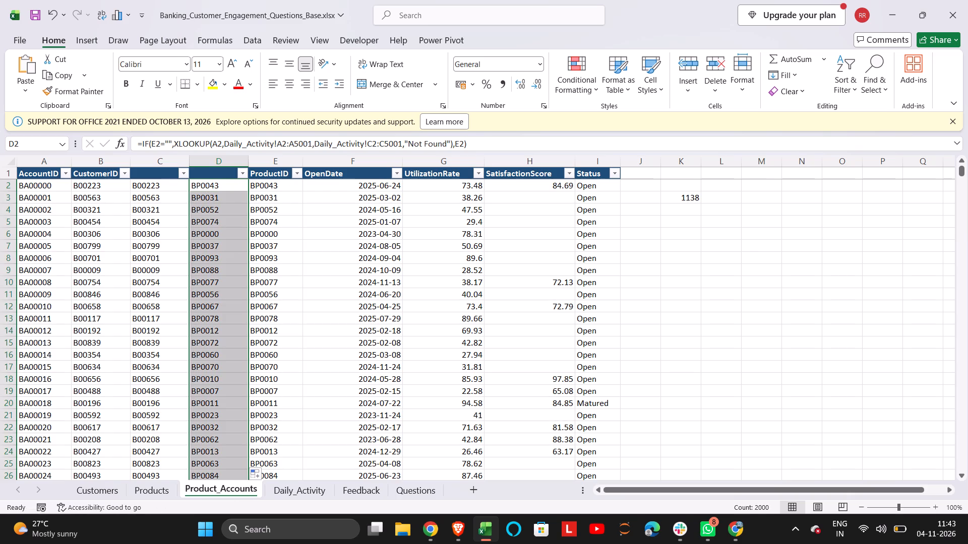
# Change the COUNTIF range in K3 on Product_Accounts to D2:D2001, keeping "Not Found" as the criterion.
pyautogui.doubleClick(690, 201)
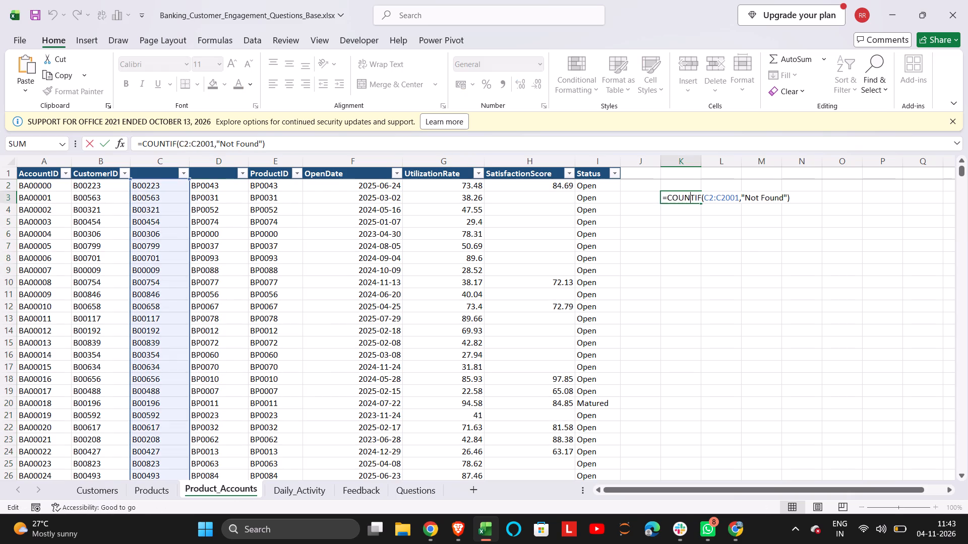
pyautogui.click(708, 199)
pyautogui.press('BackSpace')
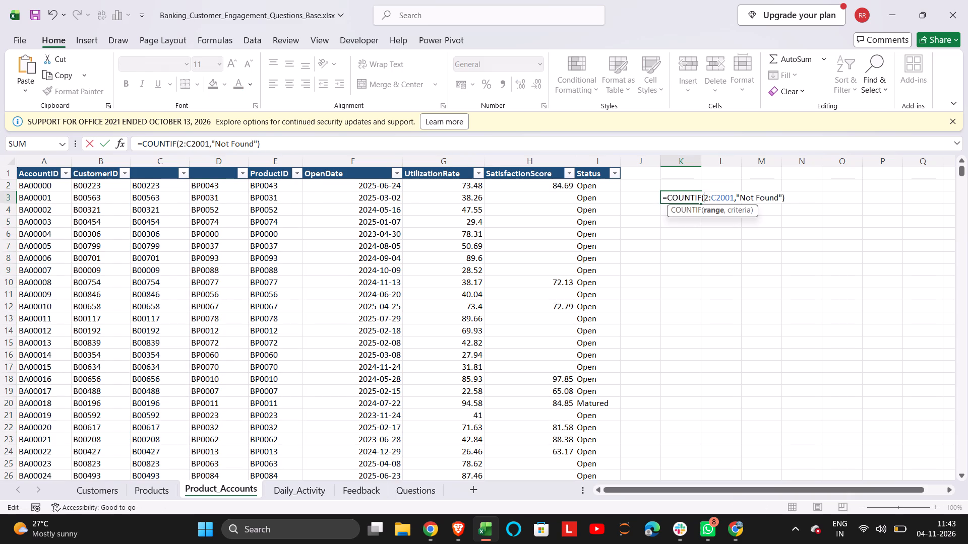
pyautogui.hotkey('shift', 'd')
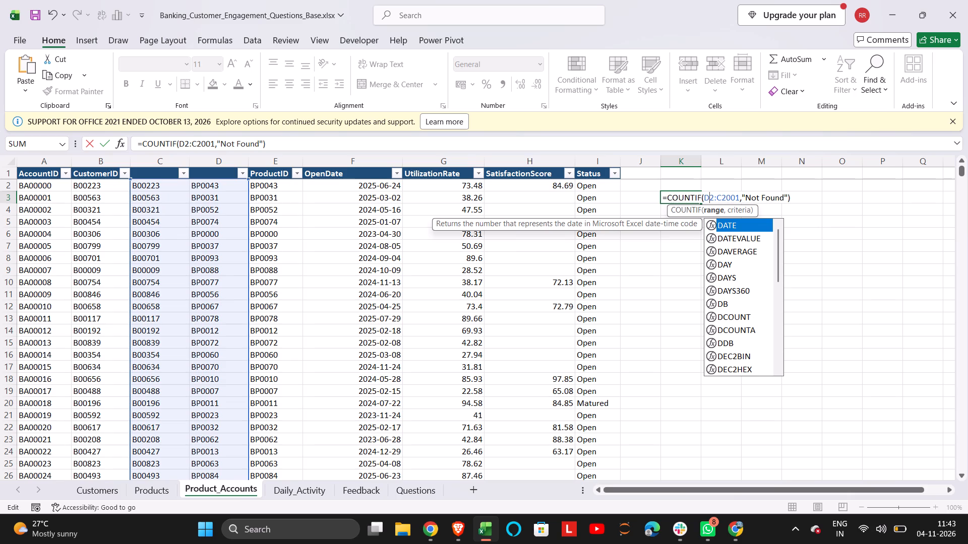
pyautogui.click(720, 199)
pyautogui.hotkey('shift', 'd')
pyautogui.press('BackSpace')
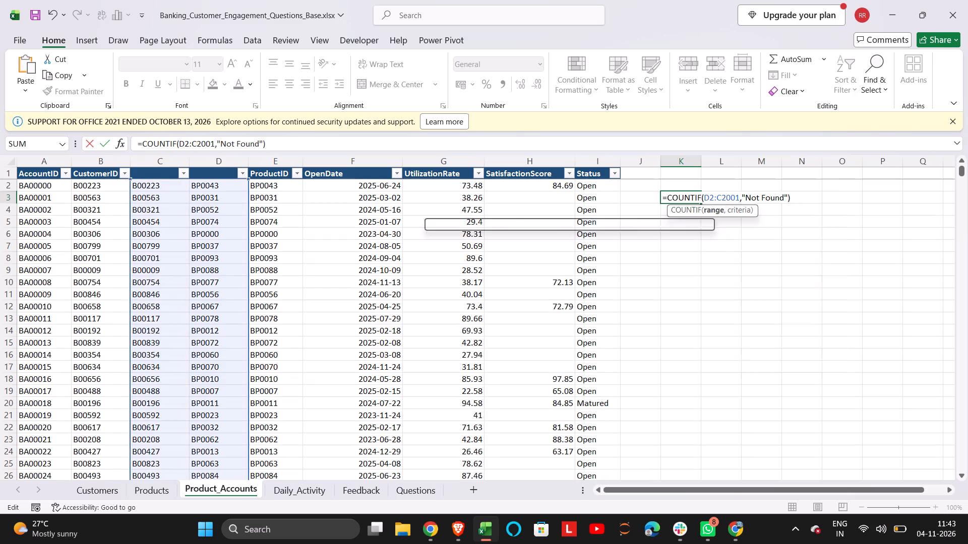
pyautogui.press('BackSpace')
pyautogui.hotkey('shift', 'd')
pyautogui.press('Return')
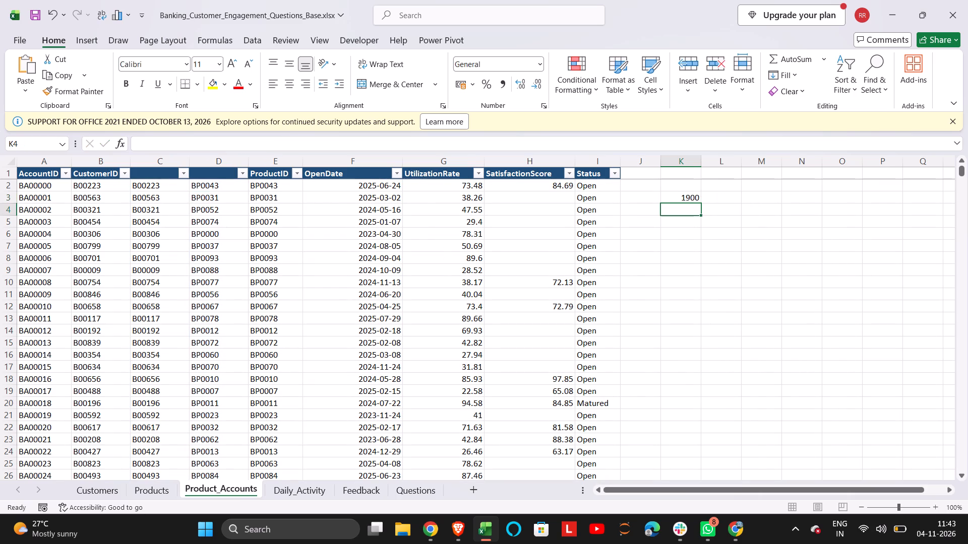
pyautogui.click(685, 197)
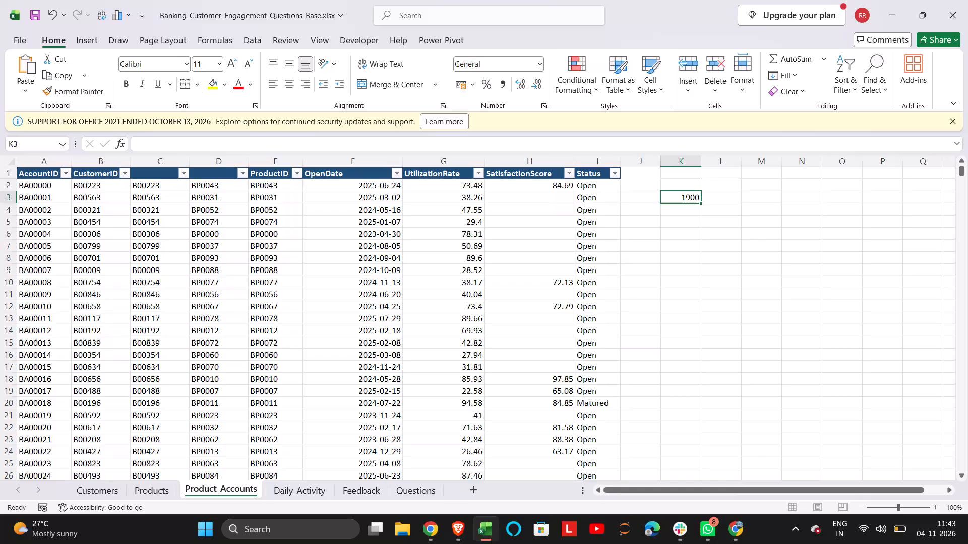
# Look over the Daily_Activity, Products and Product_Accounts sheets, ending on Daily_Activity.
pyautogui.click(308, 495)
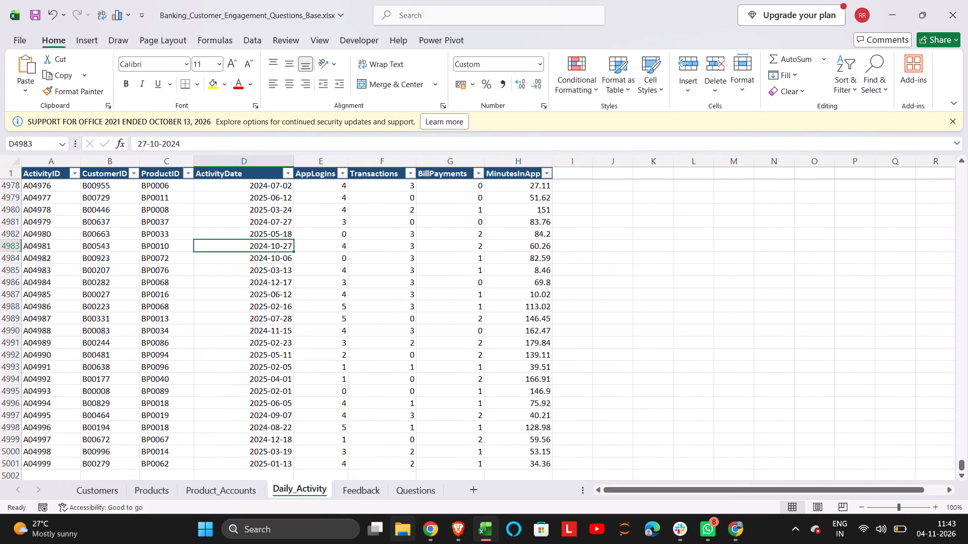
pyautogui.click(167, 491)
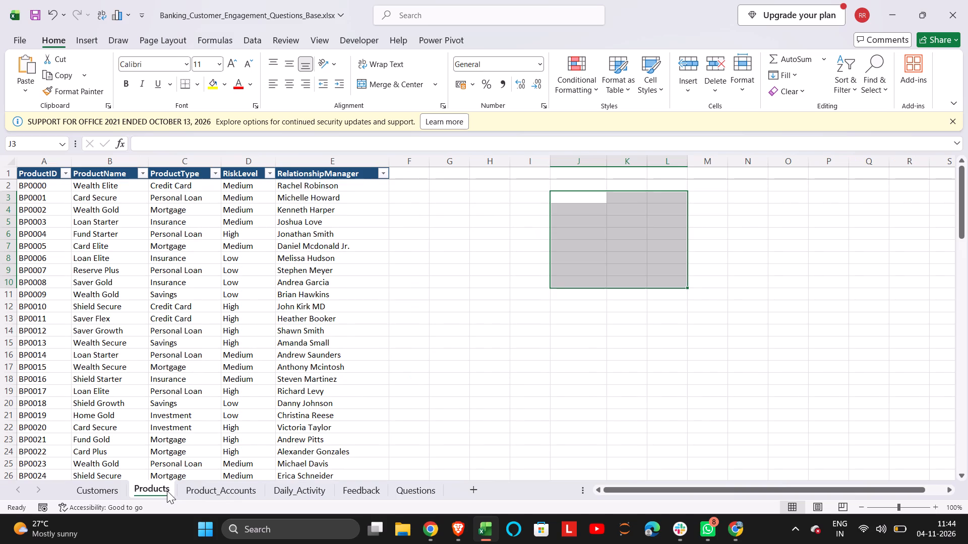
pyautogui.click(408, 427)
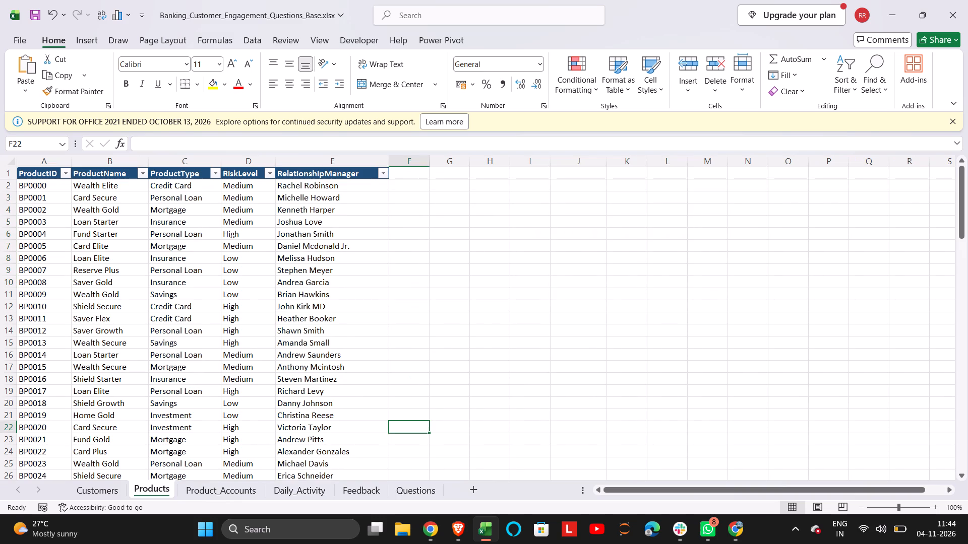
pyautogui.click(211, 484)
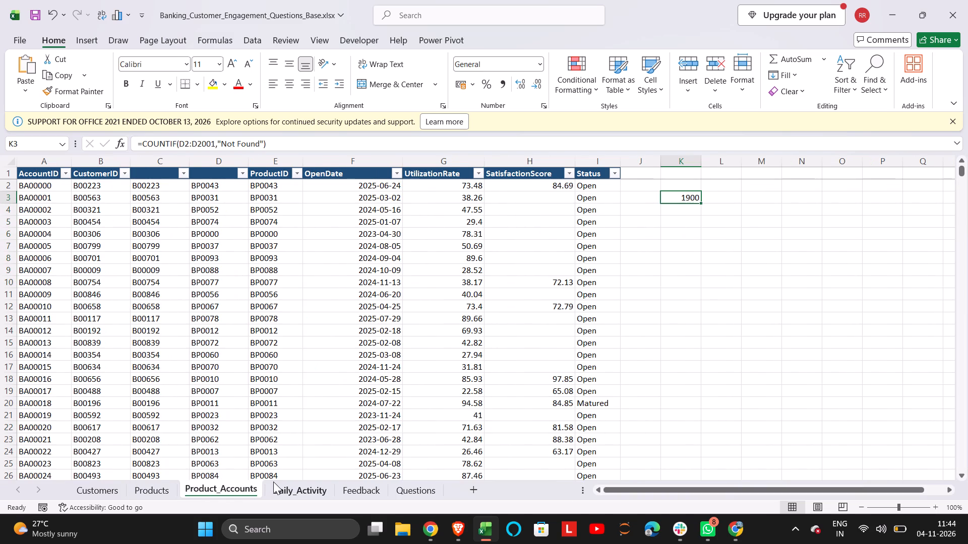
pyautogui.click(273, 482)
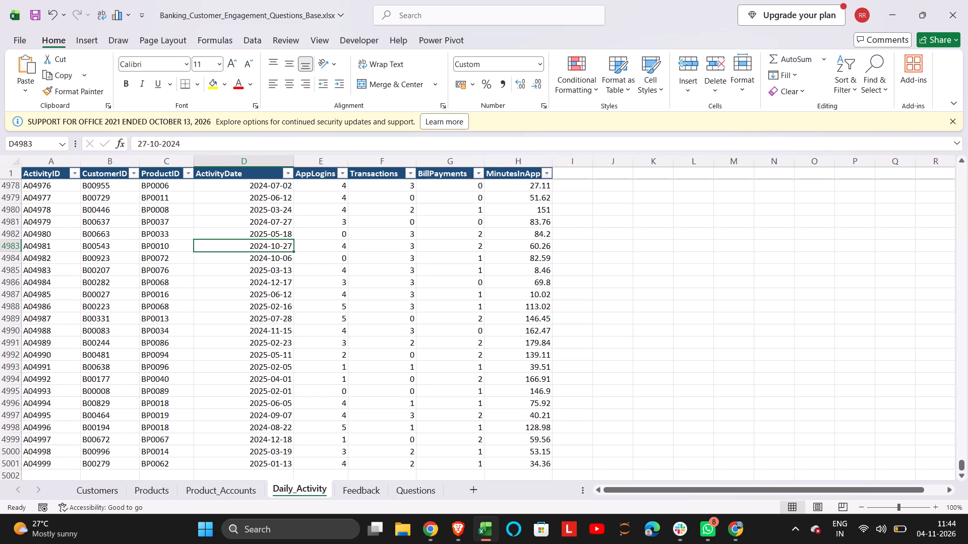
pyautogui.click(711, 316)
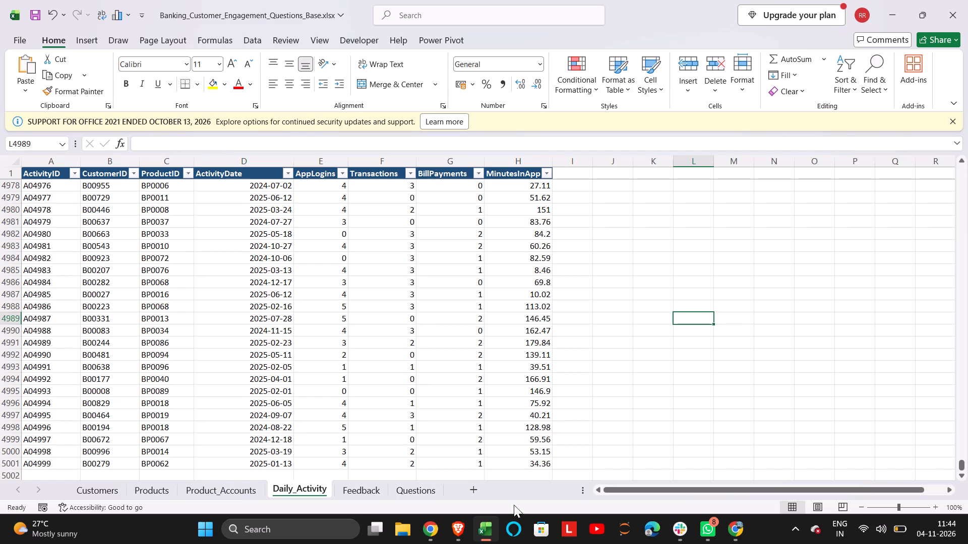
# Save the Banking_Customer_Engagement_Questions_Base workbook.
pyautogui.hotkey('ctrl', 's')
pyautogui.click(463, 532)
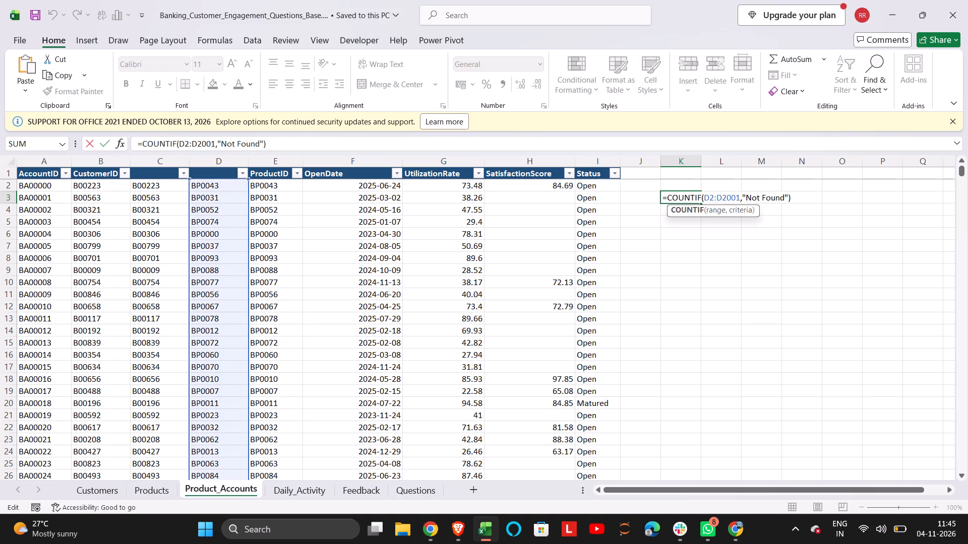
pyautogui.hotkey('ctrl', 'a')
pyautogui.press('BackSpace')
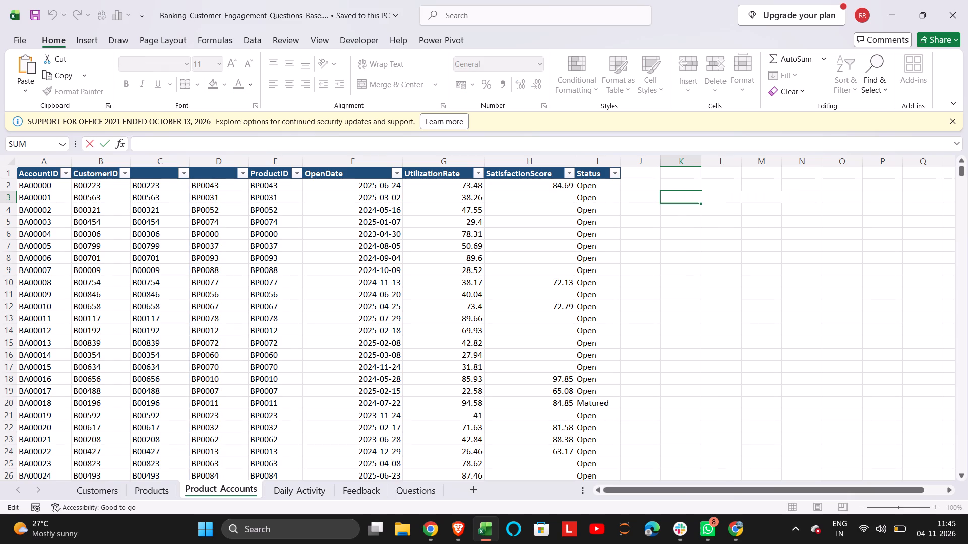
# Start a formula in cell J2, next to the Status column on the Product_Accounts sheet.
pyautogui.doubleClick(643, 188)
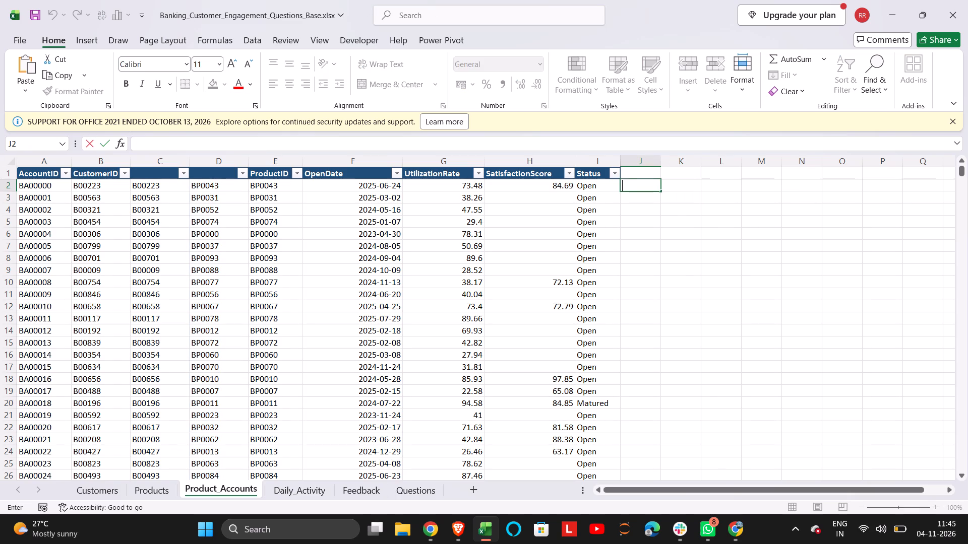
pyautogui.click(643, 188)
pyautogui.press('=')
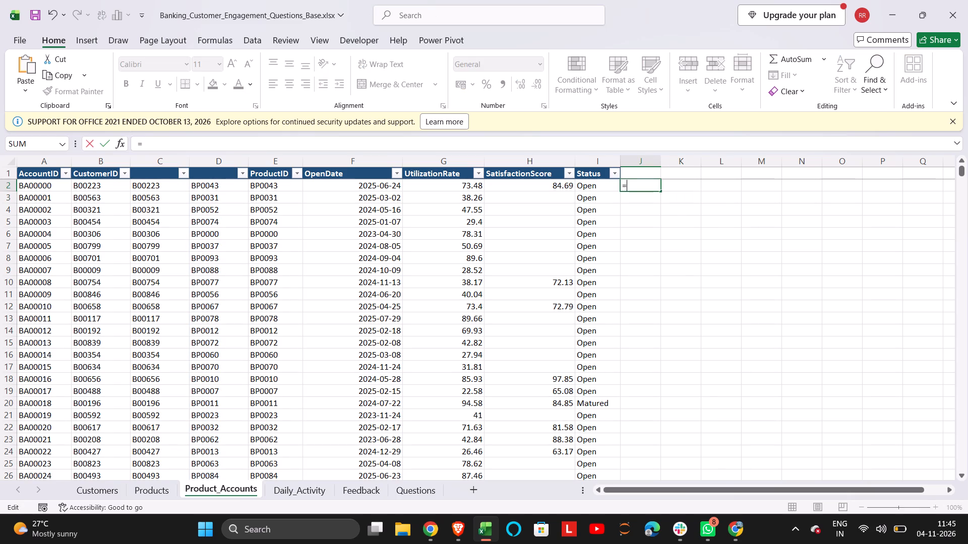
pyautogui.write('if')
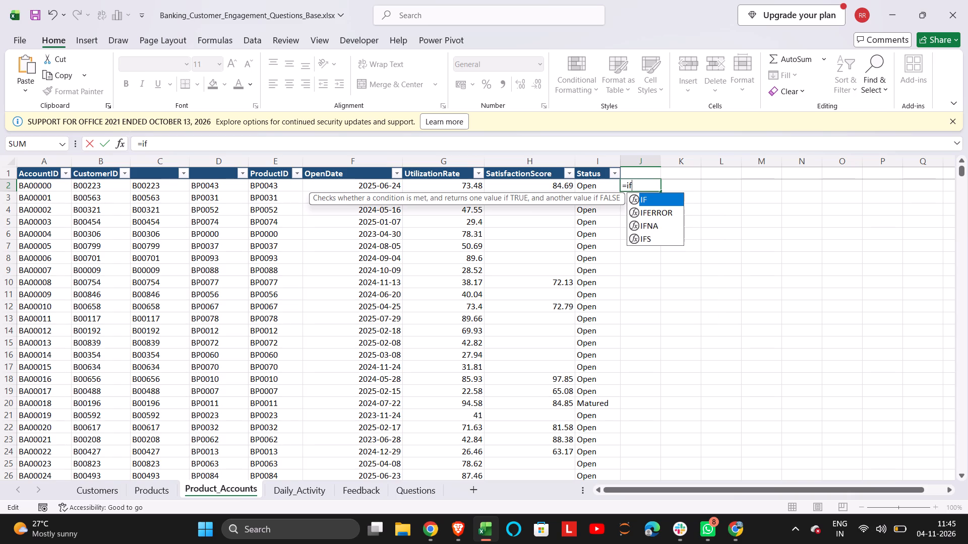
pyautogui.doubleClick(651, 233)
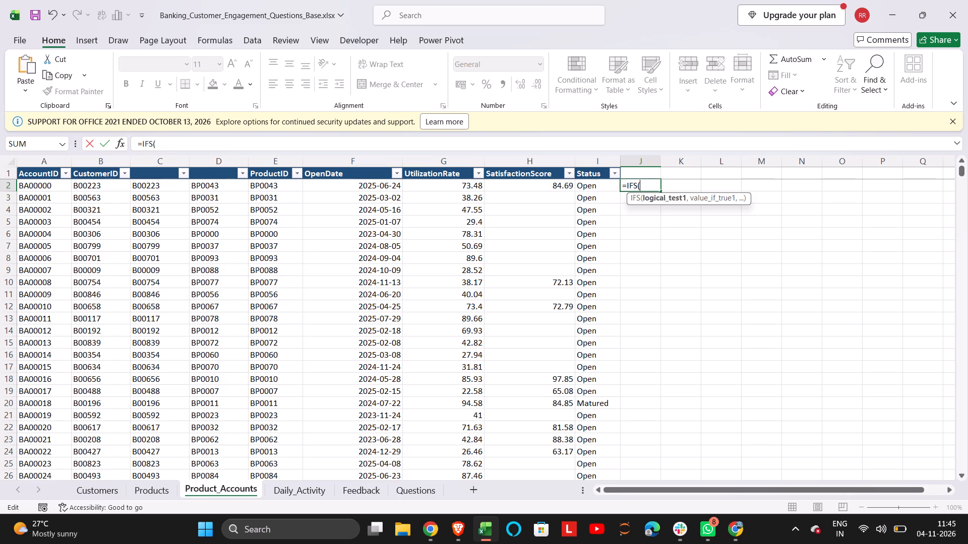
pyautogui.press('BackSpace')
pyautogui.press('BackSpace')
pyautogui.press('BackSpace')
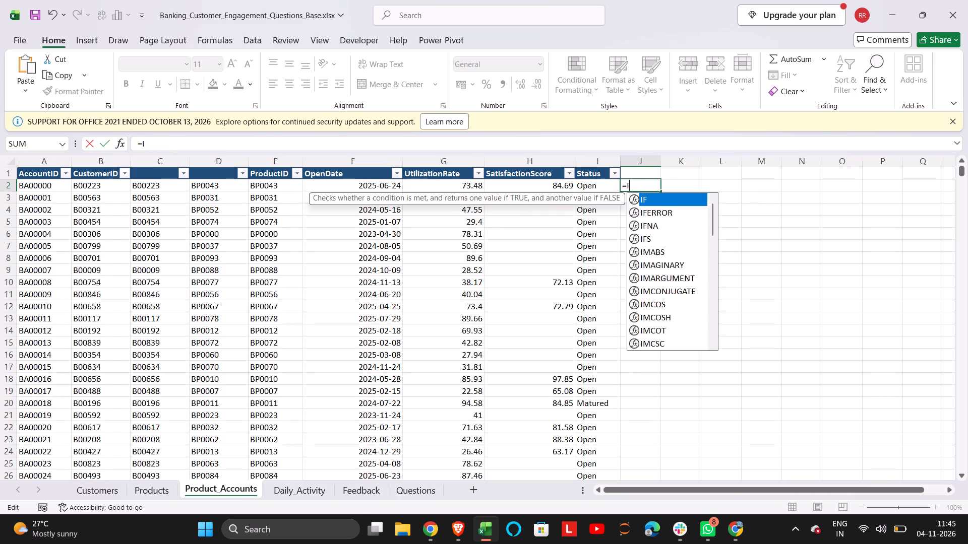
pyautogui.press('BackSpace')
# Build an AVERAGEIF in J2 with the Status range I2:I2001 and cell I2 as the criterion.
pyautogui.write('Averag')
pyautogui.doubleClick(663, 230)
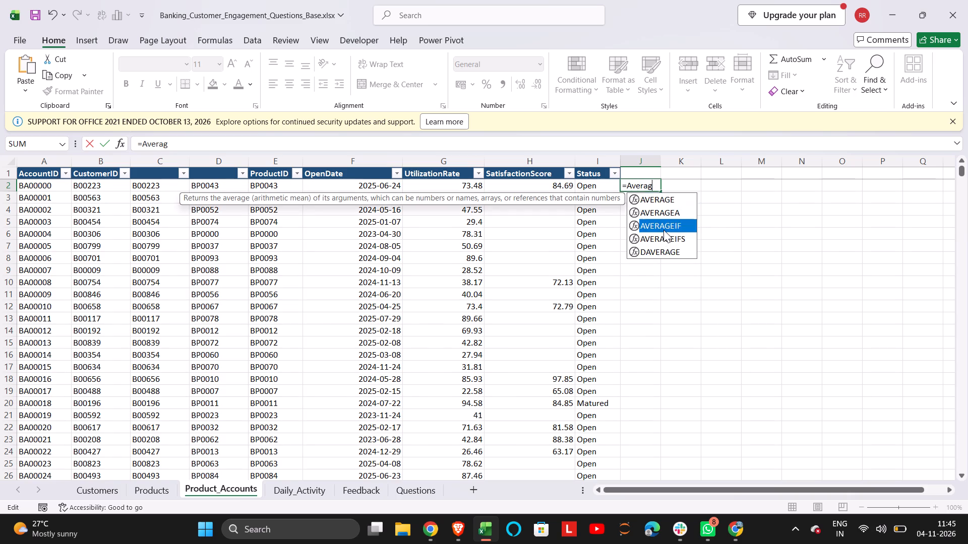
pyautogui.click(590, 183)
pyautogui.hotkey('ctrl', 'shift', 'Down')
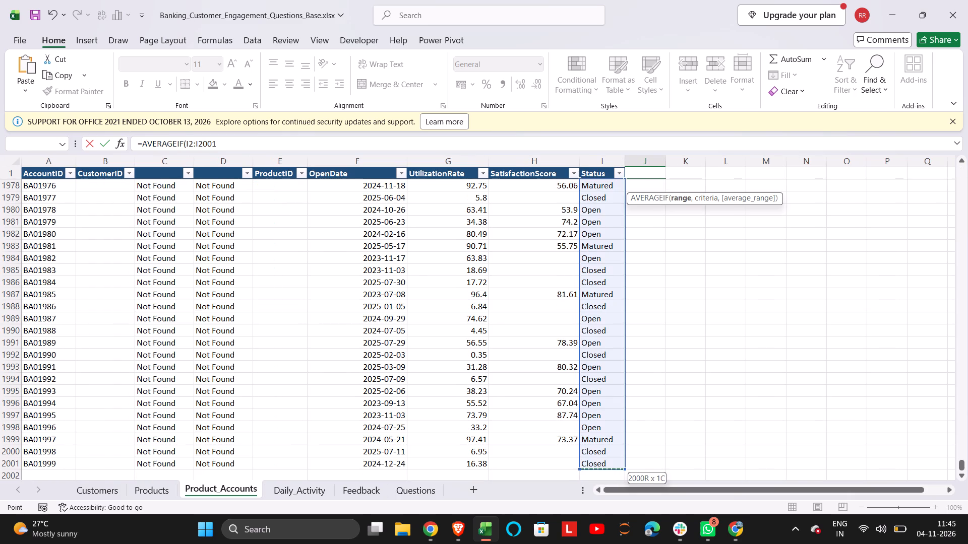
pyautogui.press(',')
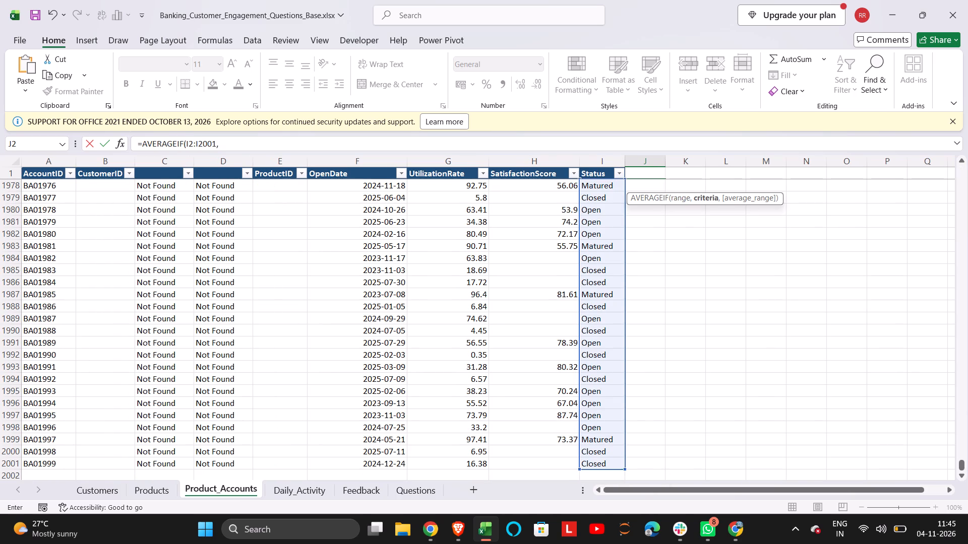
pyautogui.scroll(-1, 510, 257)
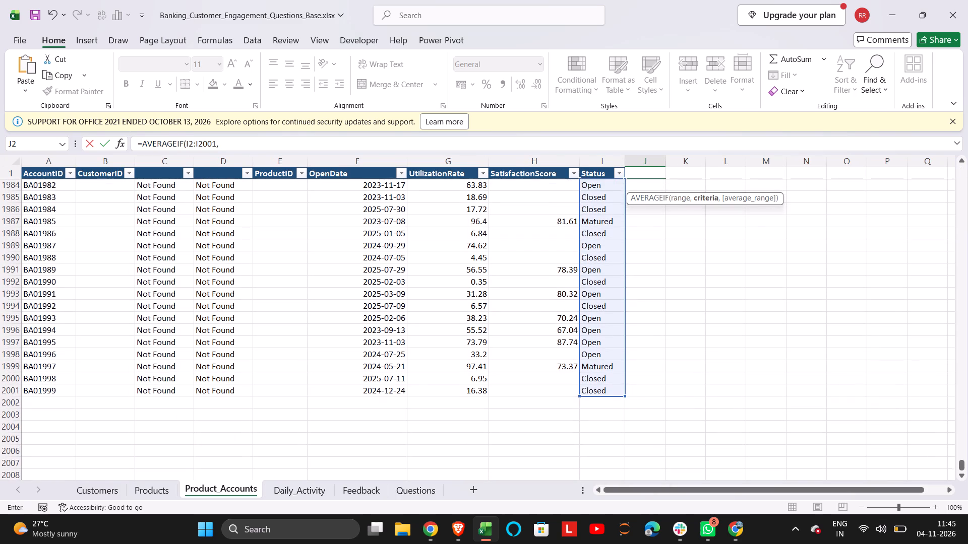
pyautogui.hotkey('ctrl', 'Up')
pyautogui.press('Down')
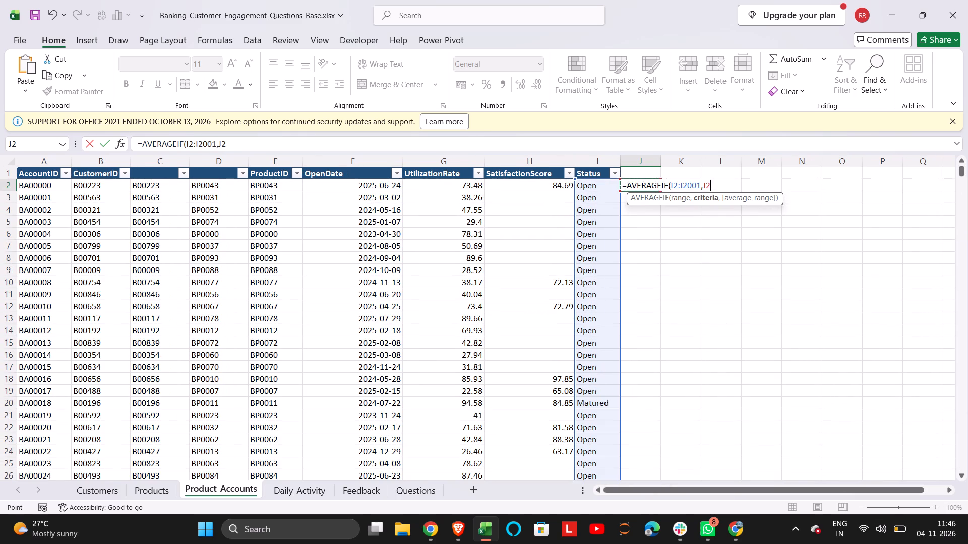
pyautogui.press('BackSpace')
pyautogui.press('BackSpace')
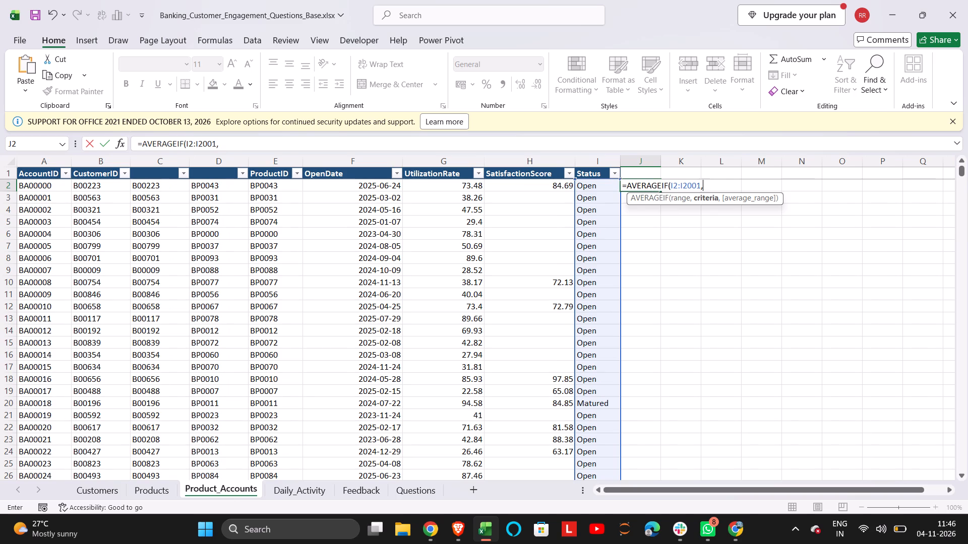
pyautogui.click(590, 187)
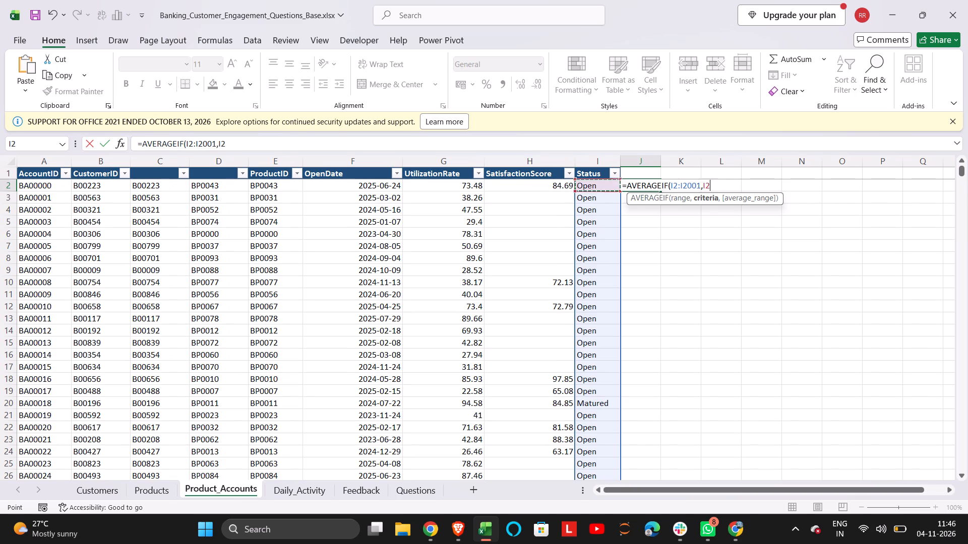
pyautogui.press(',')
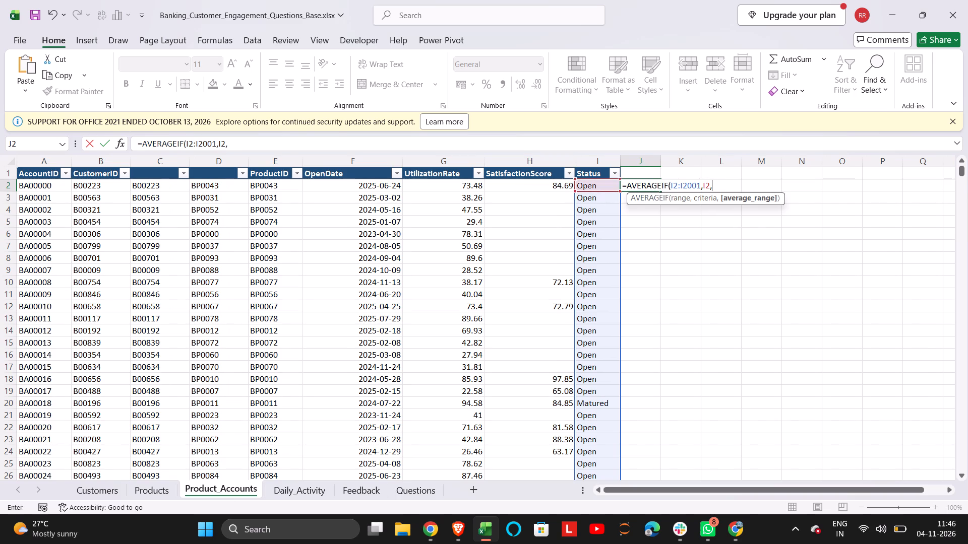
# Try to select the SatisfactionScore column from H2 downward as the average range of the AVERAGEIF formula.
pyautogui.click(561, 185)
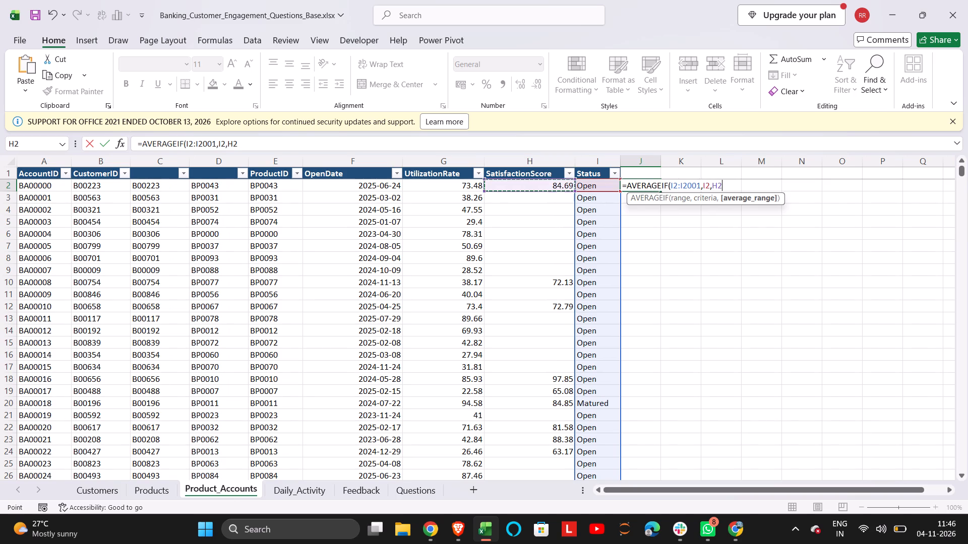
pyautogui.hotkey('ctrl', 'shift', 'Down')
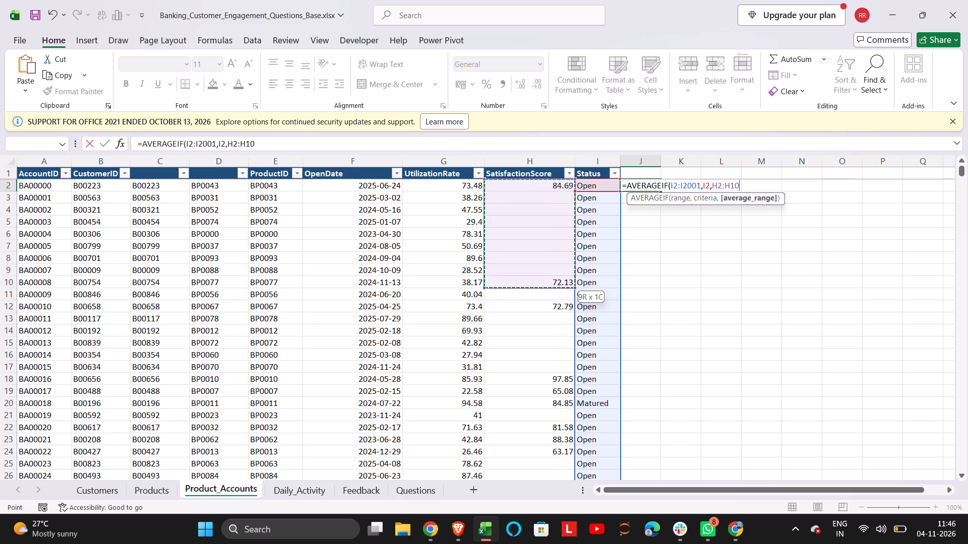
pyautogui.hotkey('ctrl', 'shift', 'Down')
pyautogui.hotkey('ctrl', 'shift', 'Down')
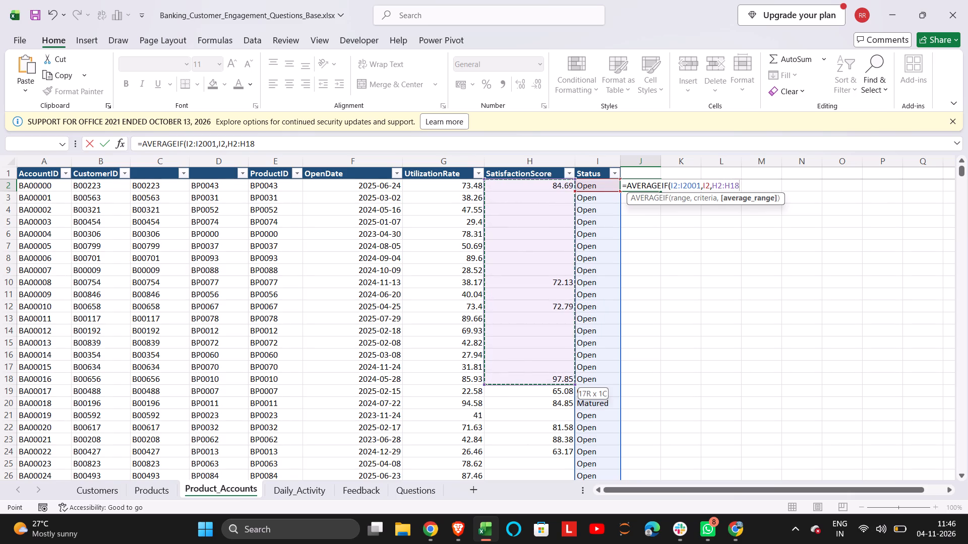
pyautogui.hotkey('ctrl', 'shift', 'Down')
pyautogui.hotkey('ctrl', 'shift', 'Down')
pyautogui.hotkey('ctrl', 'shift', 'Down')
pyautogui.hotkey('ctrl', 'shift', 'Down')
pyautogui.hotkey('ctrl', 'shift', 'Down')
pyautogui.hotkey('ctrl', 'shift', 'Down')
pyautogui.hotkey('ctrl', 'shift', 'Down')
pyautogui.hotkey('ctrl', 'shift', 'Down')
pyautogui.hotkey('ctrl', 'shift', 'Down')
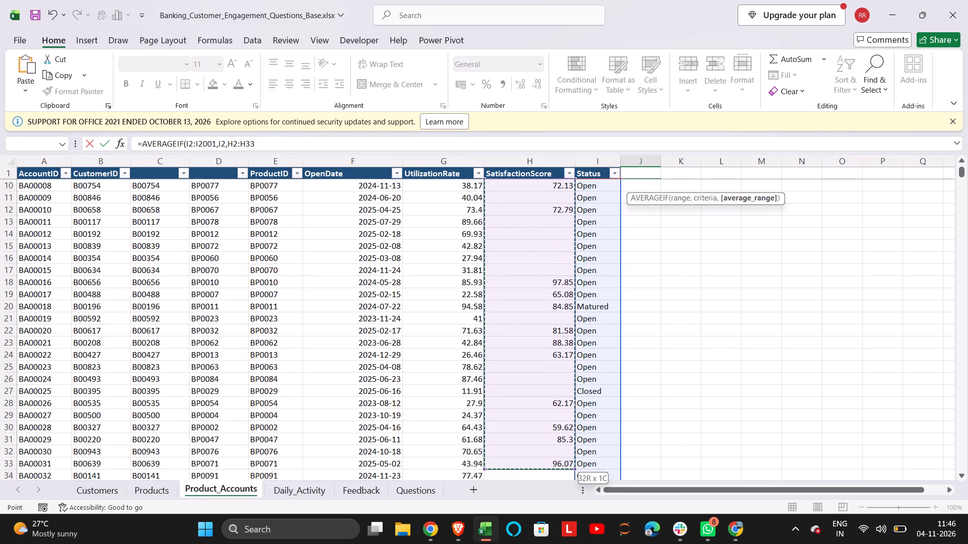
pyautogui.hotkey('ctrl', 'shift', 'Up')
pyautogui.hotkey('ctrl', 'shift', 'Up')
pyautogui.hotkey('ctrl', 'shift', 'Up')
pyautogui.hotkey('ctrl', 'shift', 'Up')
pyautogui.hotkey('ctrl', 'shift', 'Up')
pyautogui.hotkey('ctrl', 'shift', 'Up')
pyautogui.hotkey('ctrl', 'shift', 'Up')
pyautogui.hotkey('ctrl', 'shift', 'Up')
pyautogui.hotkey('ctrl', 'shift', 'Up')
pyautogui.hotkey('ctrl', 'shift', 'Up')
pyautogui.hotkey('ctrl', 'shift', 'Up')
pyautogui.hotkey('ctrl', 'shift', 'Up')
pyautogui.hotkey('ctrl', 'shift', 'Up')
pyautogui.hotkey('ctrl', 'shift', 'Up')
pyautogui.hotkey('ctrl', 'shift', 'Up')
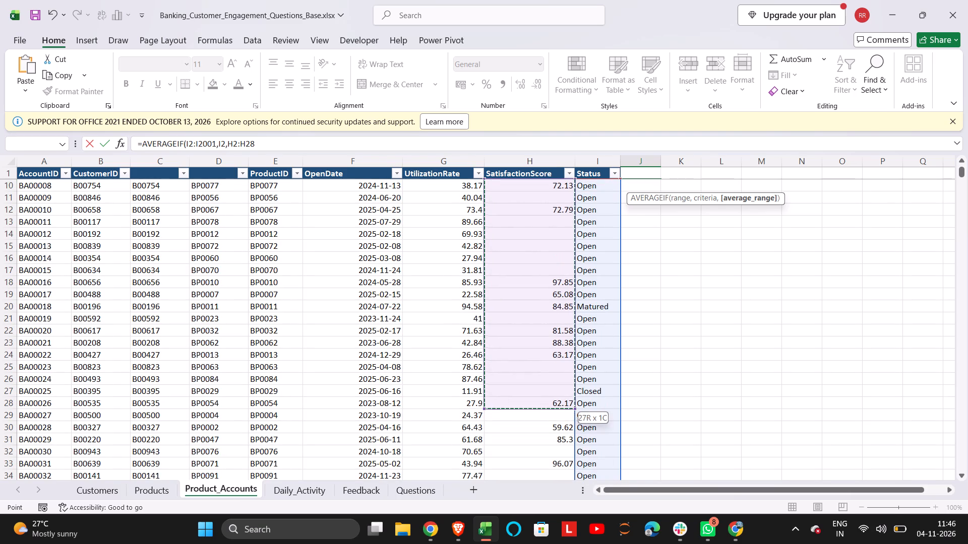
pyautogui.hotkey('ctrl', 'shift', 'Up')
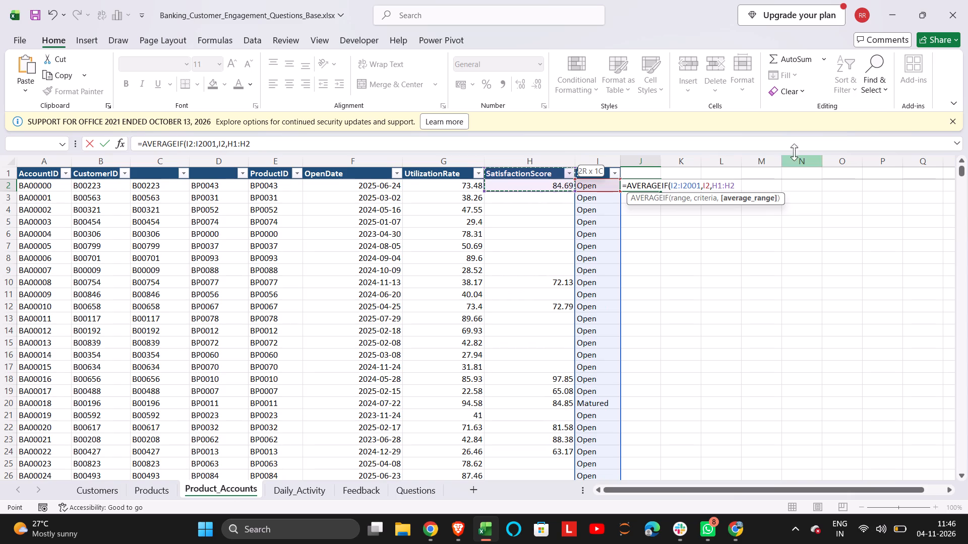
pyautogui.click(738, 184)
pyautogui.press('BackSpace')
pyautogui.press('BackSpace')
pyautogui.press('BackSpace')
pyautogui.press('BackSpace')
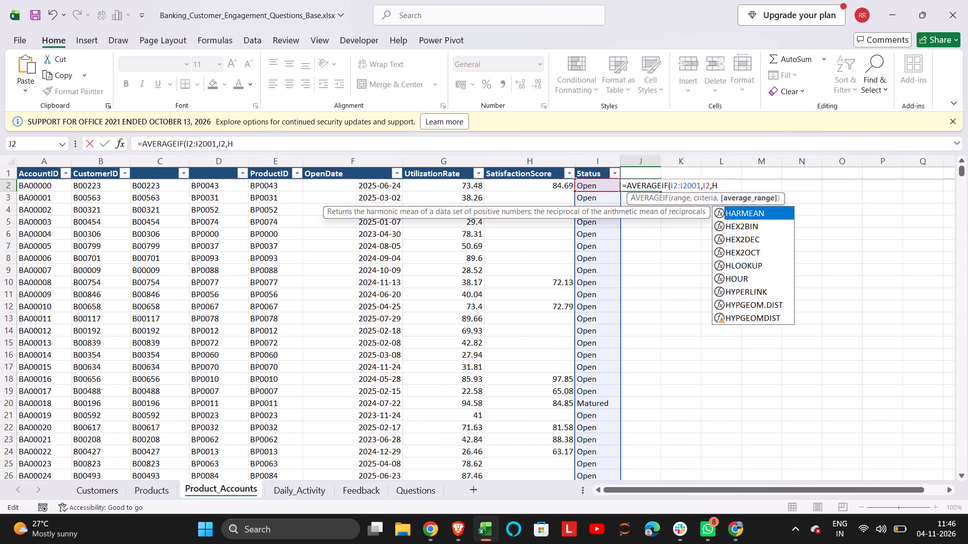
# Complete the AVERAGEIF formula in J2 with H2:H2001 as the average range and enter it.
pyautogui.hotkey('shift', '@')
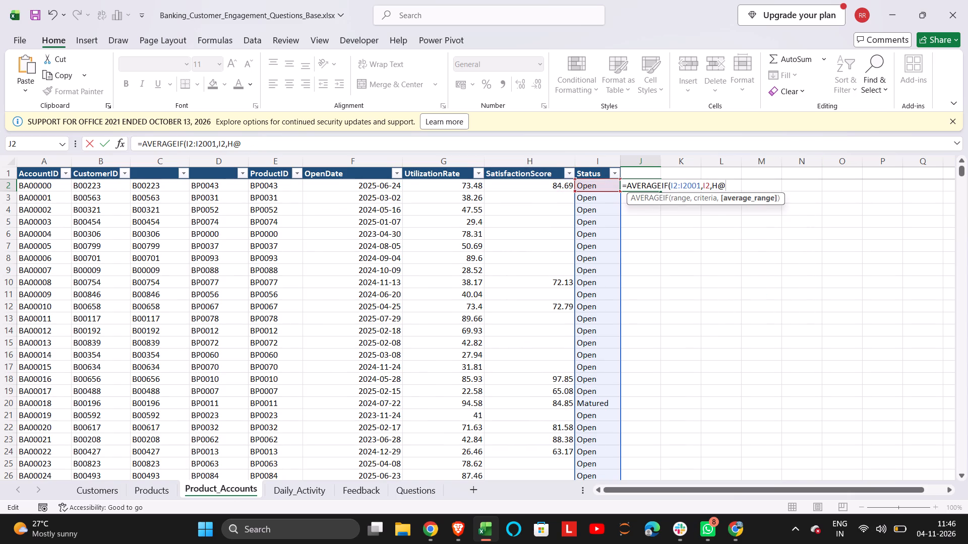
pyautogui.press('BackSpace')
pyautogui.press('2')
pyautogui.hotkey('shift', ':')
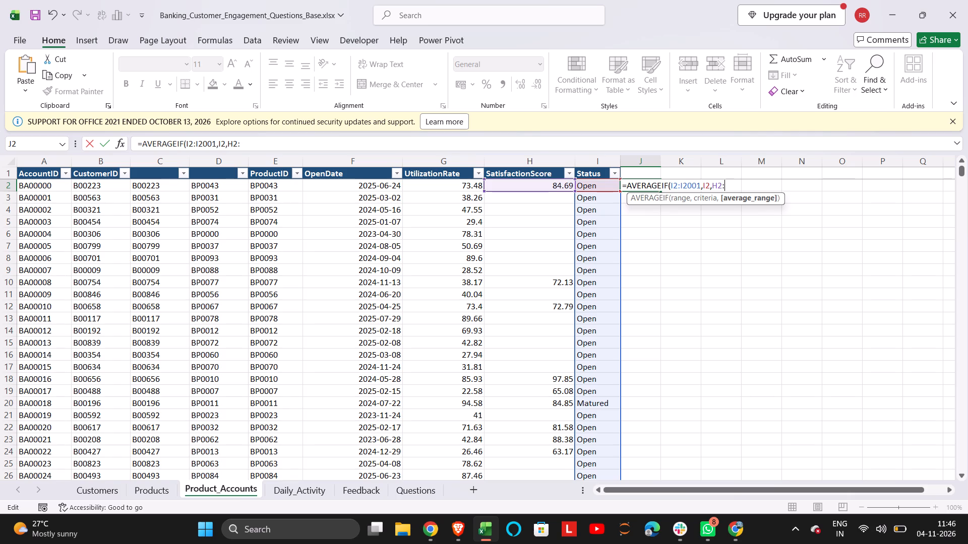
pyautogui.hotkey('shift', 'h')
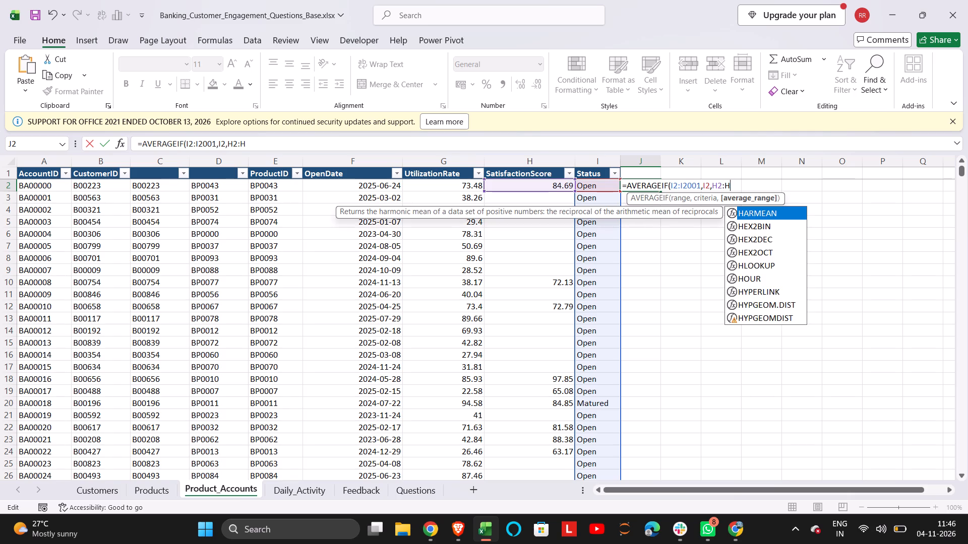
pyautogui.write('2001')
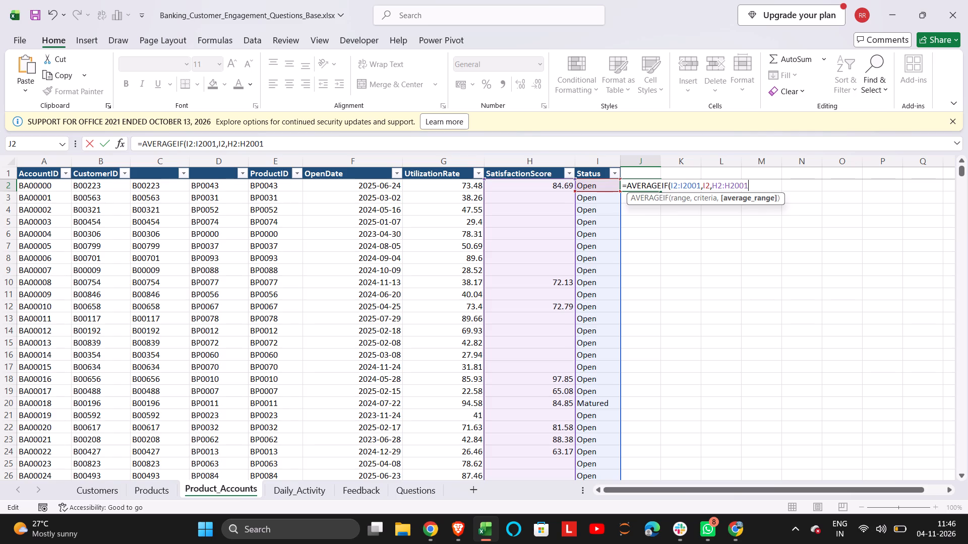
pyautogui.hotkey('shift', ')')
pyautogui.click(628, 186)
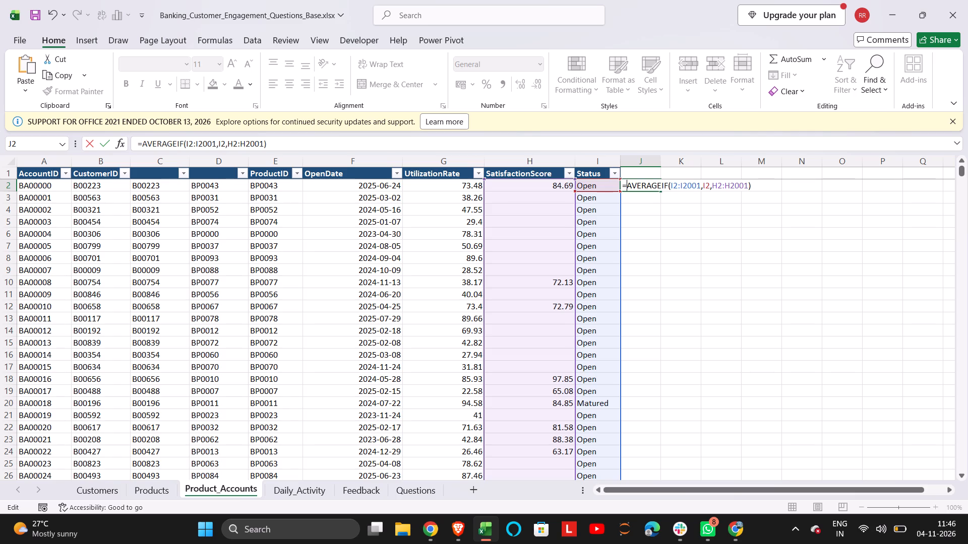
pyautogui.press('Return')
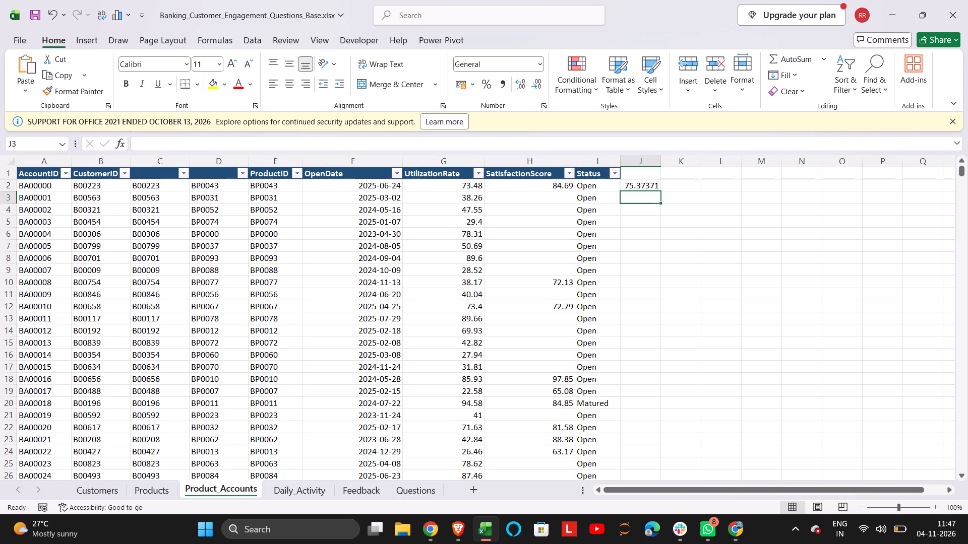
# Start an IFS formula in cell K2, beside the AVERAGEIF result.
pyautogui.doubleClick(687, 182)
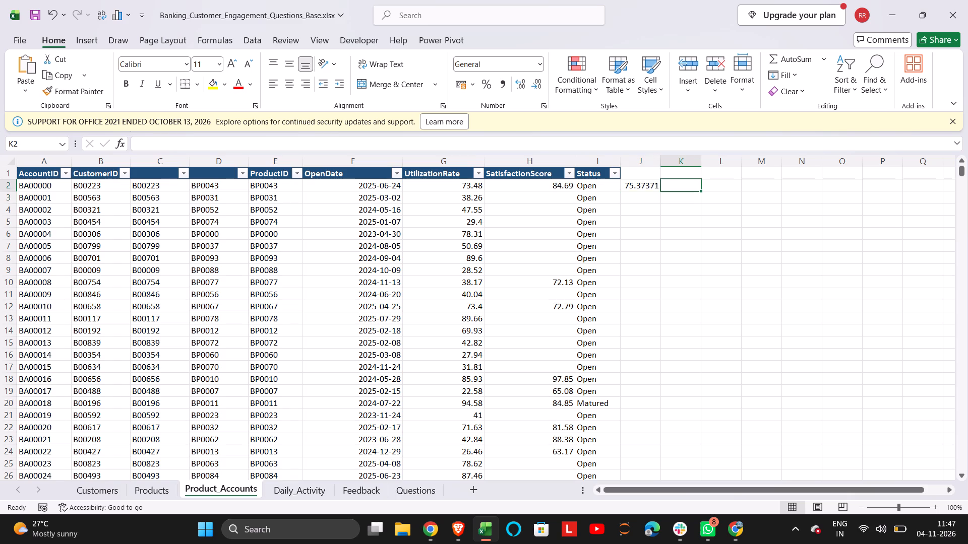
pyautogui.write('=if')
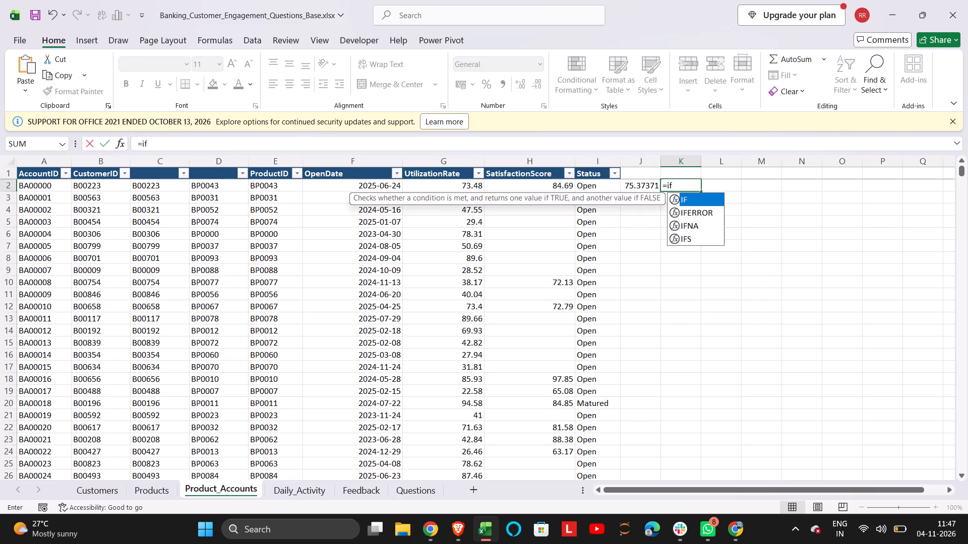
pyautogui.doubleClick(686, 241)
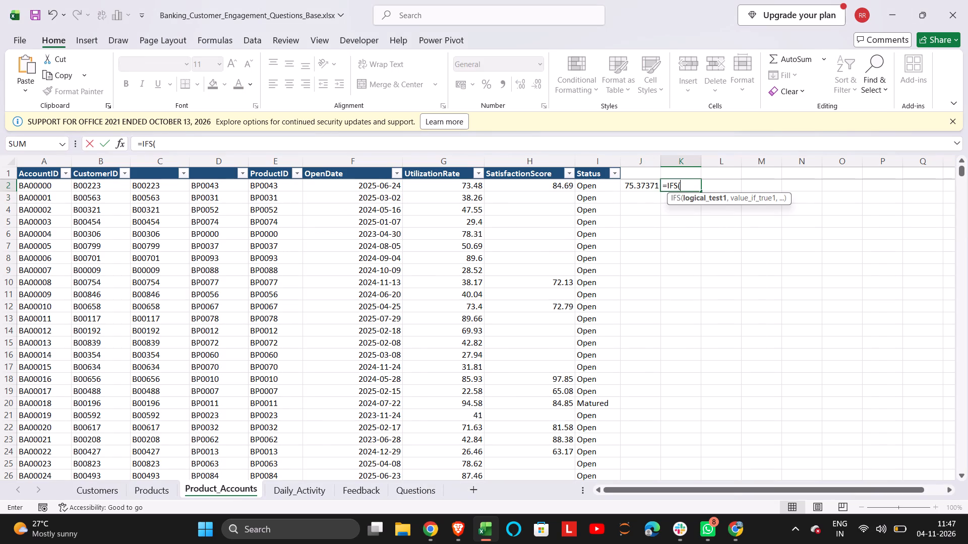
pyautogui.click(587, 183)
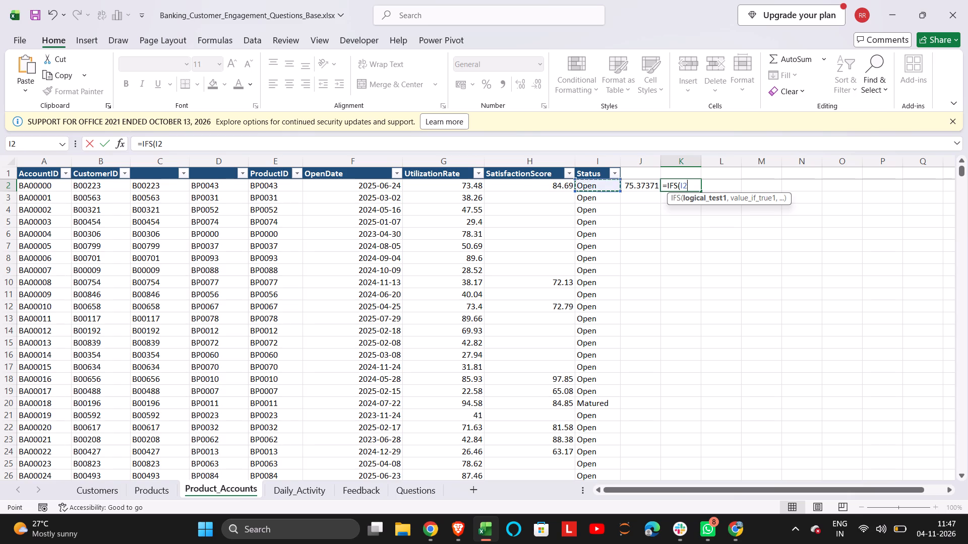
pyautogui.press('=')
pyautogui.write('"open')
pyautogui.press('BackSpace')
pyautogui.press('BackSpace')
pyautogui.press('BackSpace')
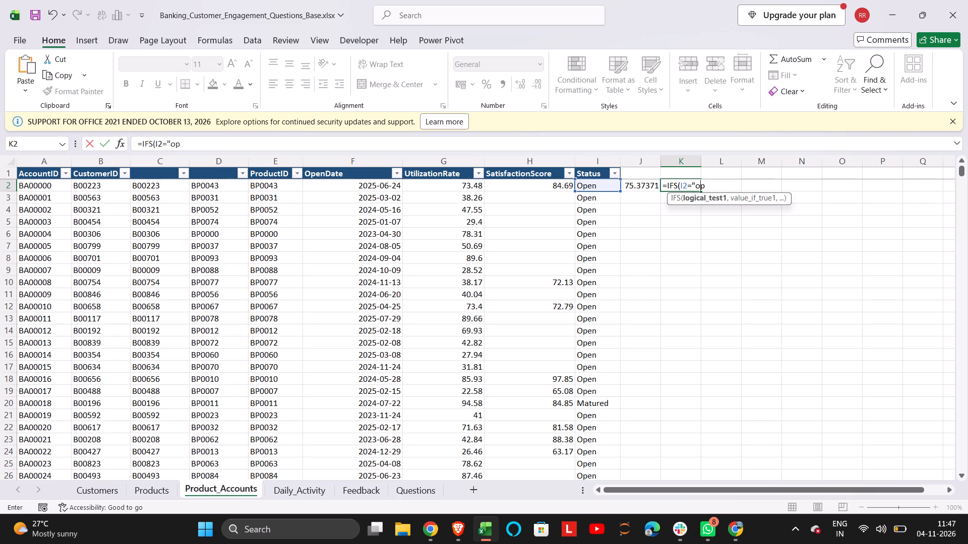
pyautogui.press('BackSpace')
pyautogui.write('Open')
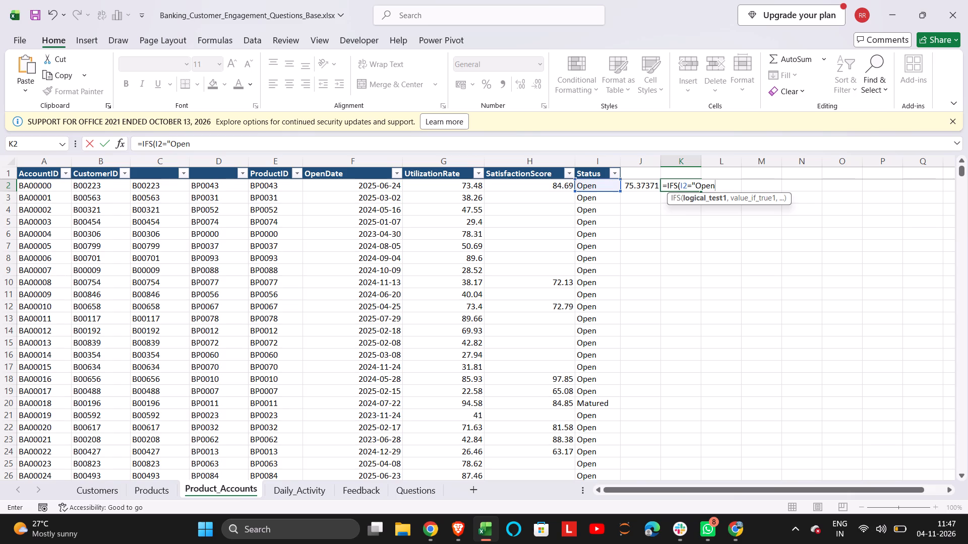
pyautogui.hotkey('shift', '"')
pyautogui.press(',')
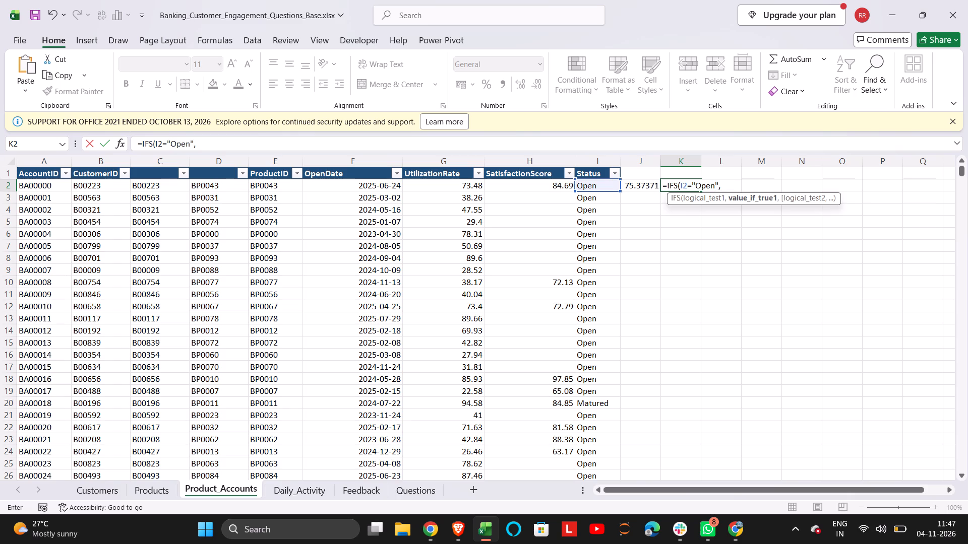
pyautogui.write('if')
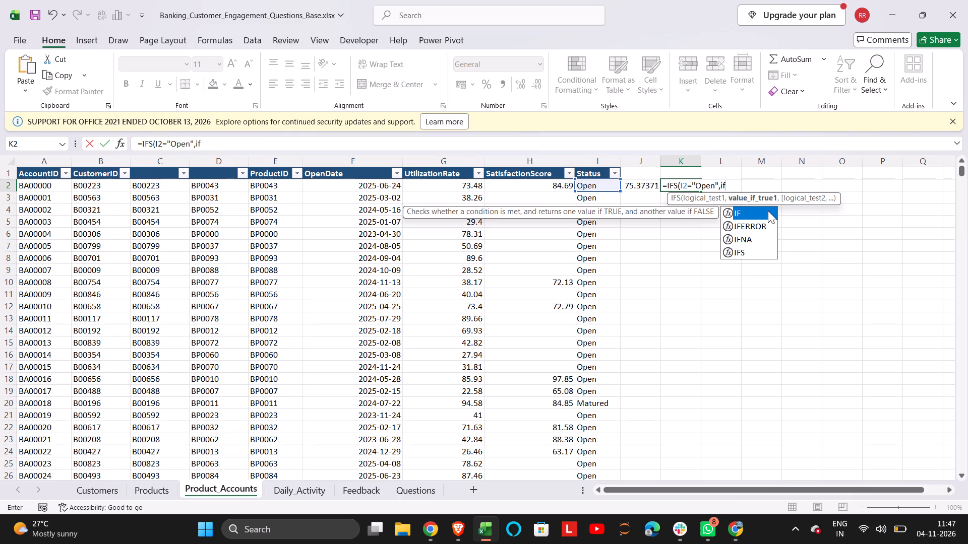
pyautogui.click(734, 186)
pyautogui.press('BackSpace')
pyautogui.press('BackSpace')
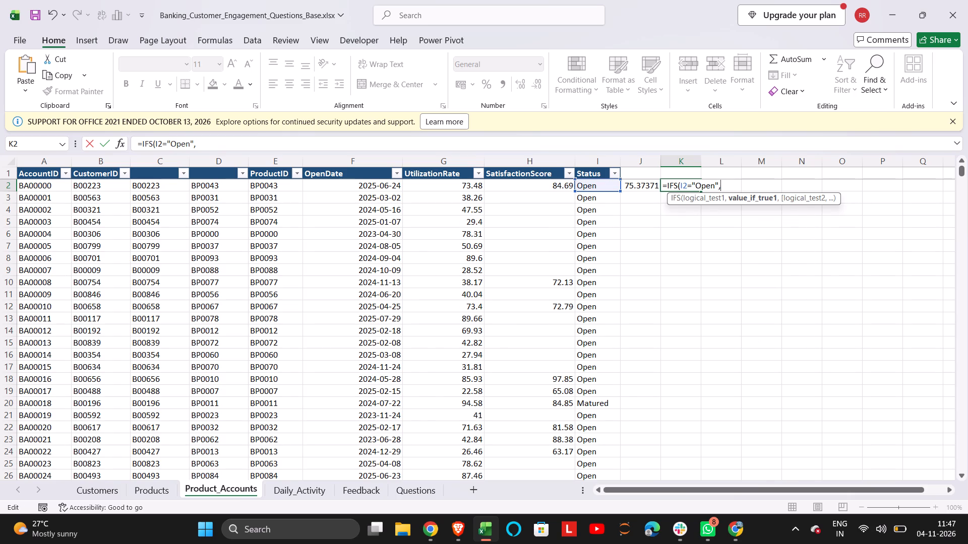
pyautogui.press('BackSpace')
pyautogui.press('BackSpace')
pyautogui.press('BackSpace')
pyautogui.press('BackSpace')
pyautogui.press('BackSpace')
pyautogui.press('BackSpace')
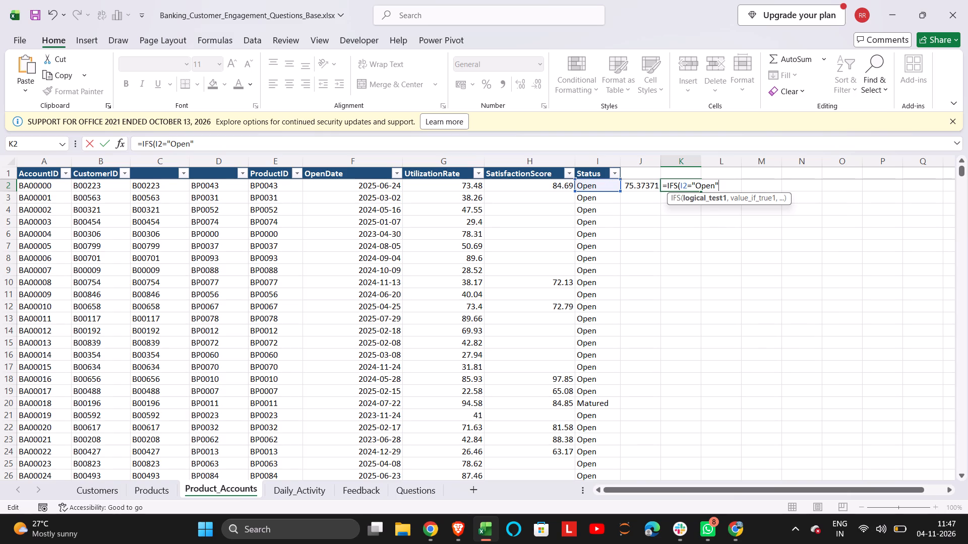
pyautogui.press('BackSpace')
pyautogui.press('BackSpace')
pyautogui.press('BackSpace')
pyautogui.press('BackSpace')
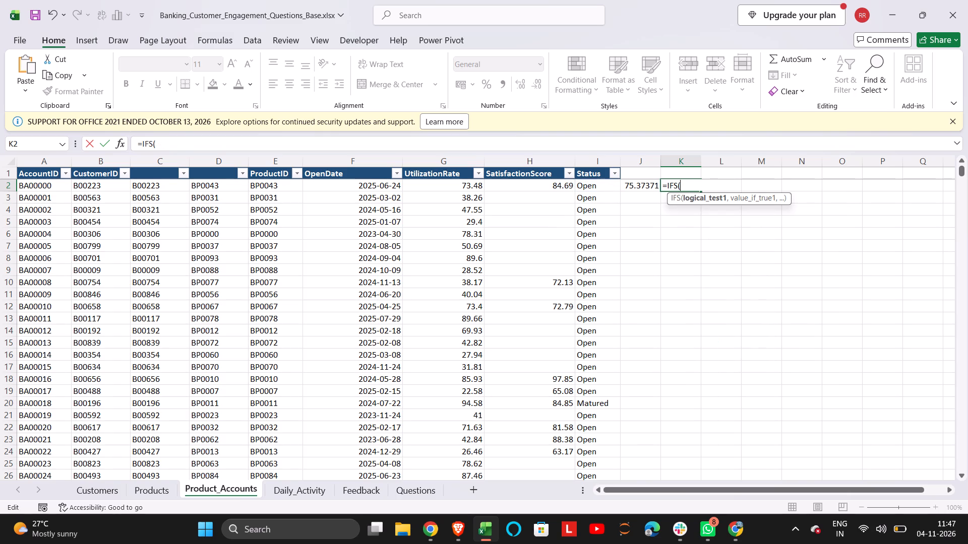
# Set the first IFS test in K2 to an AND of H2="" and I2="Open".
pyautogui.write('and')
pyautogui.doubleClick(715, 212)
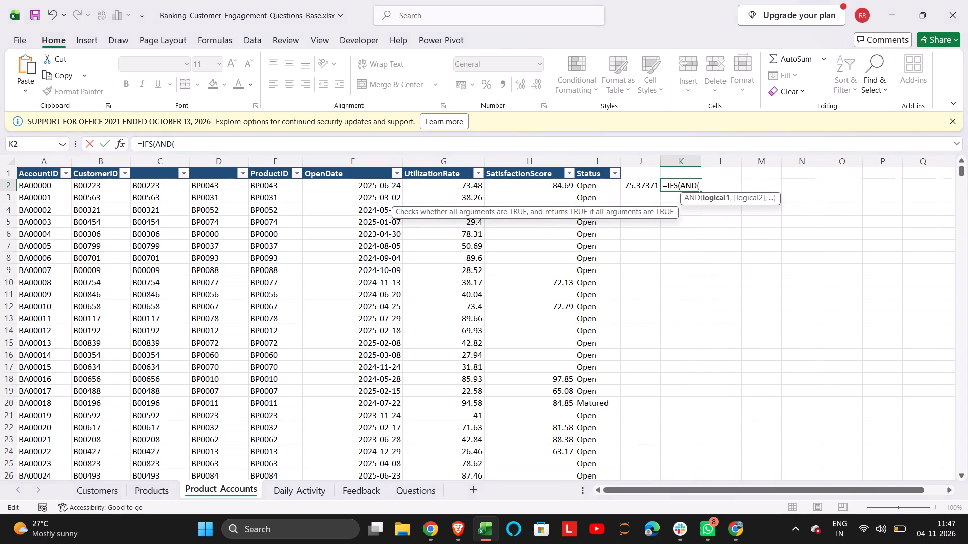
pyautogui.click(564, 185)
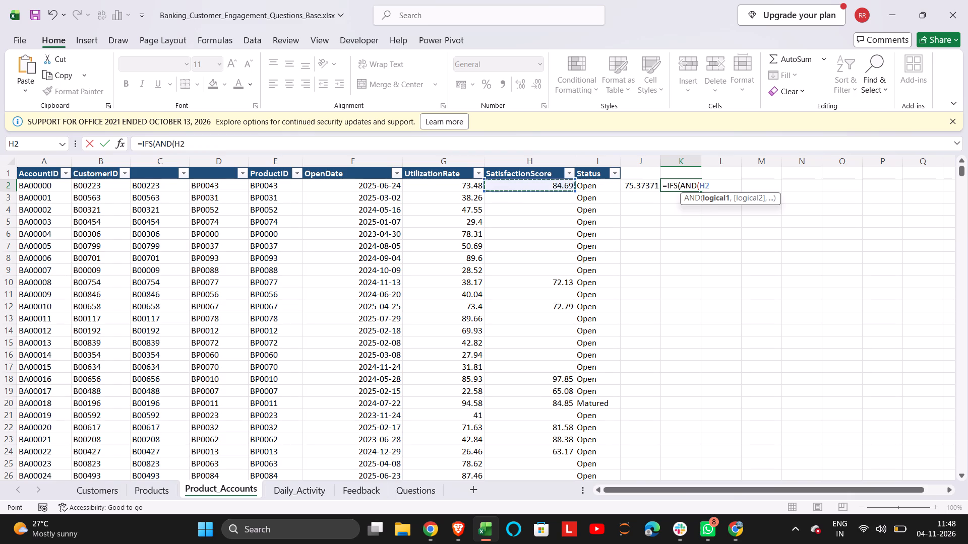
pyautogui.hotkey('shift', '+')
pyautogui.press('BackSpace')
pyautogui.press('=')
pyautogui.write('""')
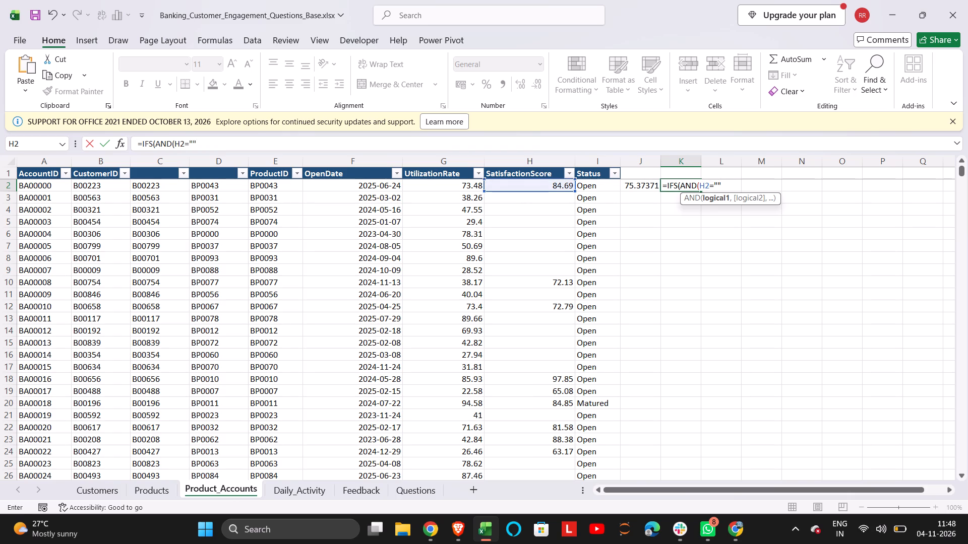
pyautogui.press(',')
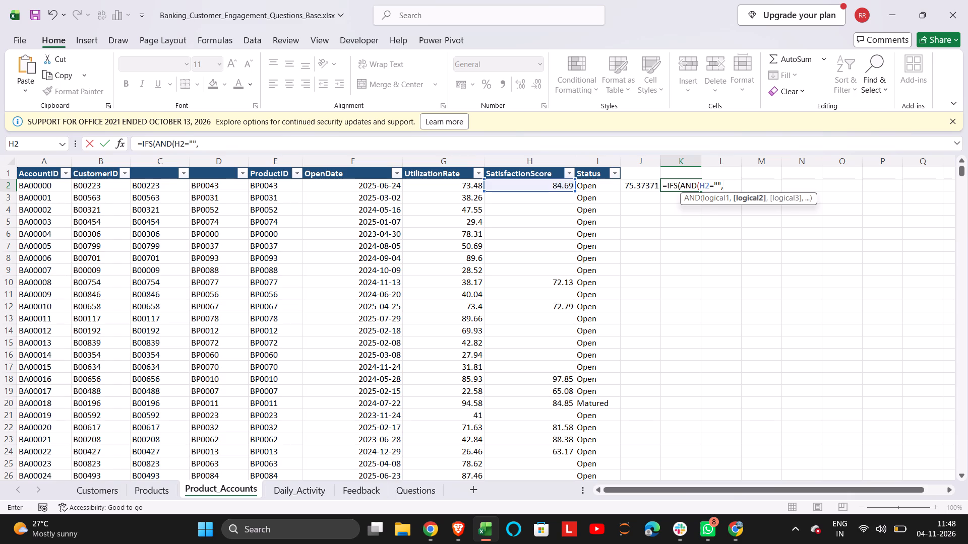
pyautogui.click(585, 186)
pyautogui.press('=')
pyautogui.write('"Oprn')
pyautogui.press('BackSpace')
pyautogui.press('BackSpace')
pyautogui.write('en')
pyautogui.hotkey('shift', '"')
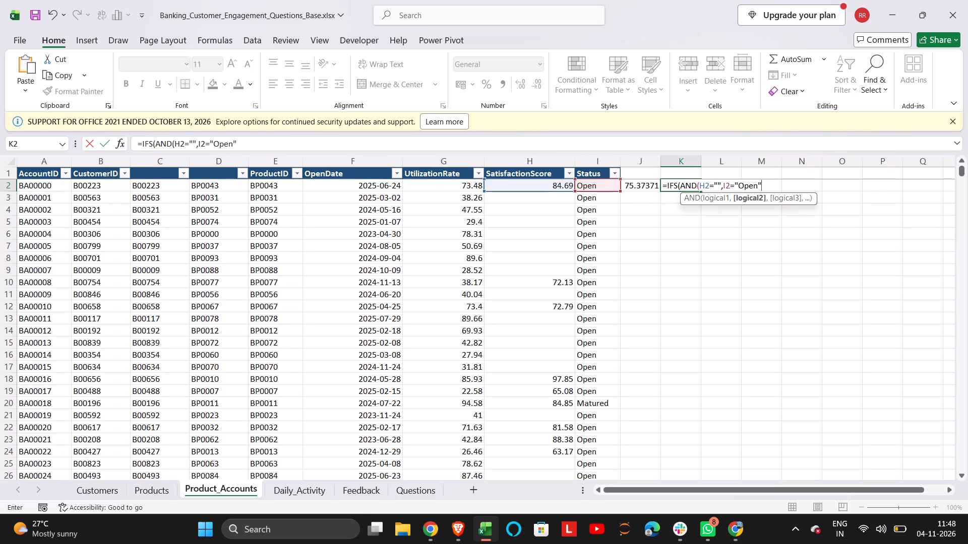
pyautogui.hotkey('shift', ')')
pyautogui.press(',')
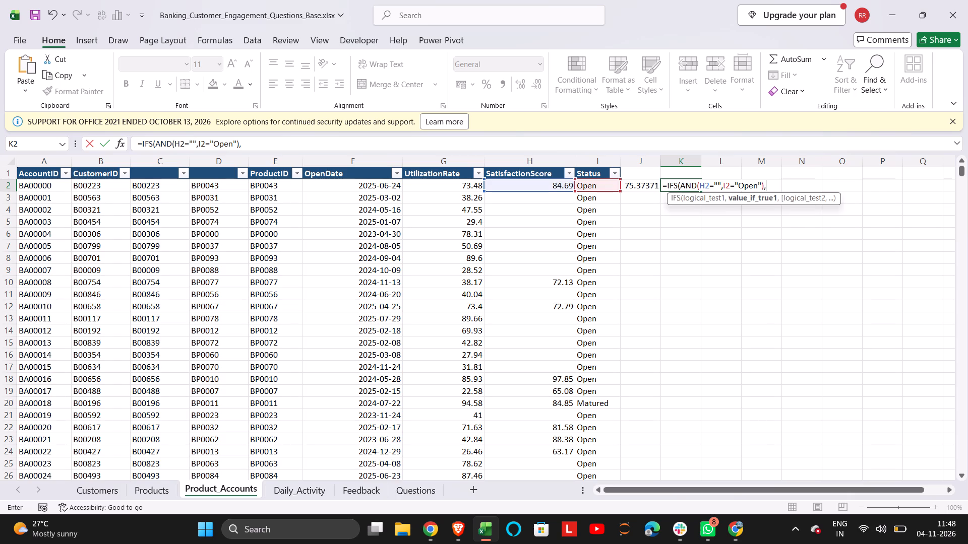
# Add AVERAGEIF as the value for the first IFS test in K2, with Status cells I2:I2001 as its range.
pyautogui.hotkey('shift', 'a')
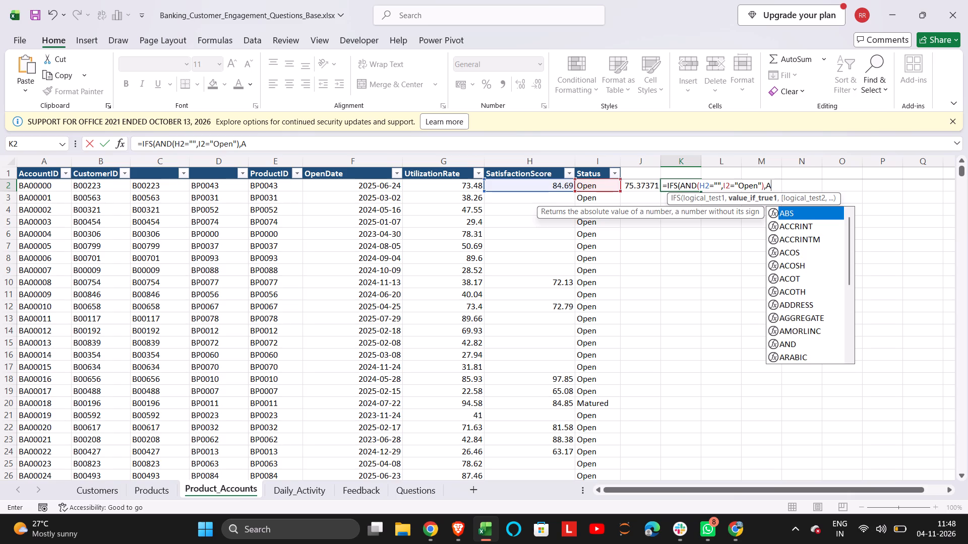
pyautogui.click(641, 185)
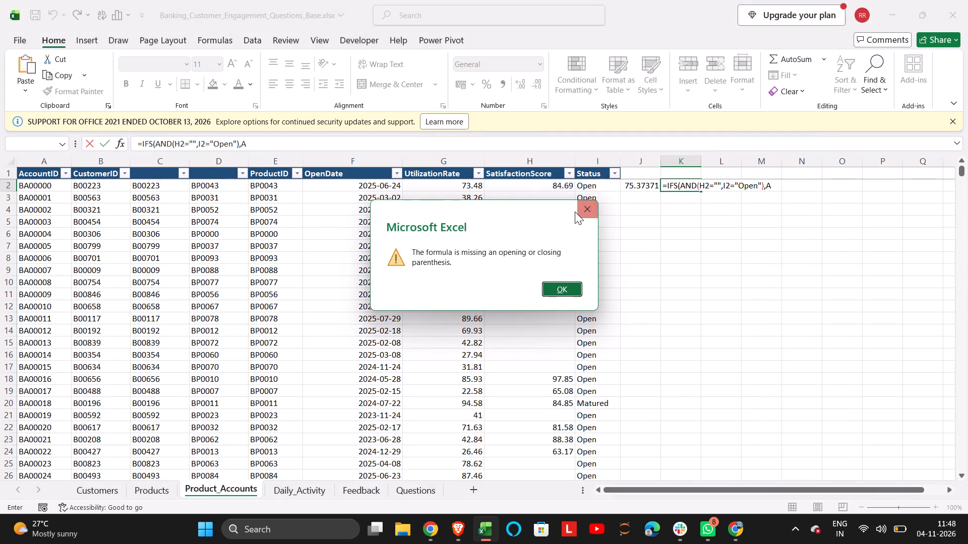
pyautogui.click(584, 209)
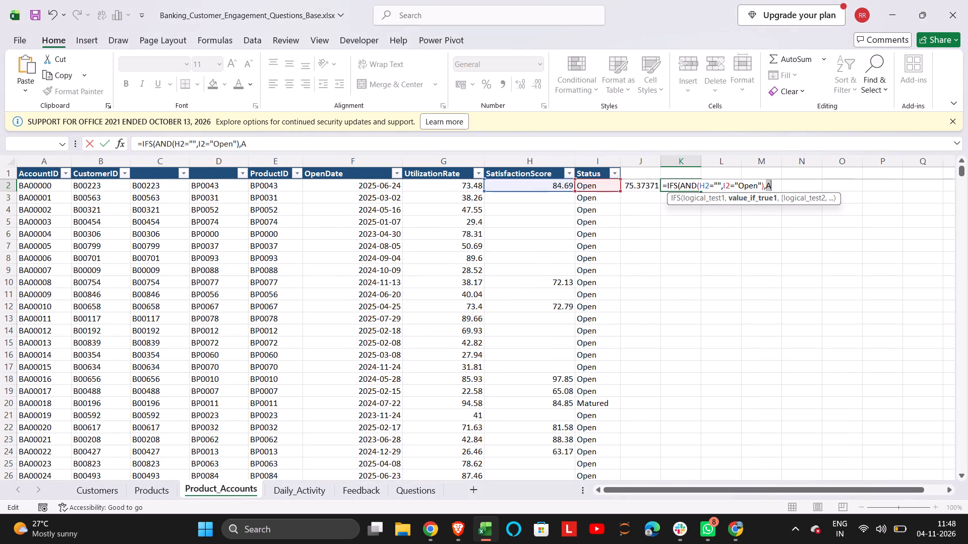
pyautogui.click(773, 187)
pyautogui.write('vera')
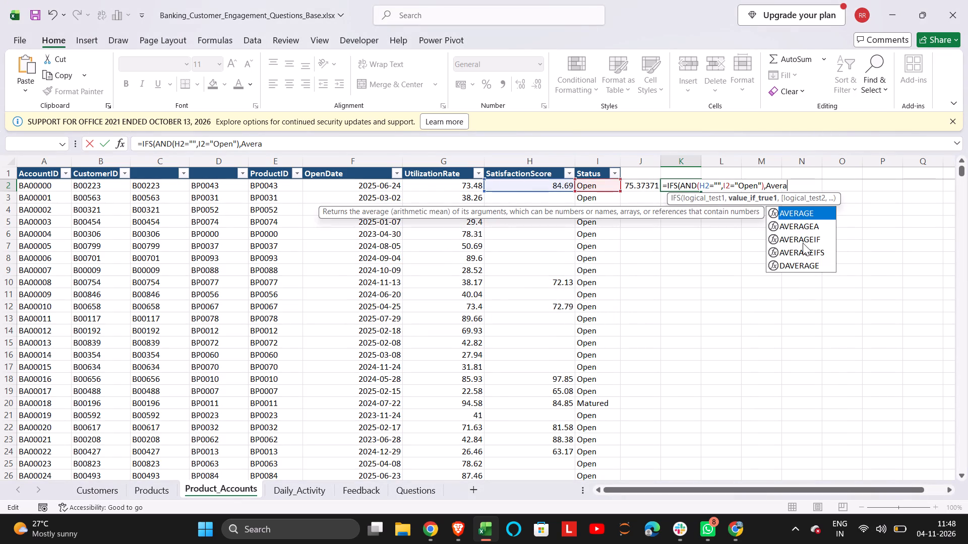
pyautogui.click(804, 242)
pyautogui.click(804, 242)
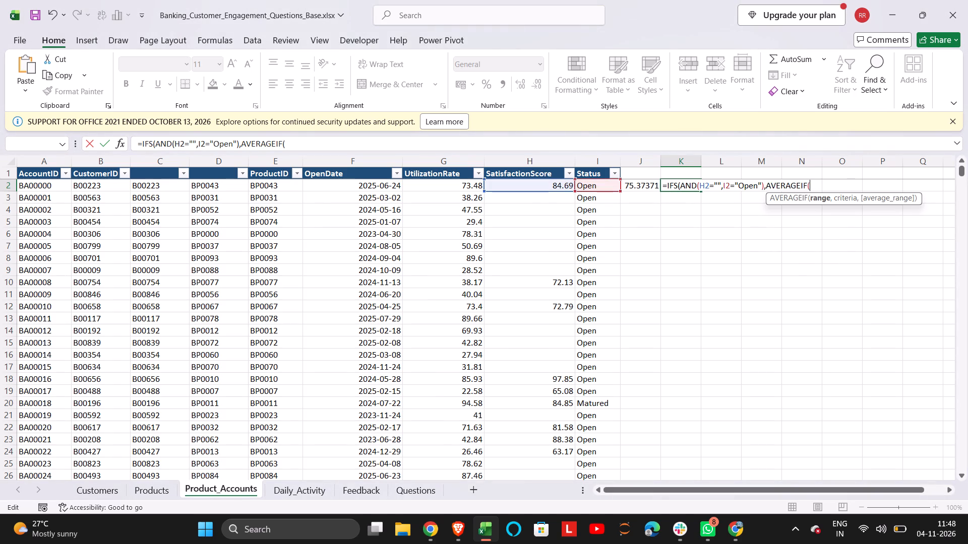
pyautogui.click(596, 183)
pyautogui.hotkey('ctrl', 'shift', 'Down')
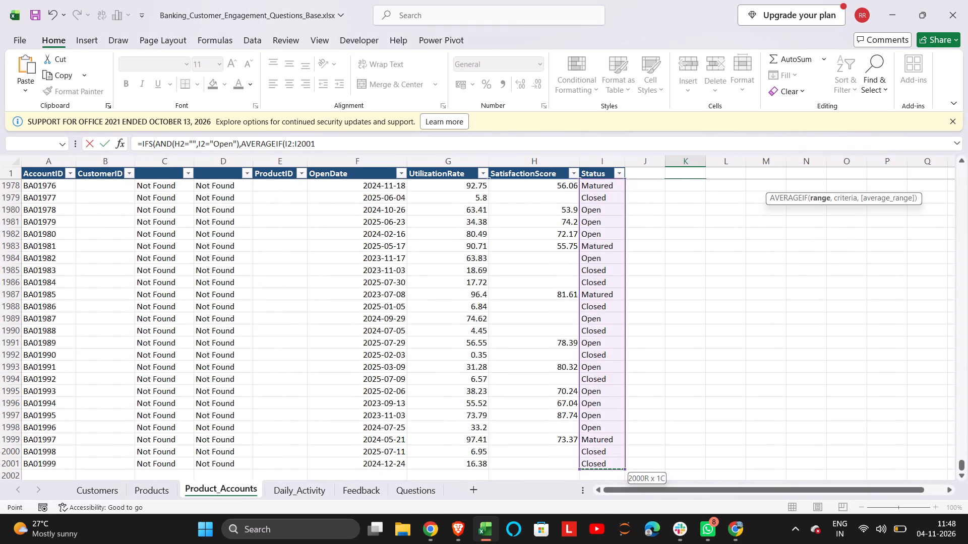
pyautogui.press(',')
# Complete the AVERAGEIF in K2 with criteria I2 and average range H2:H2001, and close both functions.
pyautogui.hotkey('ctrl', 'Up')
pyautogui.press('Down')
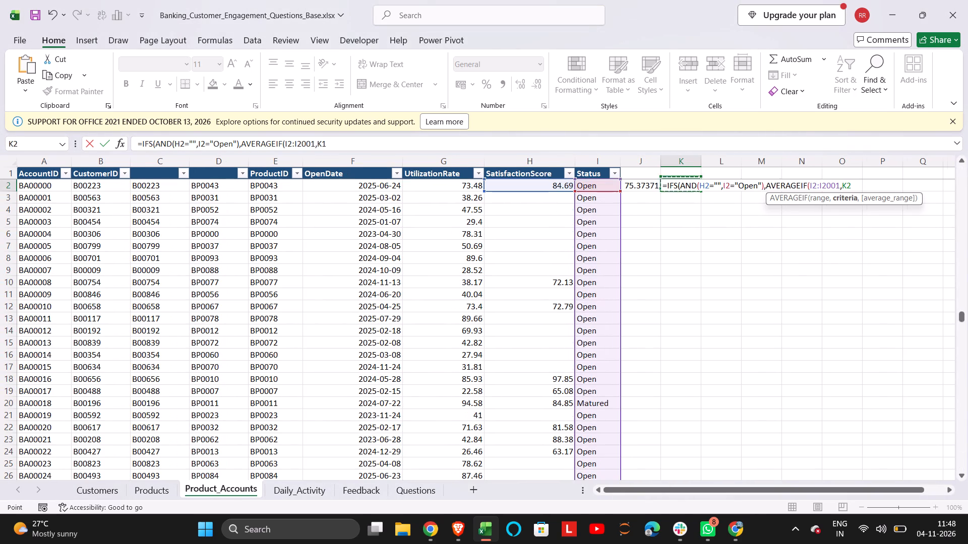
pyautogui.press('BackSpace')
pyautogui.press('BackSpace')
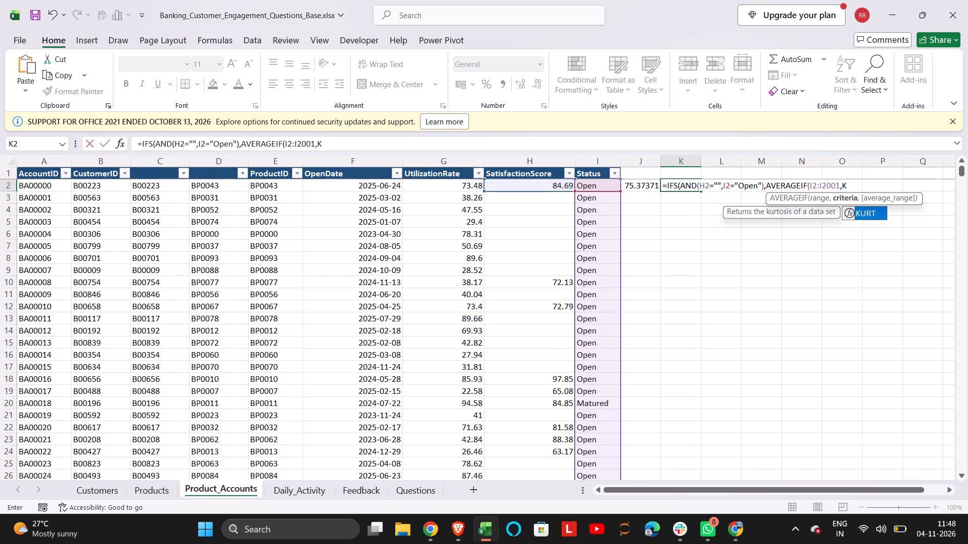
pyautogui.click(598, 188)
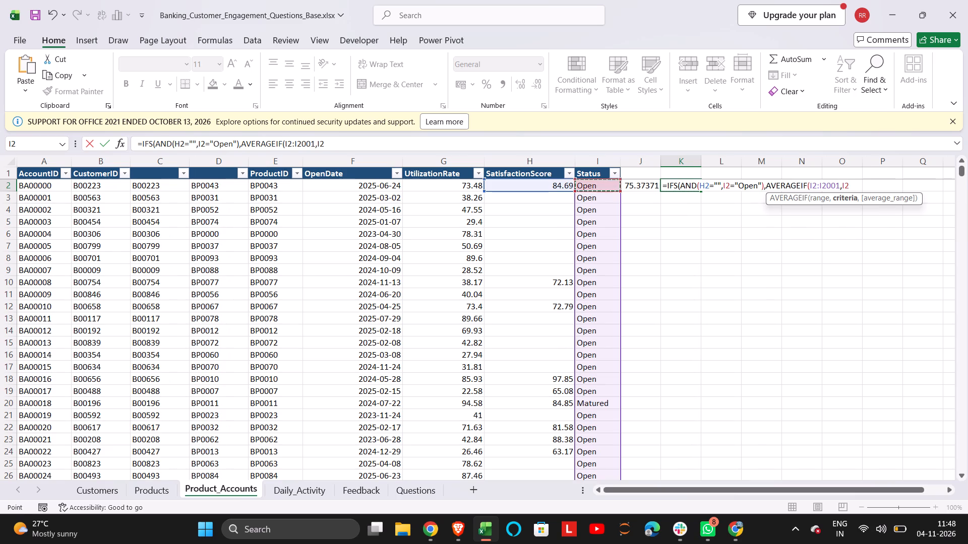
pyautogui.press(',')
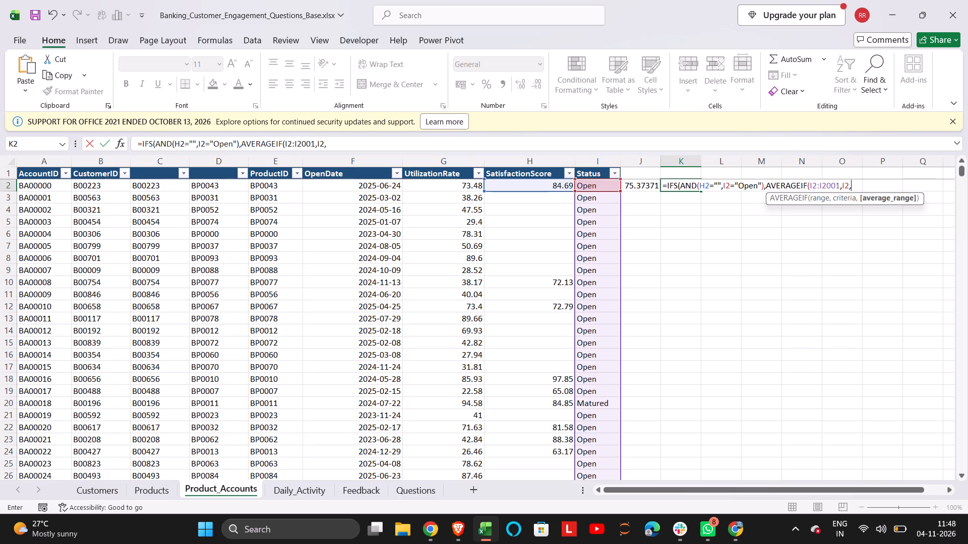
pyautogui.write('H2')
pyautogui.hotkey('shift', ':')
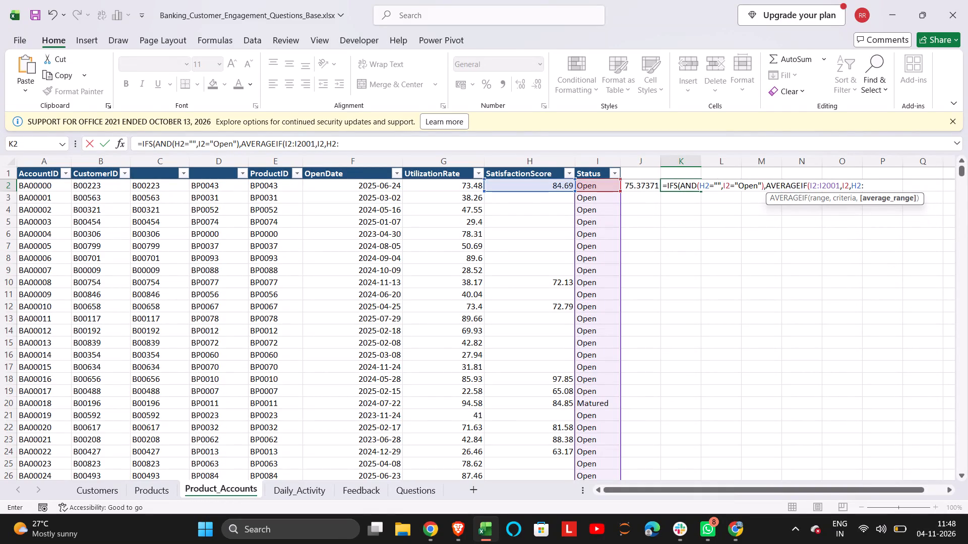
pyautogui.hotkey('shift', 'h')
pyautogui.write('2001')
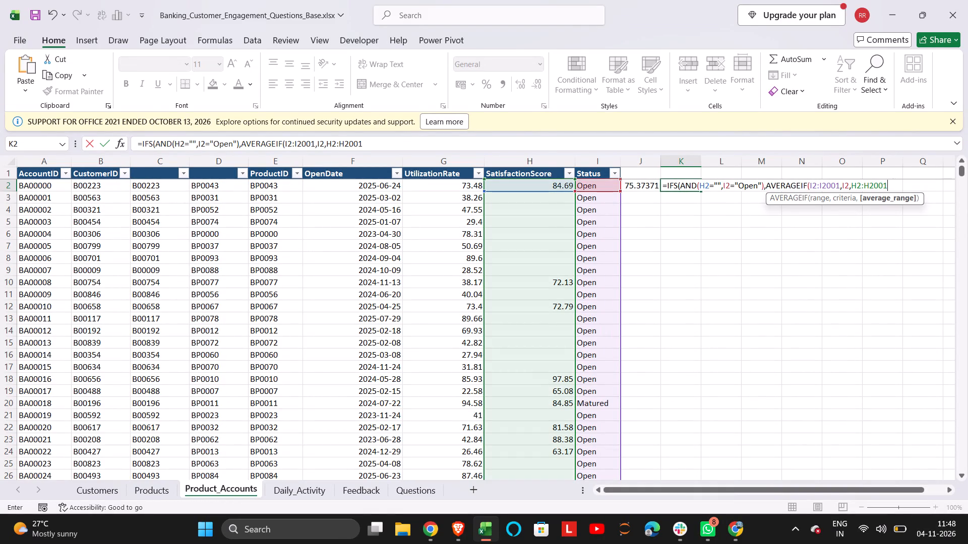
pyautogui.write('))')
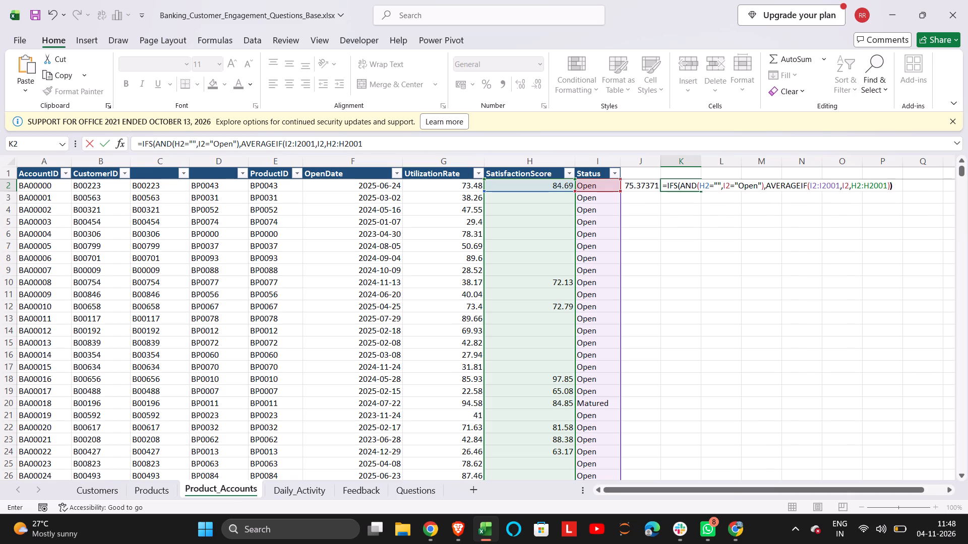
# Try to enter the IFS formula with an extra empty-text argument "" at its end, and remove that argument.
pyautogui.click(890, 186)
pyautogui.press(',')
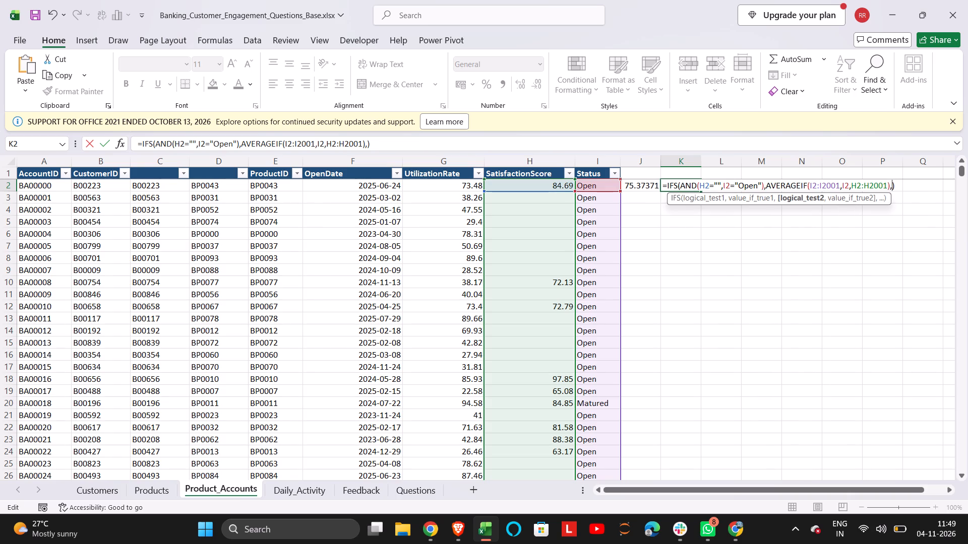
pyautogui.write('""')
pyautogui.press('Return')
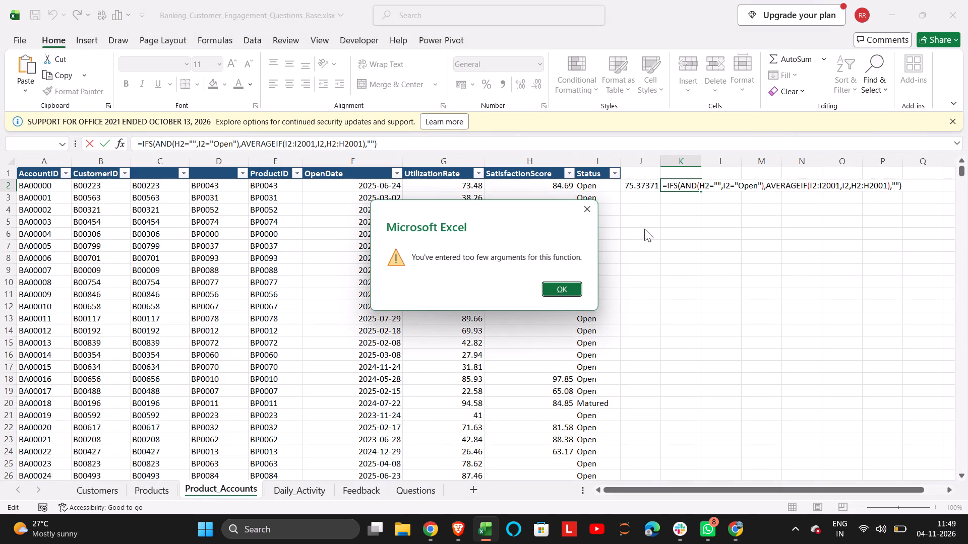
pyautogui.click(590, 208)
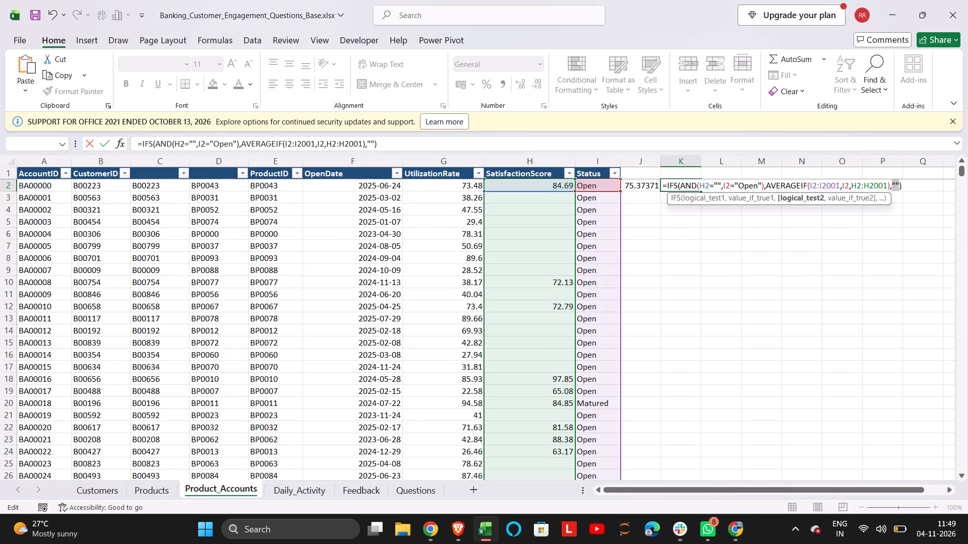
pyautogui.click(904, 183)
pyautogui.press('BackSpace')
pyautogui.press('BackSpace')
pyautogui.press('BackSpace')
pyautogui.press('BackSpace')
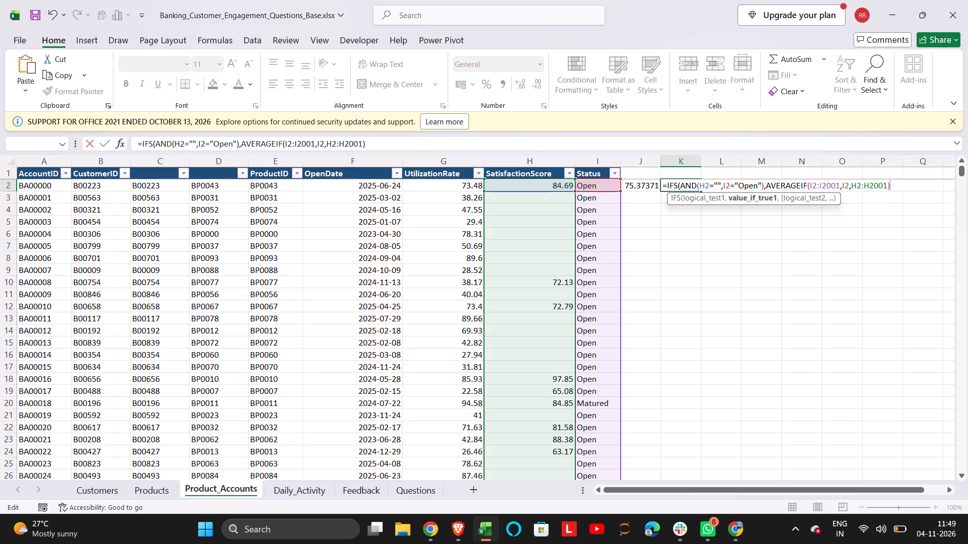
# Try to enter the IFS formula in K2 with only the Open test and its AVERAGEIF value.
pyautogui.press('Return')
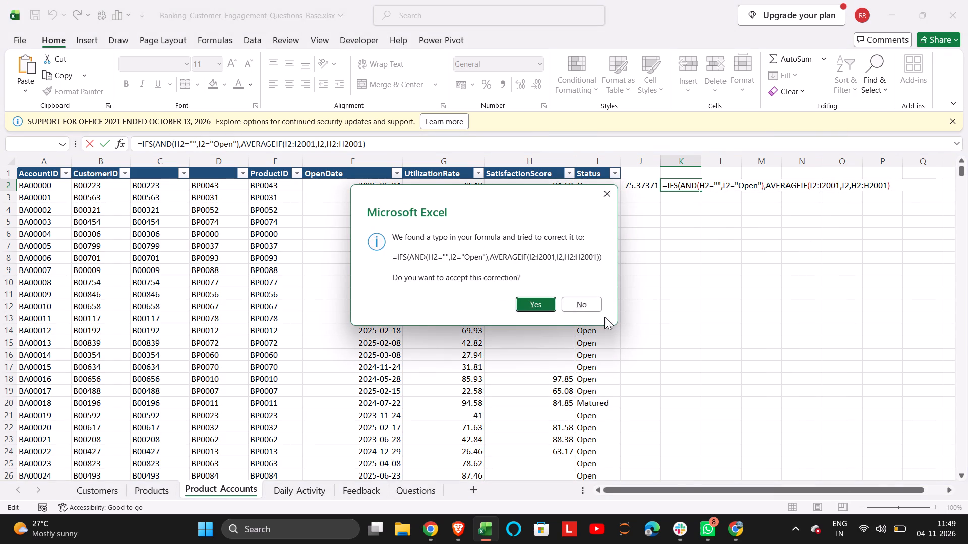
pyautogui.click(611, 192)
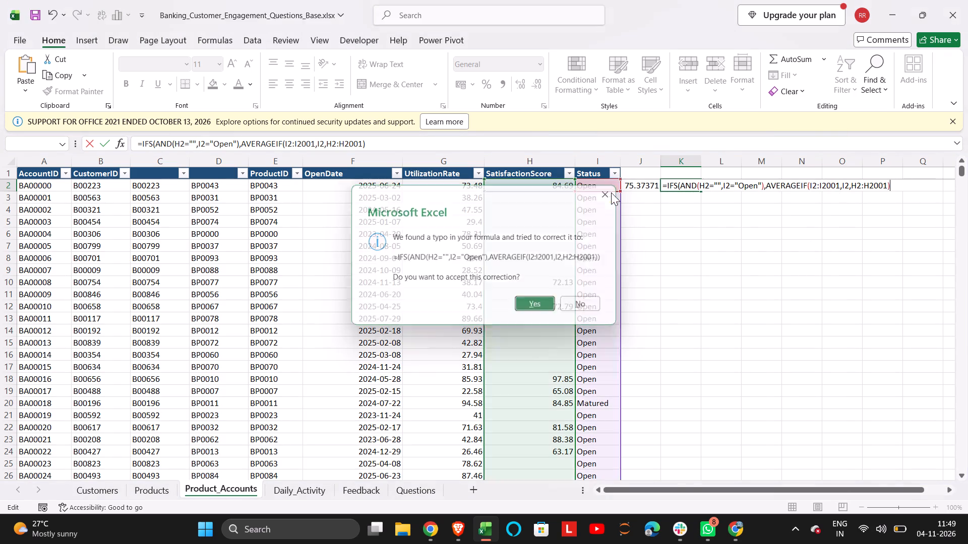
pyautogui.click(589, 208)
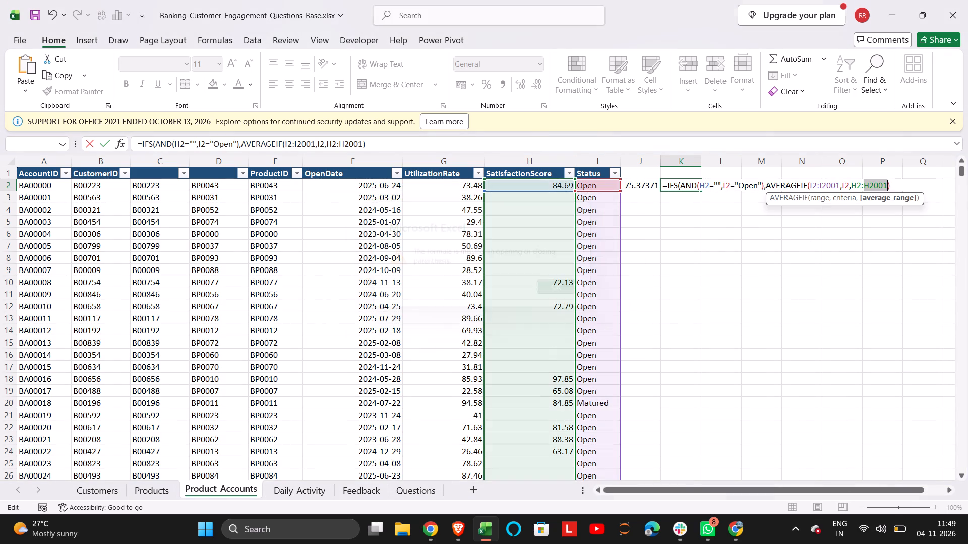
# Change the IFS function in the K2 formula to IF.
pyautogui.click(677, 184)
pyautogui.press('BackSpace')
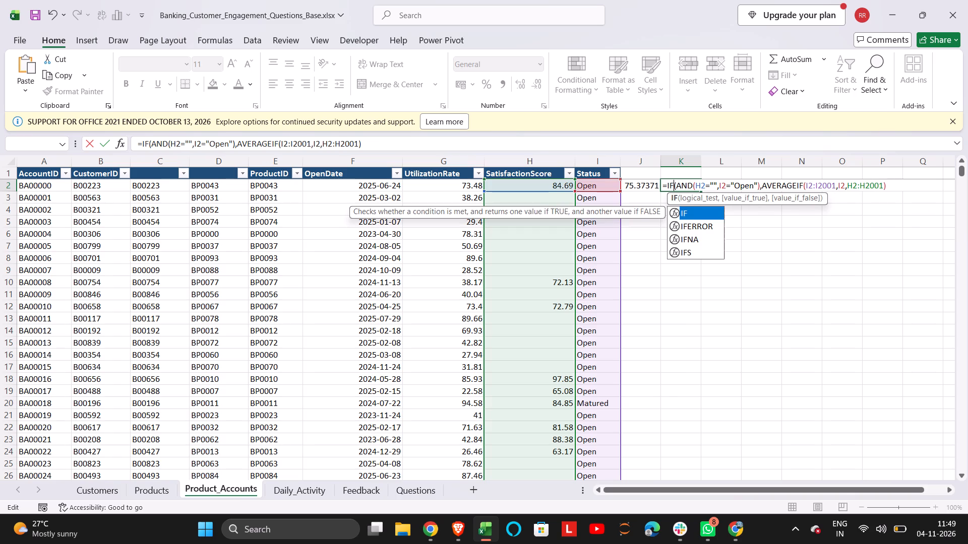
# Add H2 as the value-if-false argument of the IF formula in K2 and enter the formula.
pyautogui.click(895, 186)
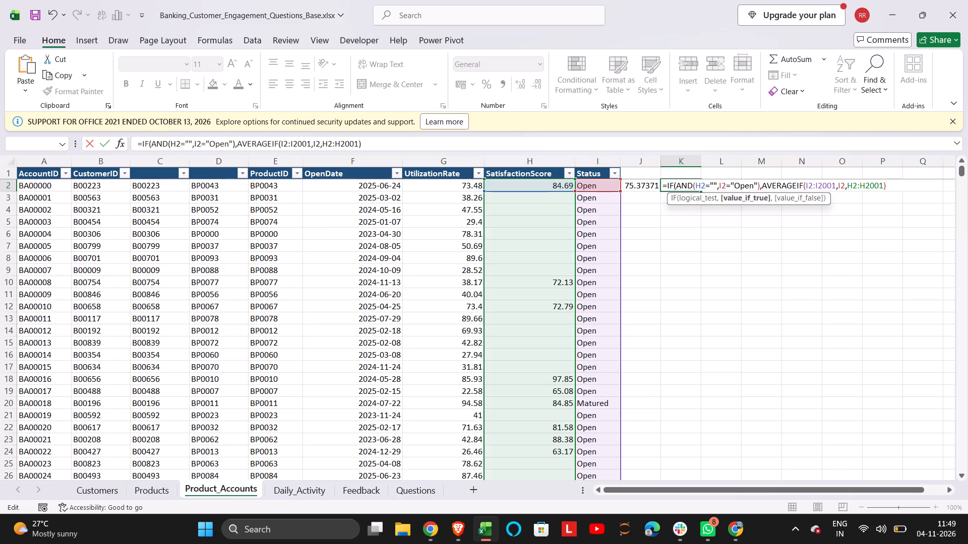
pyautogui.click(891, 184)
pyautogui.press(',')
pyautogui.hotkey('shift', '"')
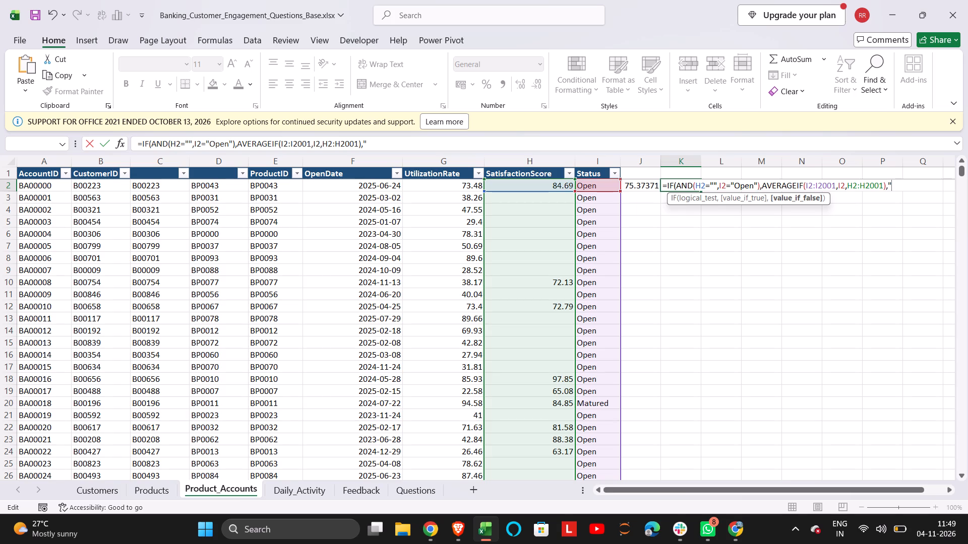
pyautogui.click(561, 186)
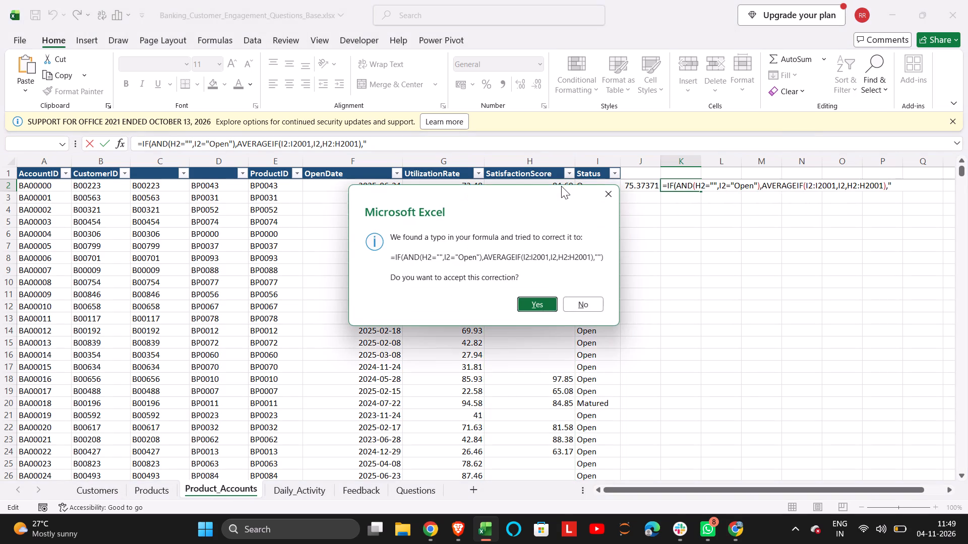
pyautogui.click(608, 194)
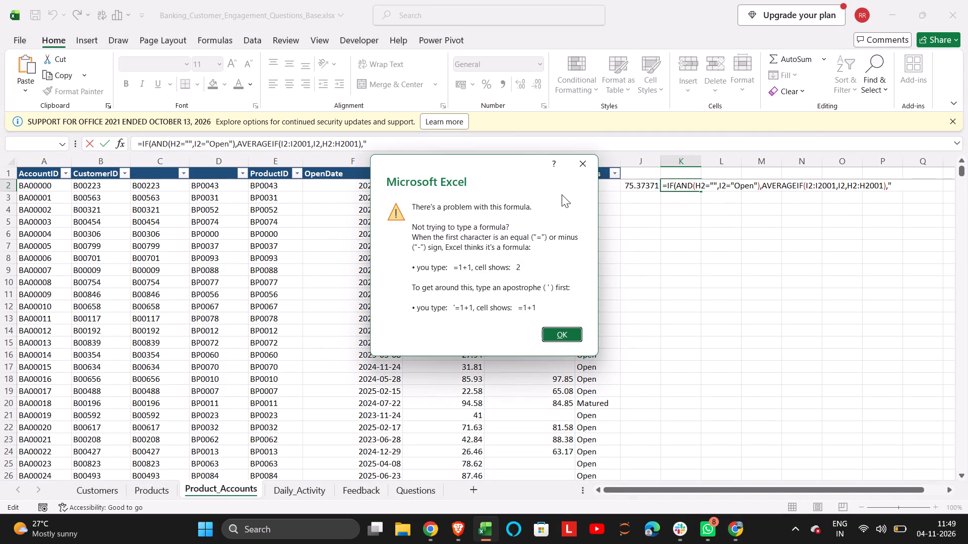
pyautogui.click(583, 166)
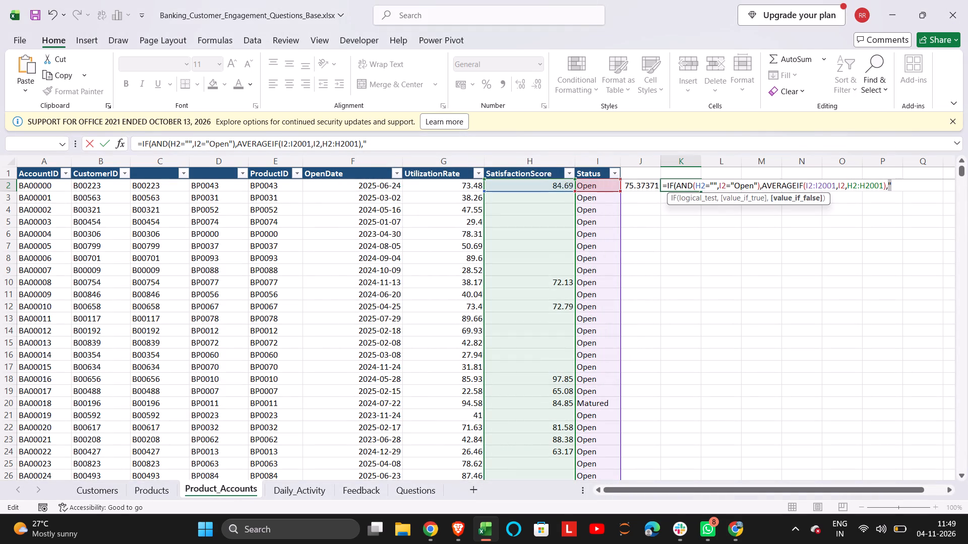
pyautogui.click(893, 187)
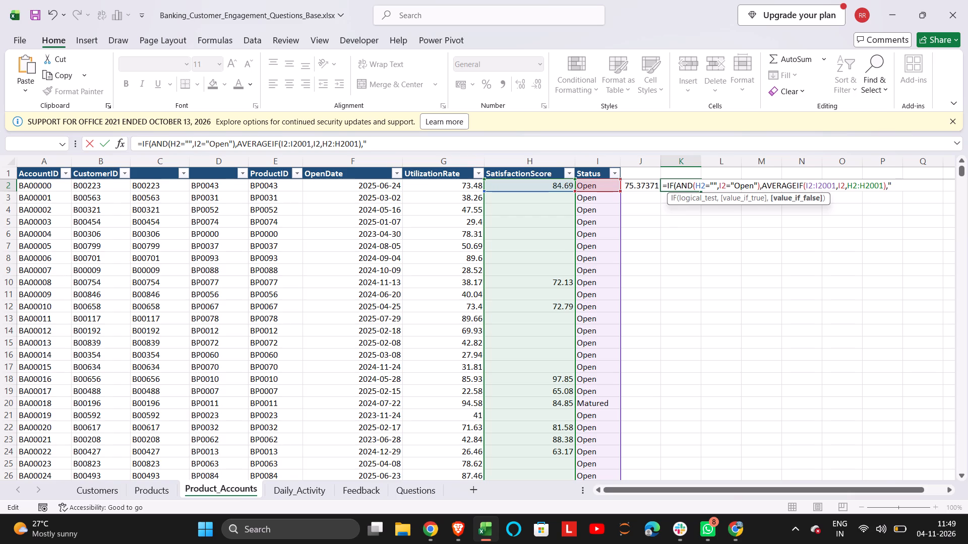
pyautogui.press('BackSpace')
pyautogui.click(552, 186)
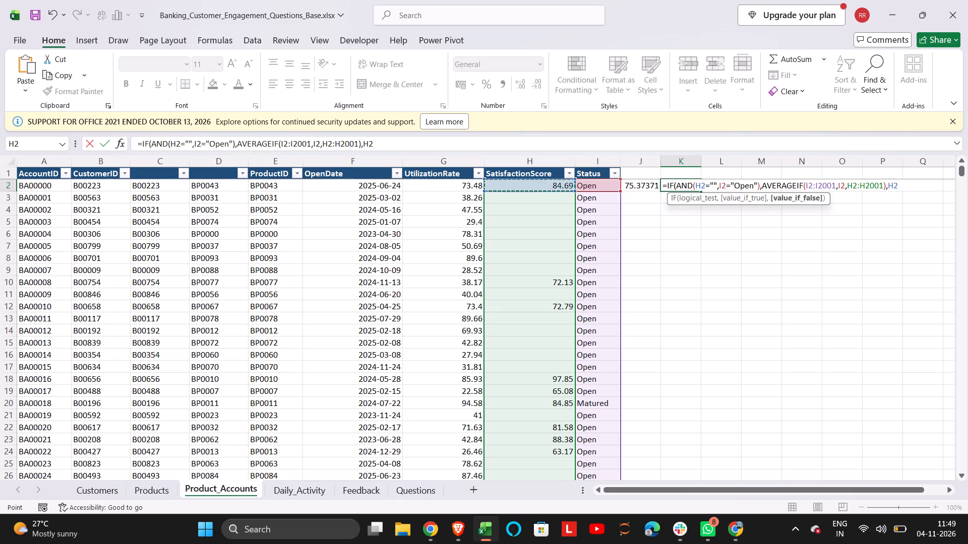
pyautogui.hotkey('shift', ')')
pyautogui.press('Return')
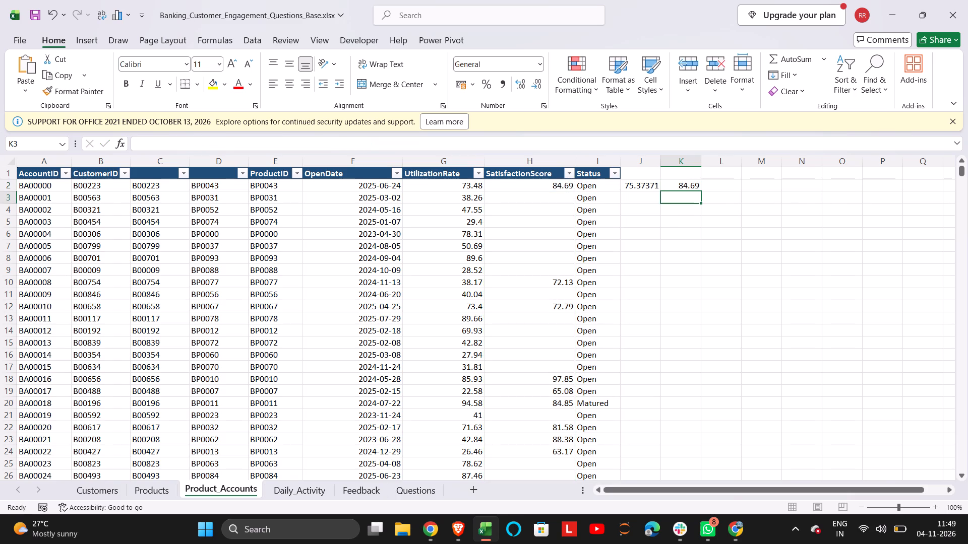
# Fill the K2 formula down column K to the last data row.
pyautogui.click(687, 184)
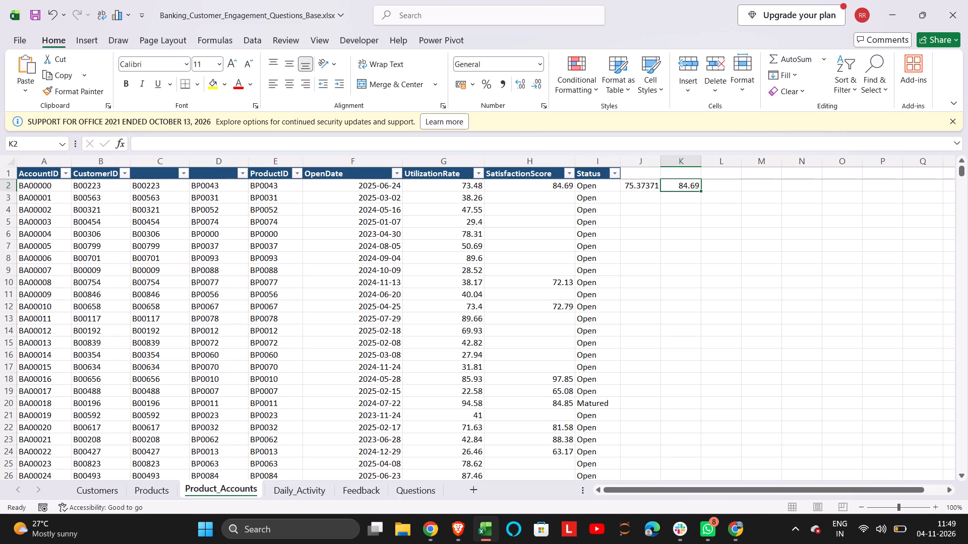
pyautogui.doubleClick(701, 189)
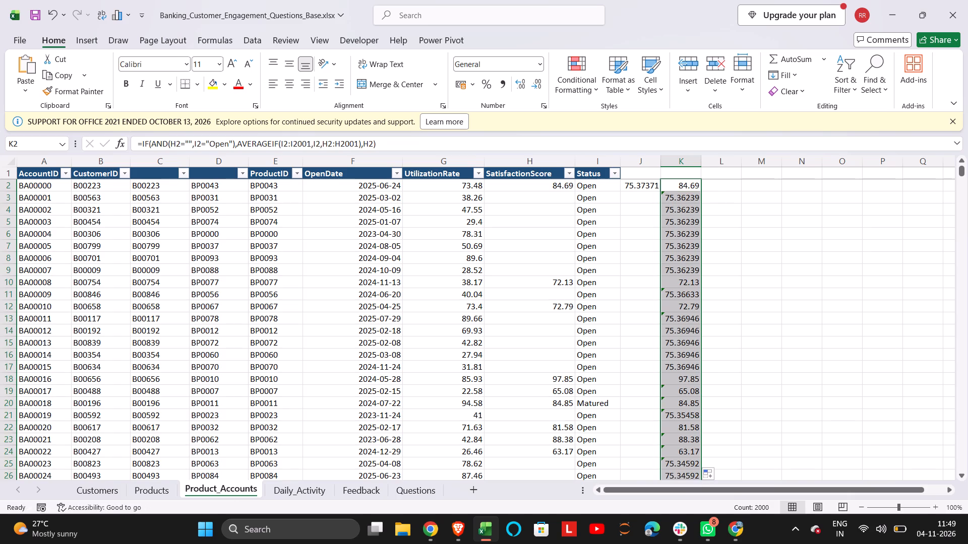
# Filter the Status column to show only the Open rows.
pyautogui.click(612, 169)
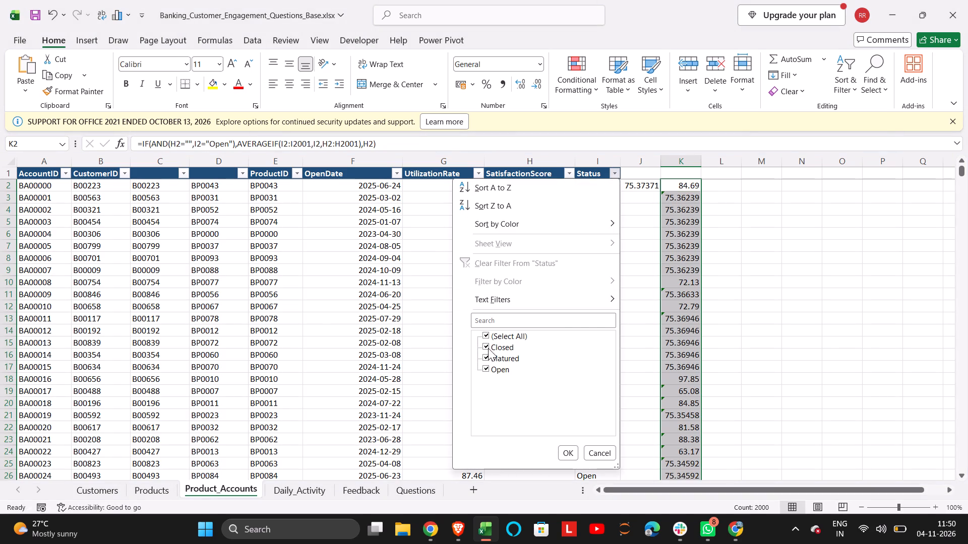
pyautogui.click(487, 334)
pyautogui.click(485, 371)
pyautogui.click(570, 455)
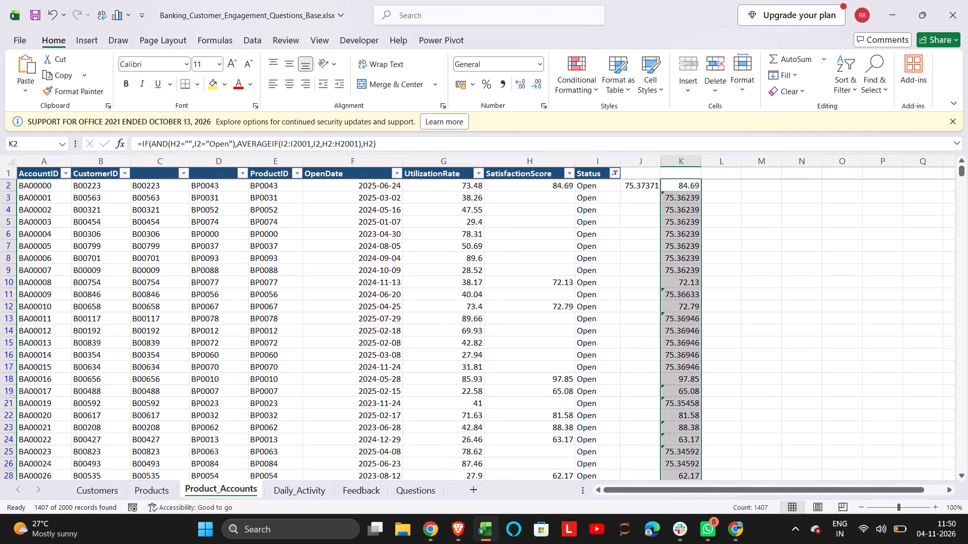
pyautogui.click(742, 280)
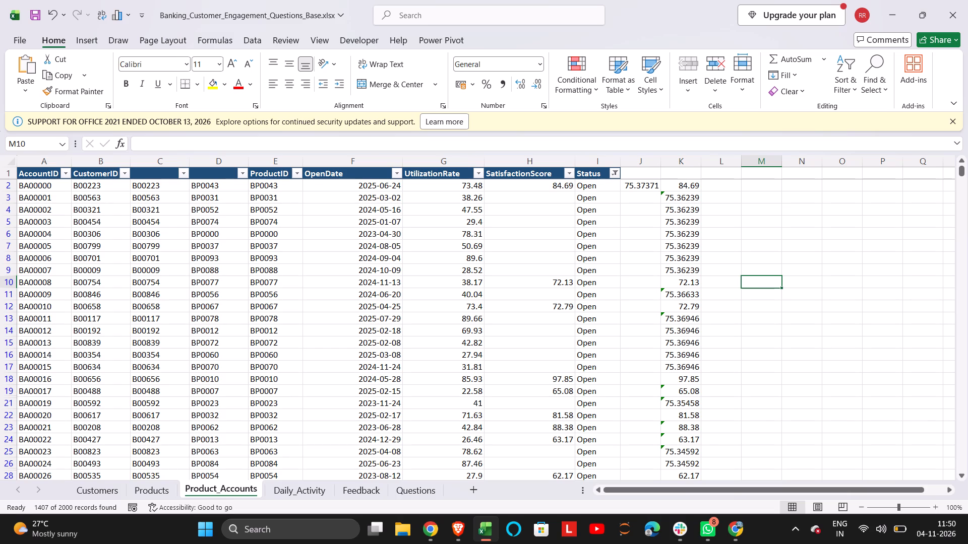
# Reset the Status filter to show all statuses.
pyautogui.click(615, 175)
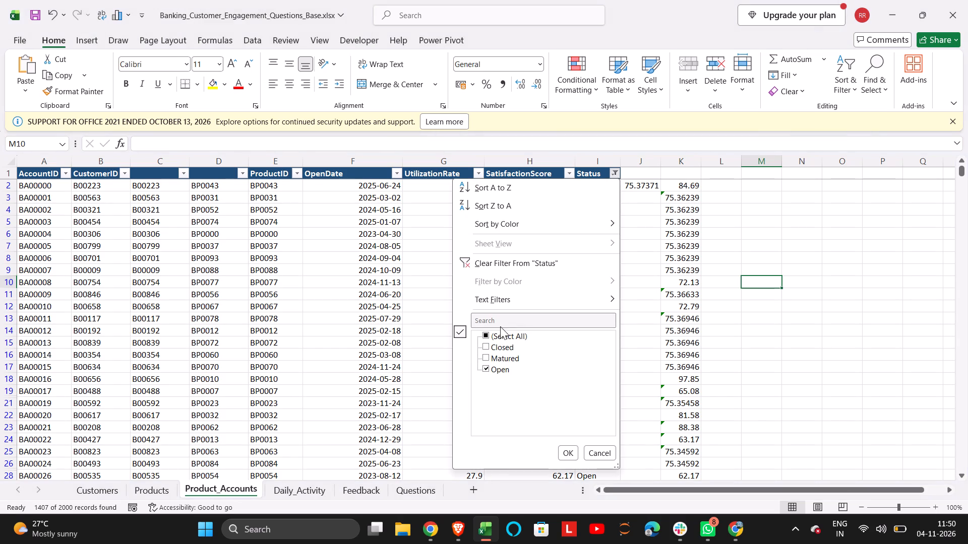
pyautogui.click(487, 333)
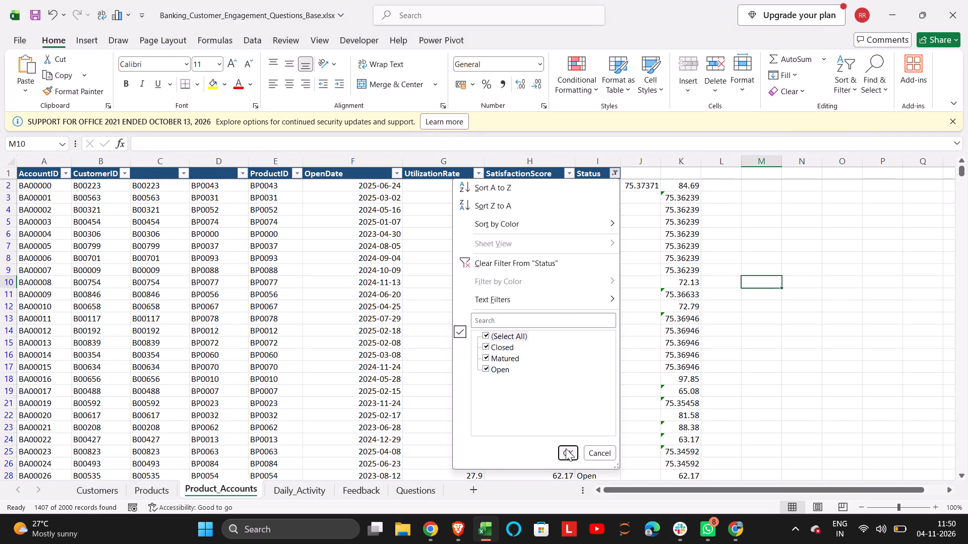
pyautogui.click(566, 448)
# Change the IF function in the K2 formula to IFS.
pyautogui.doubleClick(685, 184)
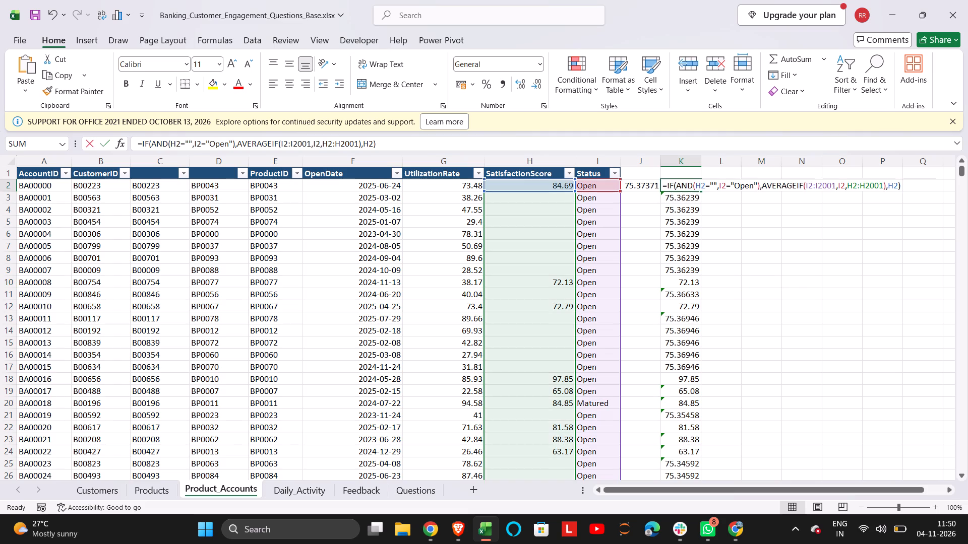
pyautogui.click(675, 187)
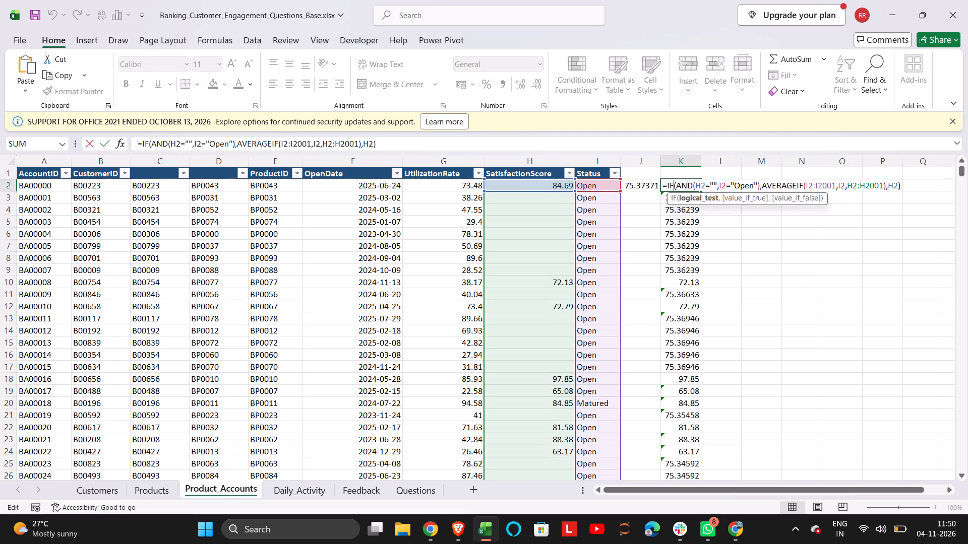
pyautogui.press('s')
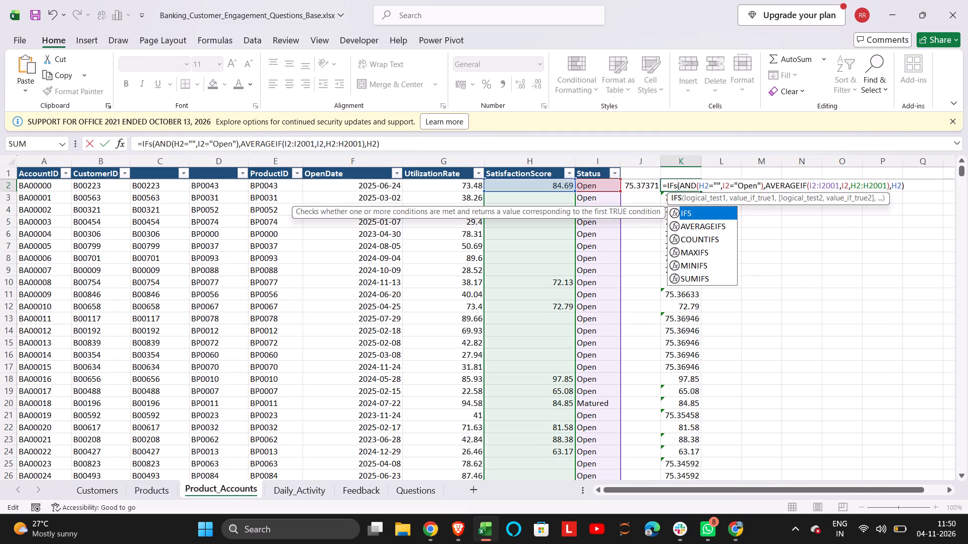
pyautogui.click(700, 213)
pyautogui.click(703, 213)
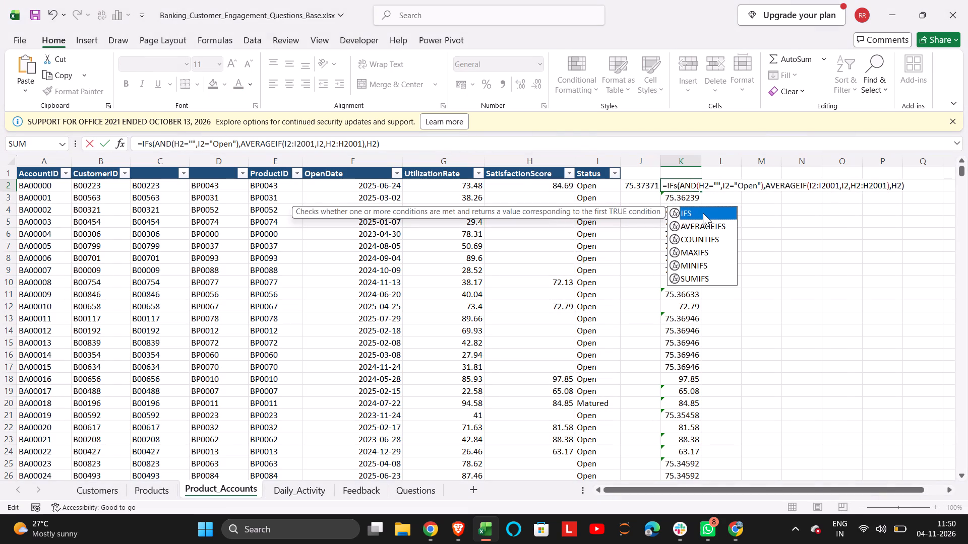
pyautogui.doubleClick(707, 215)
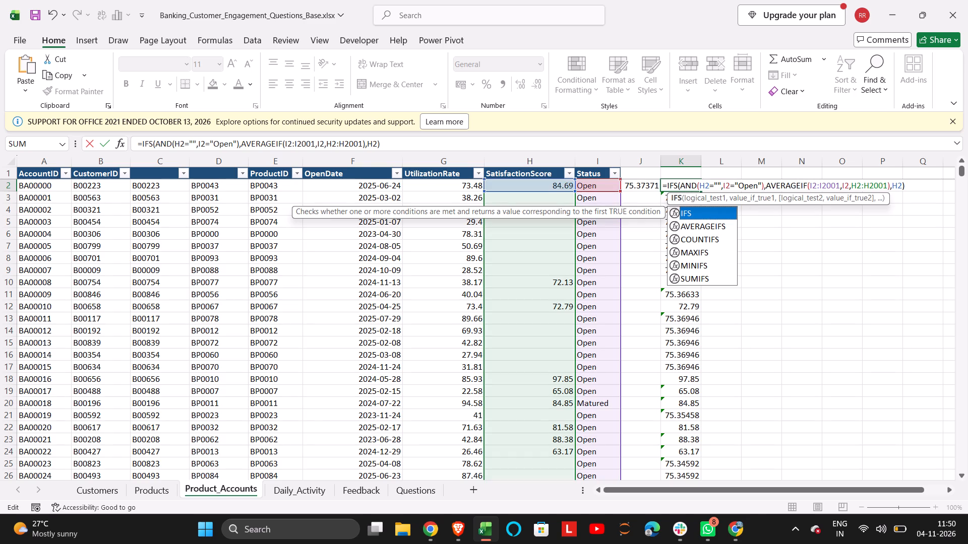
# Replace the final H2 argument of the K2 formula with a second test, AND(H2="",I2="Closed").
pyautogui.click(905, 185)
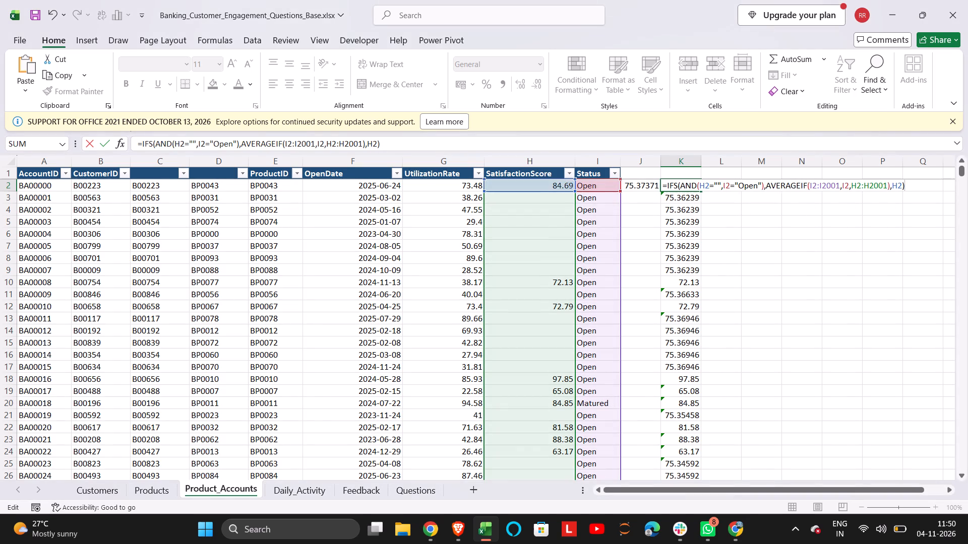
pyautogui.press('BackSpace')
pyautogui.press('BackSpace')
pyautogui.press('BackSpace')
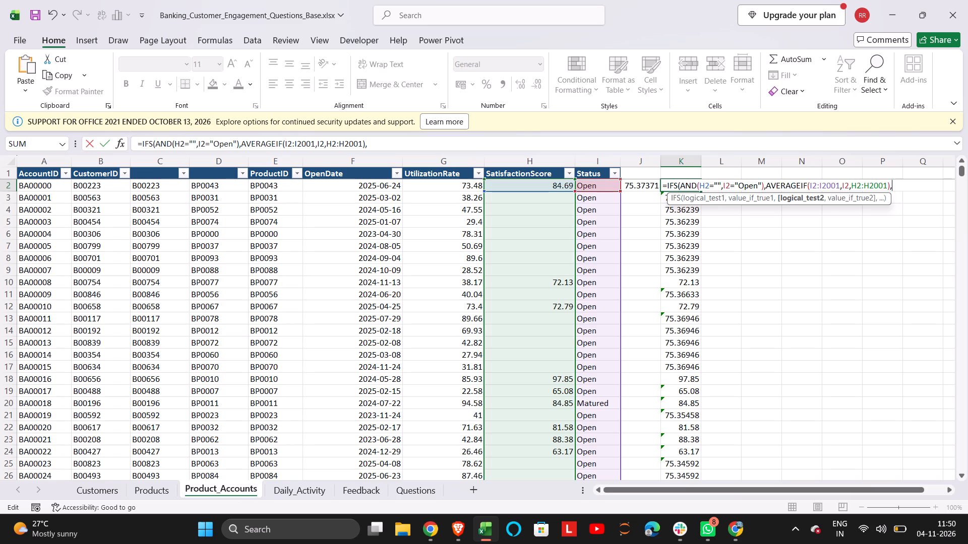
pyautogui.write('and')
pyautogui.doubleClick(909, 213)
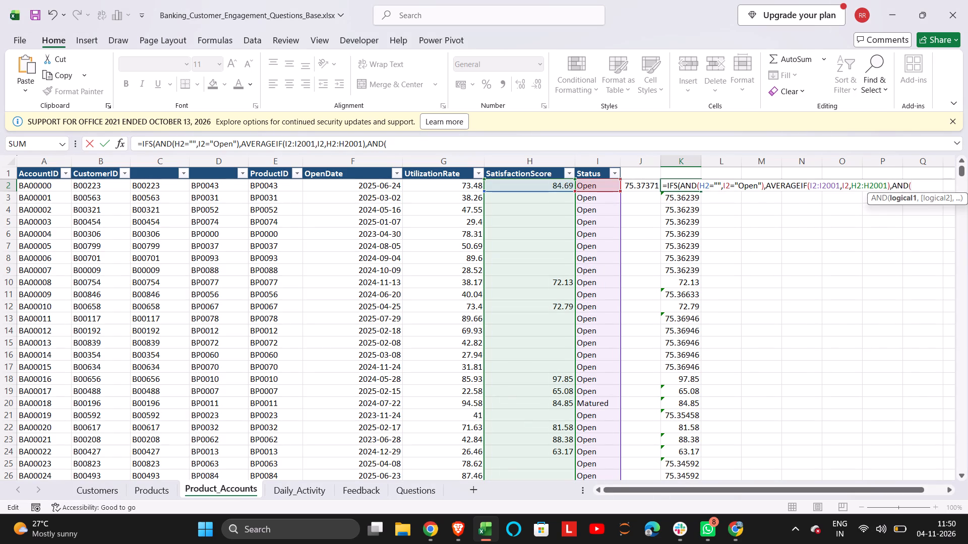
pyautogui.click(609, 187)
pyautogui.click(556, 183)
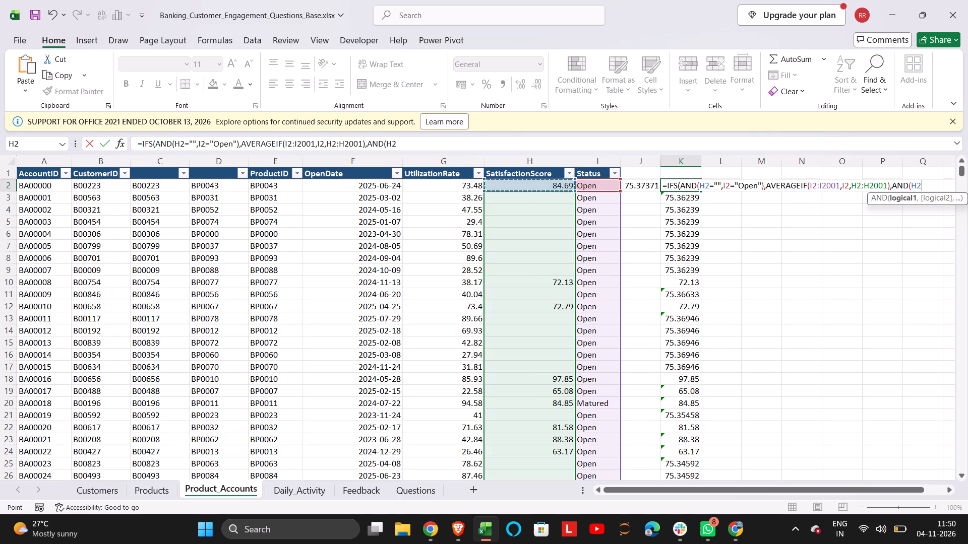
pyautogui.press('=')
pyautogui.write('""')
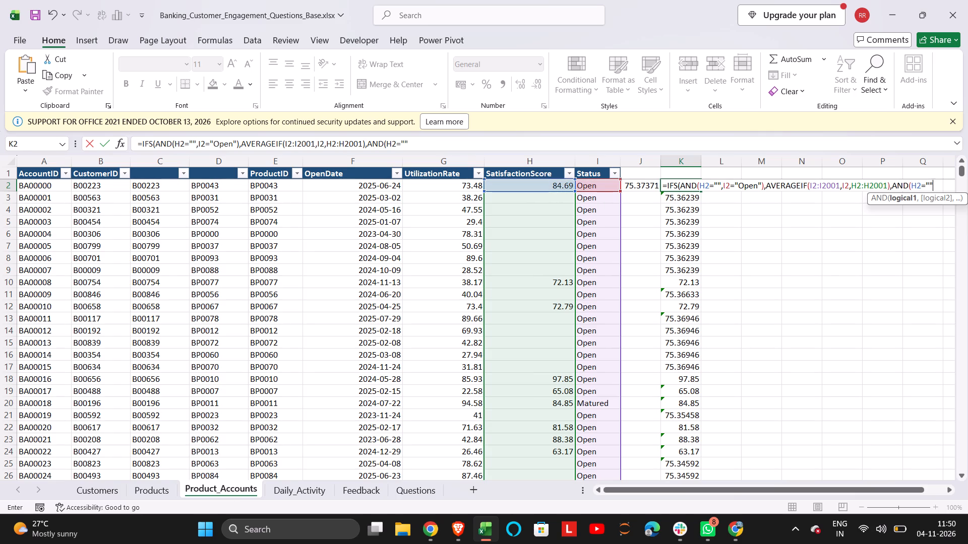
pyautogui.press('.')
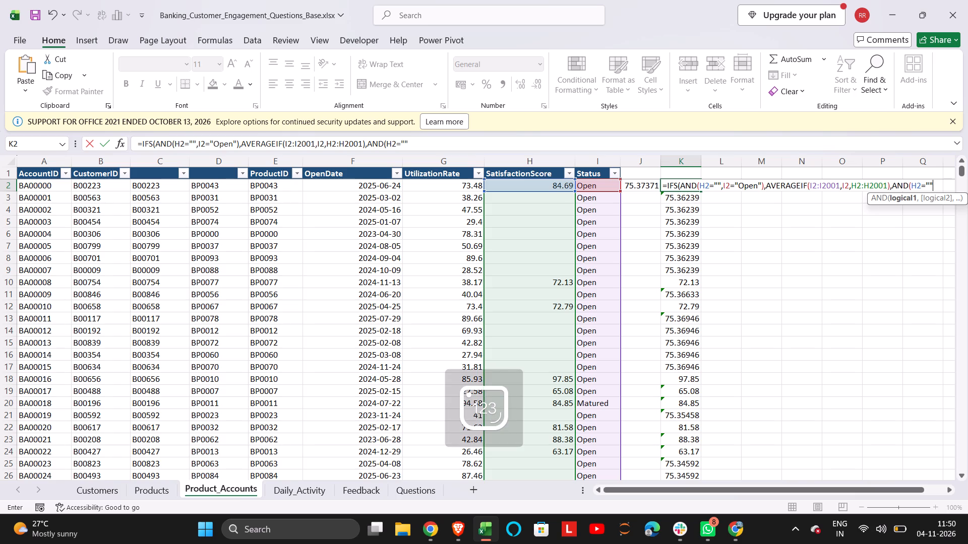
pyautogui.press(',')
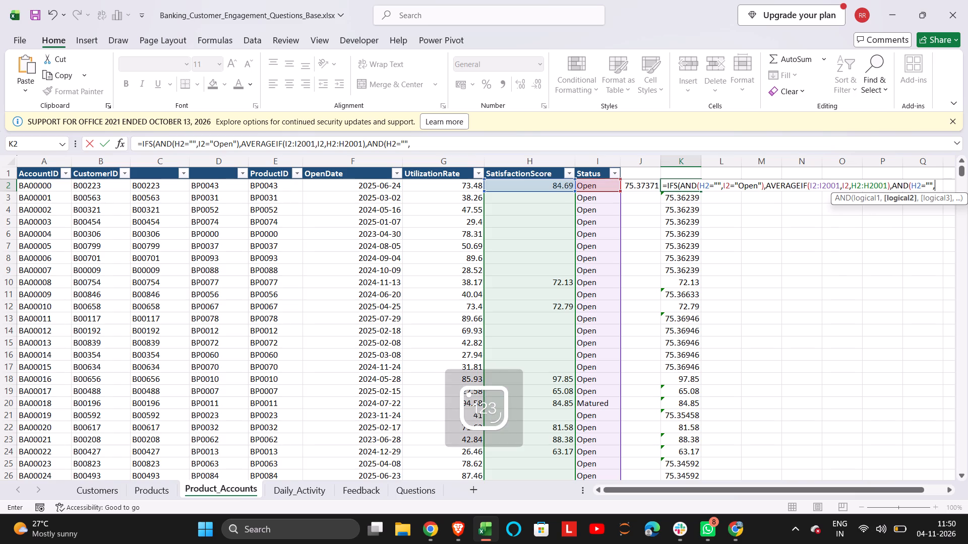
pyautogui.click(595, 182)
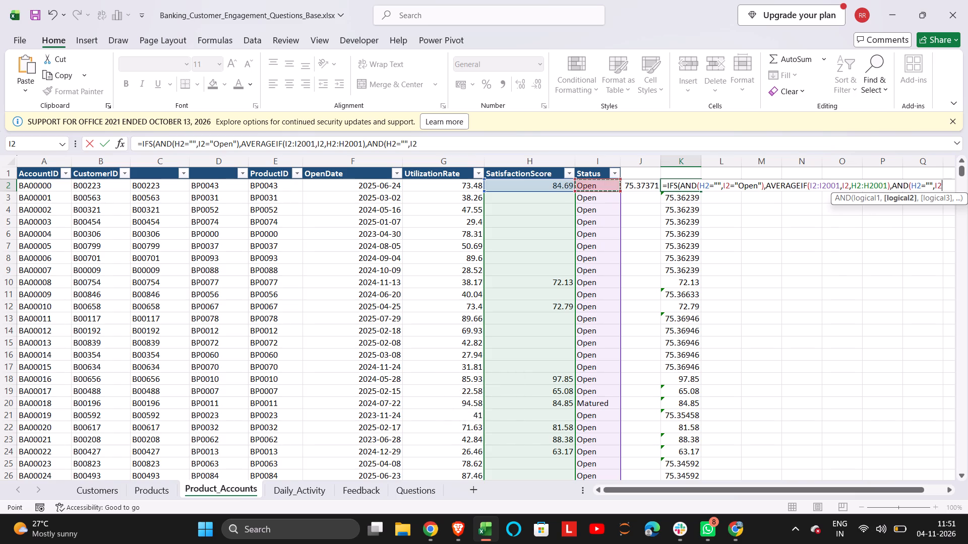
pyautogui.write('="')
pyautogui.write('Closed')
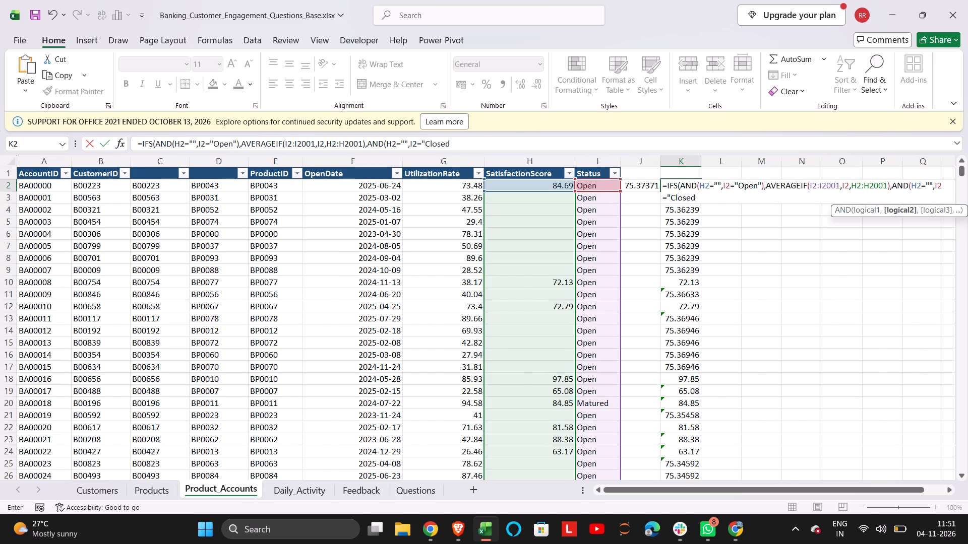
pyautogui.hscroll(-2, 658, 231)
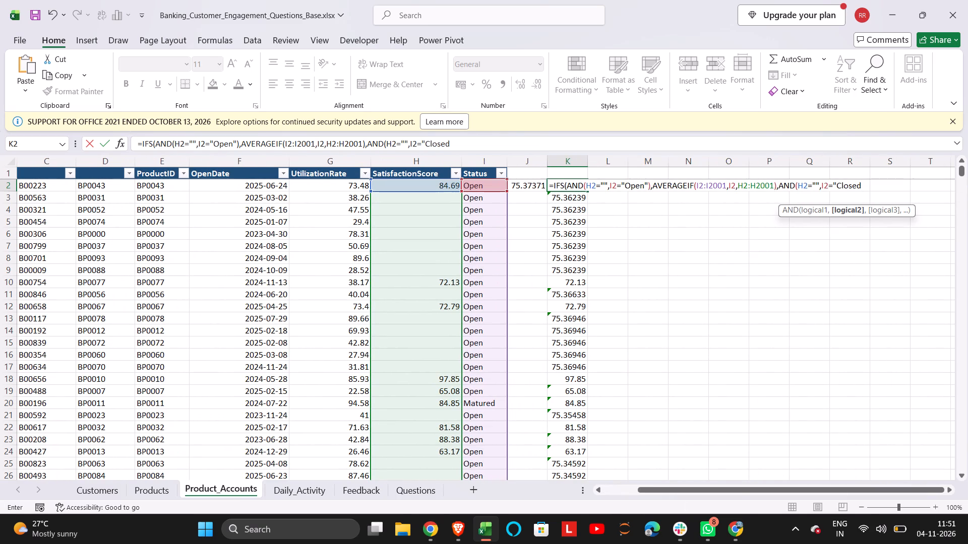
pyautogui.hotkey('shift', '"')
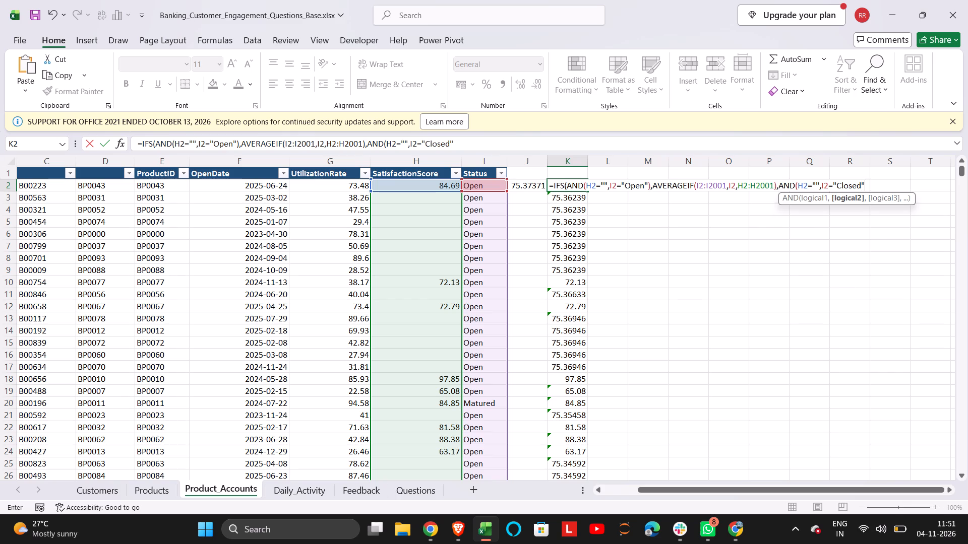
pyautogui.hotkey('shift', ')')
# Copy AVERAGEIF(I2:I2001,I2,H2:H2001) from the Open test as the value for the Closed test, leaving a single comma between them.
pyautogui.press(',')
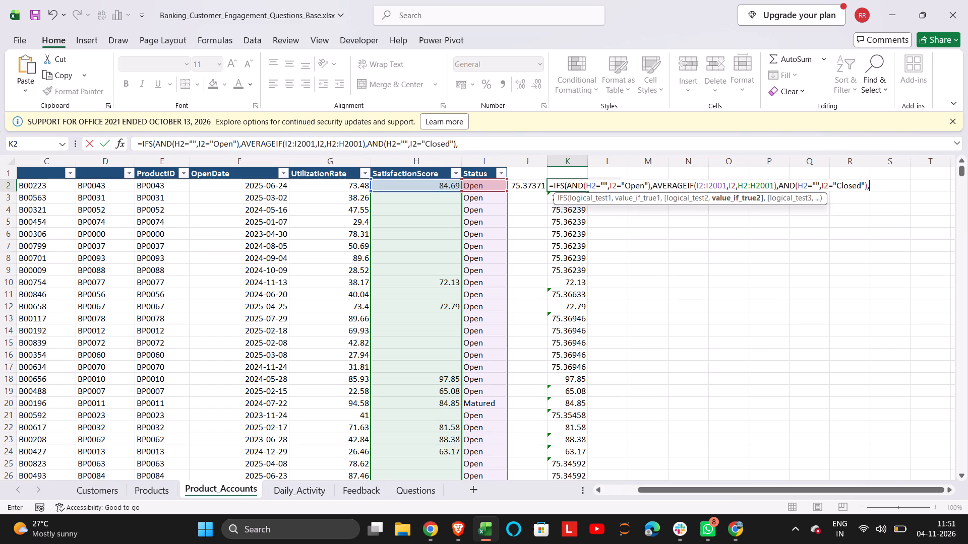
pyautogui.moveTo(651, 187); pyautogui.dragTo(718, 186)
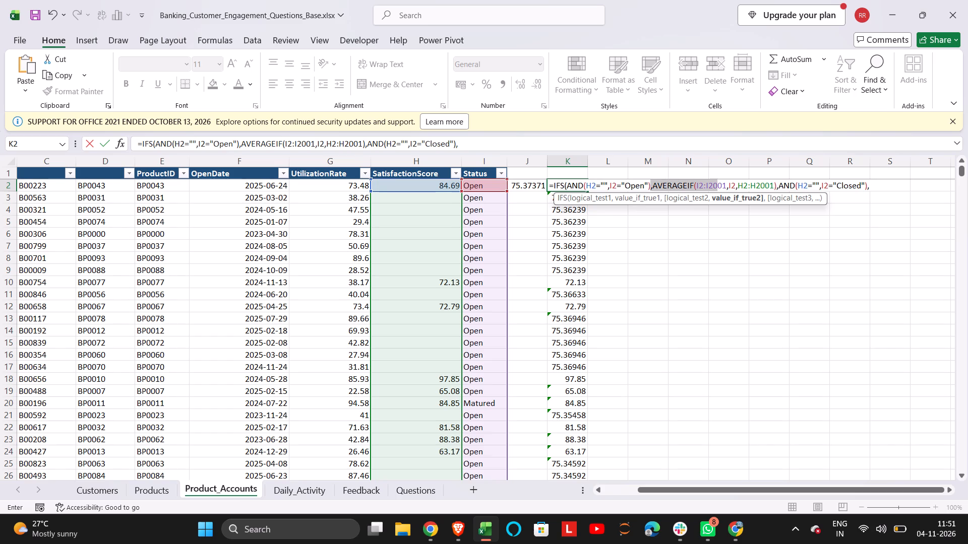
pyautogui.moveTo(718, 186); pyautogui.dragTo(779, 188)
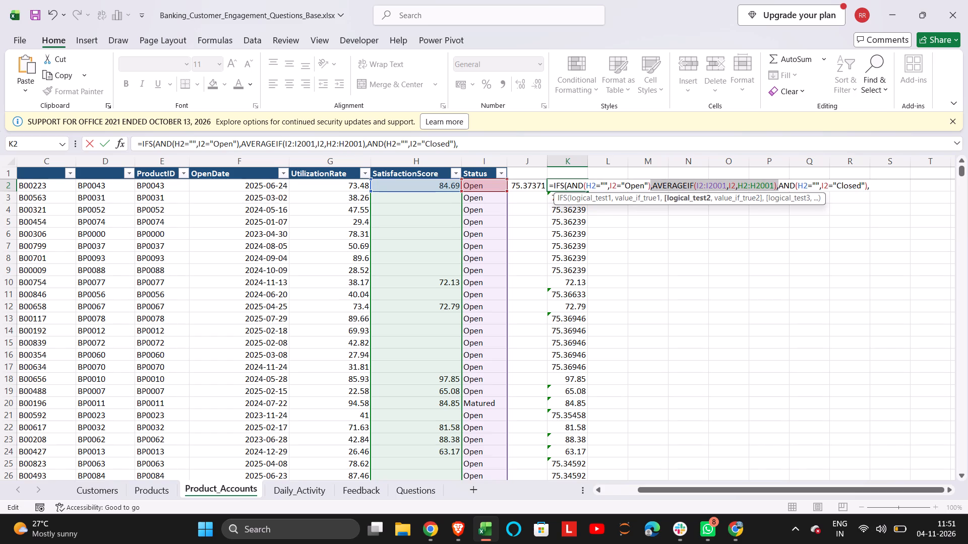
pyautogui.hotkey('ctrl', 'c')
pyautogui.click(870, 187)
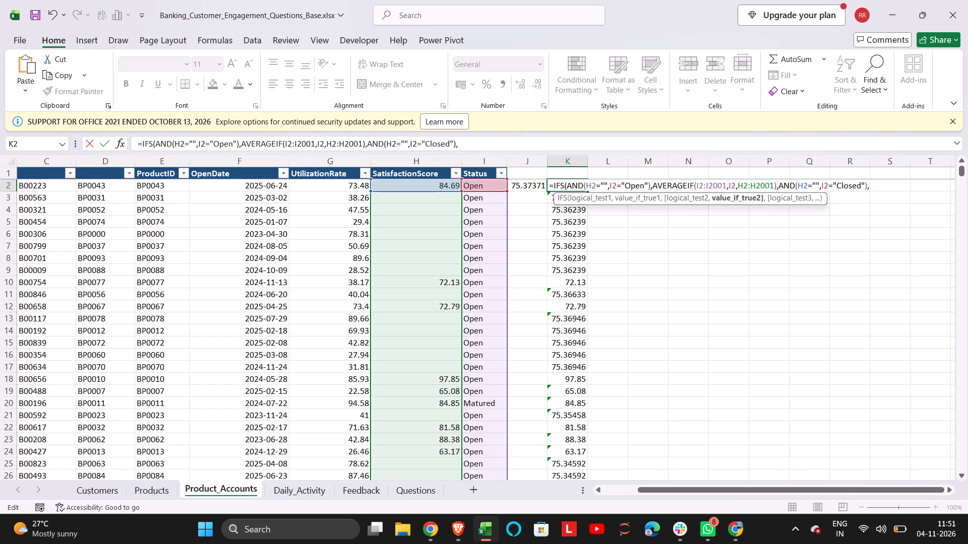
pyautogui.hotkey('ctrl', 'v')
pyautogui.hscroll(-1, 898, 187)
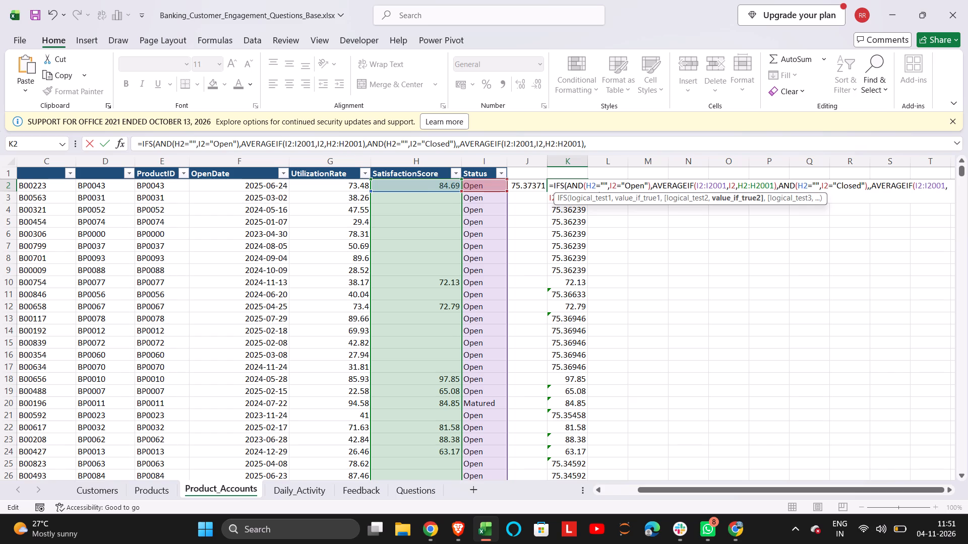
pyautogui.hscroll(-1, 898, 187)
pyautogui.click(869, 187)
pyautogui.press('BackSpace')
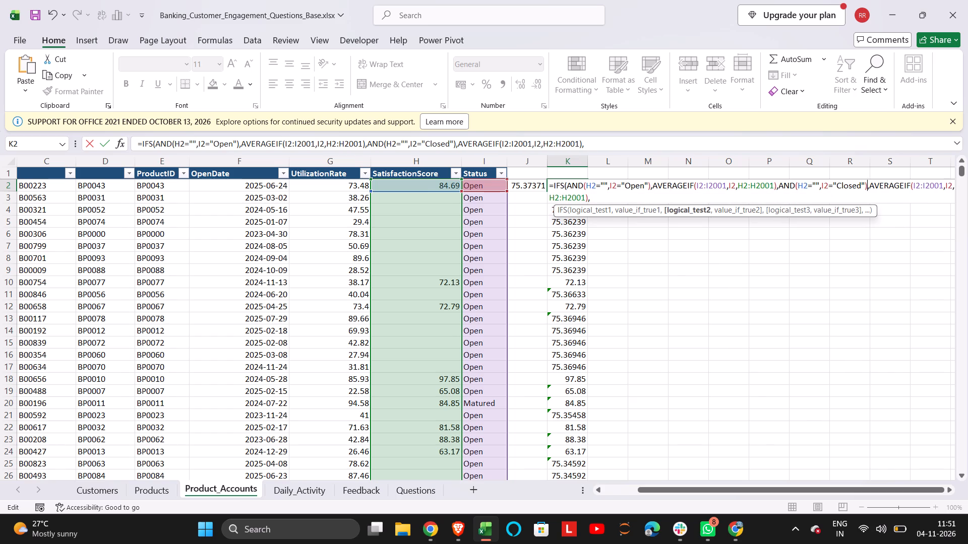
pyautogui.hscroll(-4, 885, 195)
pyautogui.hscroll(-3, 841, 192)
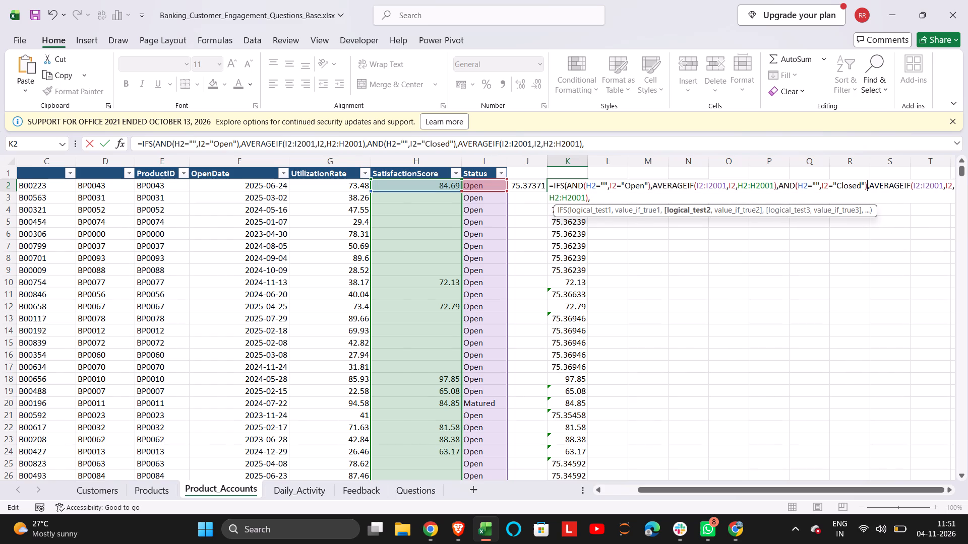
pyautogui.hscroll(-4, 806, 262)
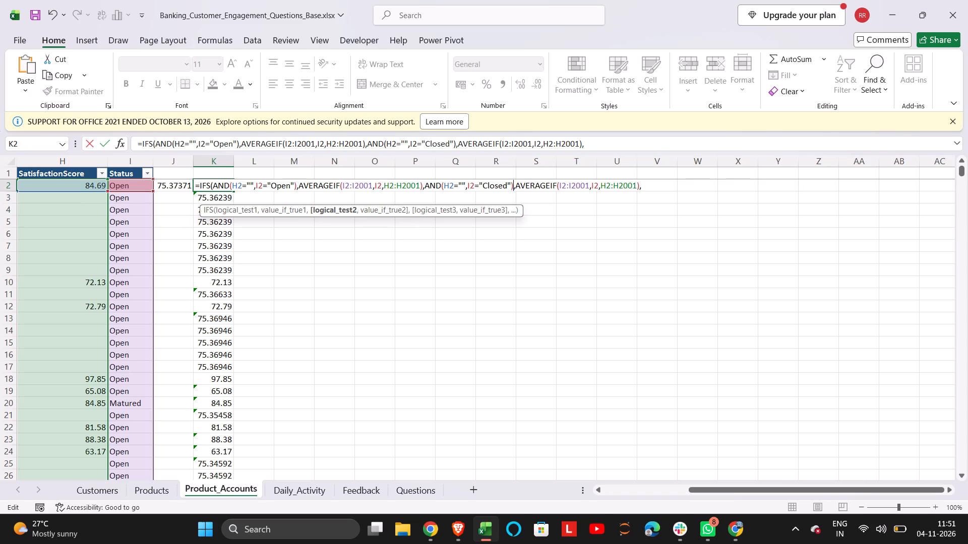
# Replace the I2 criterion in the Closed test's AVERAGEIF with "Closed" in the K2 formula.
pyautogui.click(597, 187)
pyautogui.press('BackSpace')
pyautogui.press('BackSpace')
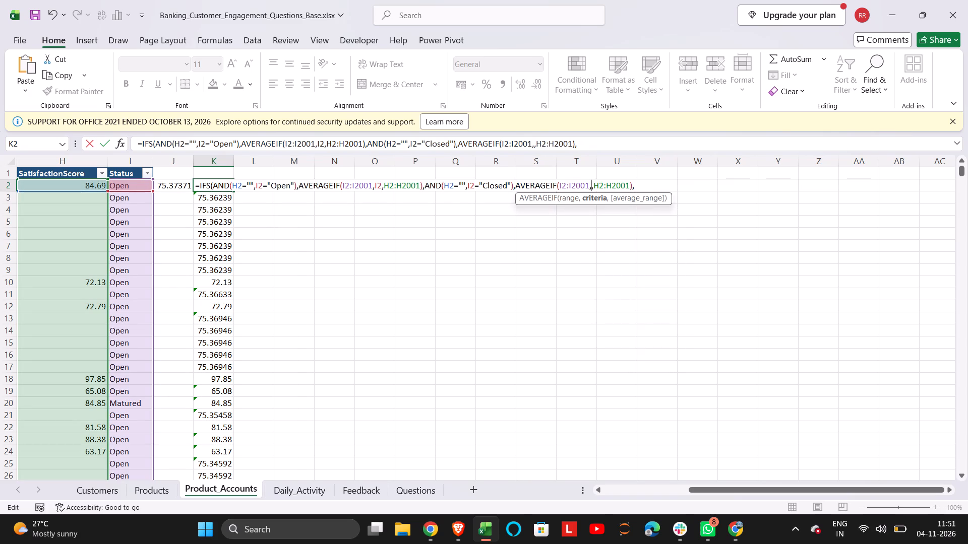
pyautogui.hotkey('shift', '"')
pyautogui.write('Closed')
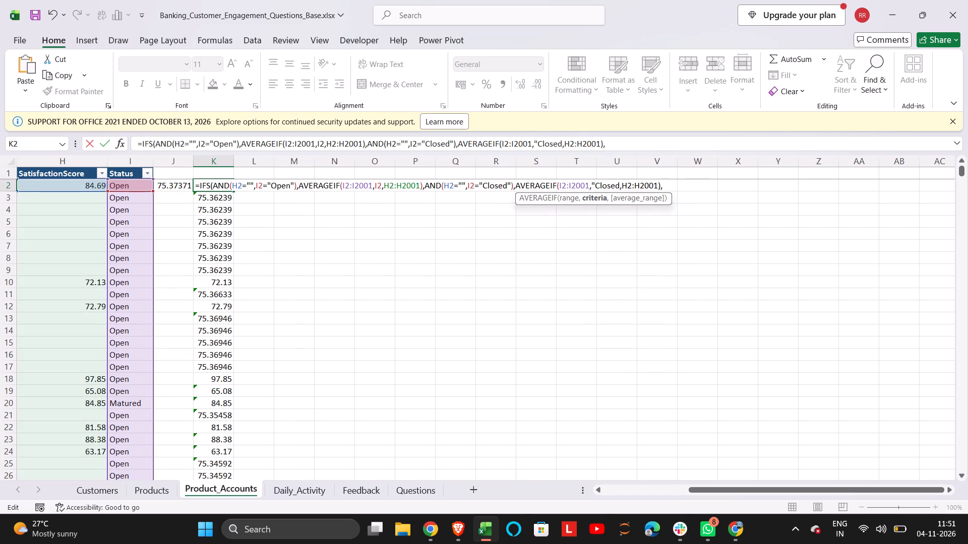
pyautogui.hotkey('shift', '"')
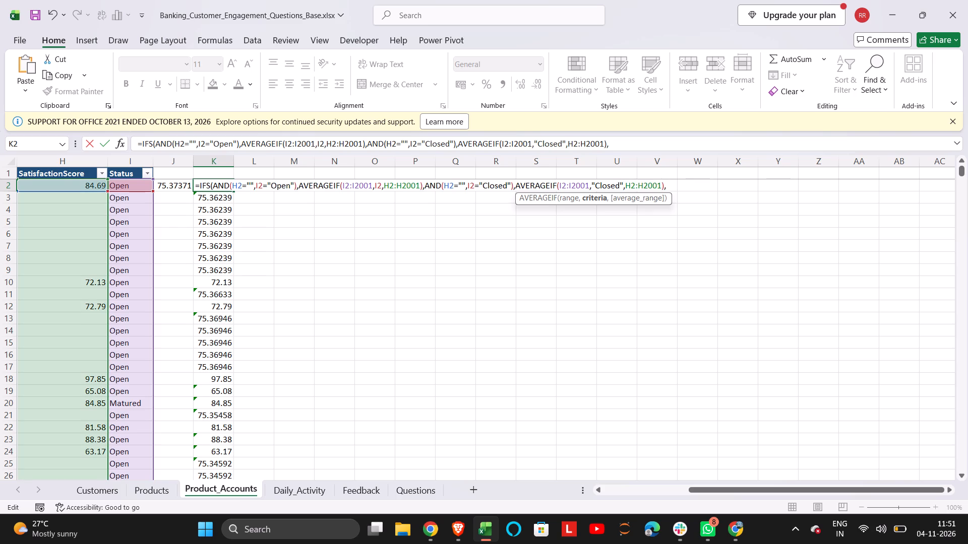
# Duplicate the Closed AND test and its AVERAGEIF value at the end of the K2 formula as a third pair.
pyautogui.click(668, 183)
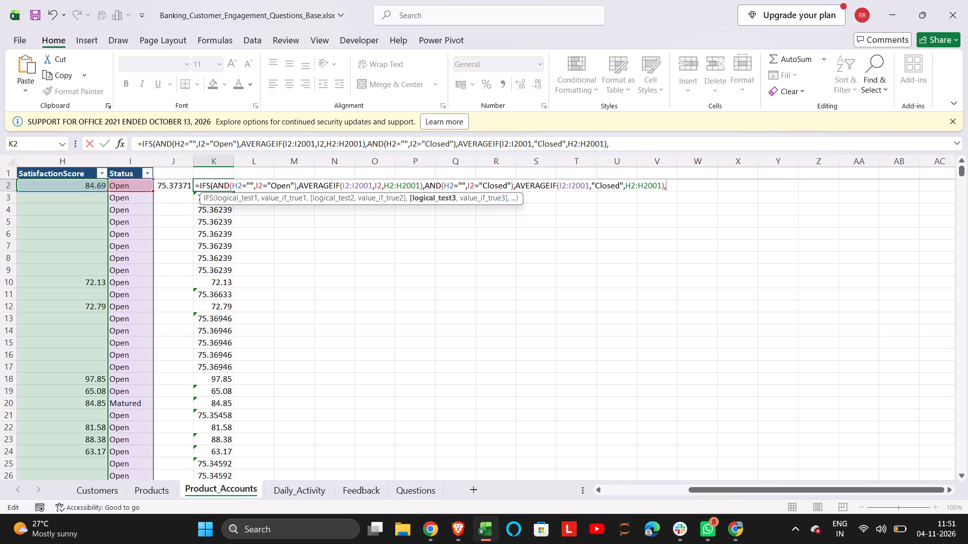
pyautogui.moveTo(424, 186); pyautogui.dragTo(663, 183)
pyautogui.hotkey('ctrl', 'c')
pyautogui.click(671, 186)
pyautogui.hotkey('ctrl', 'v')
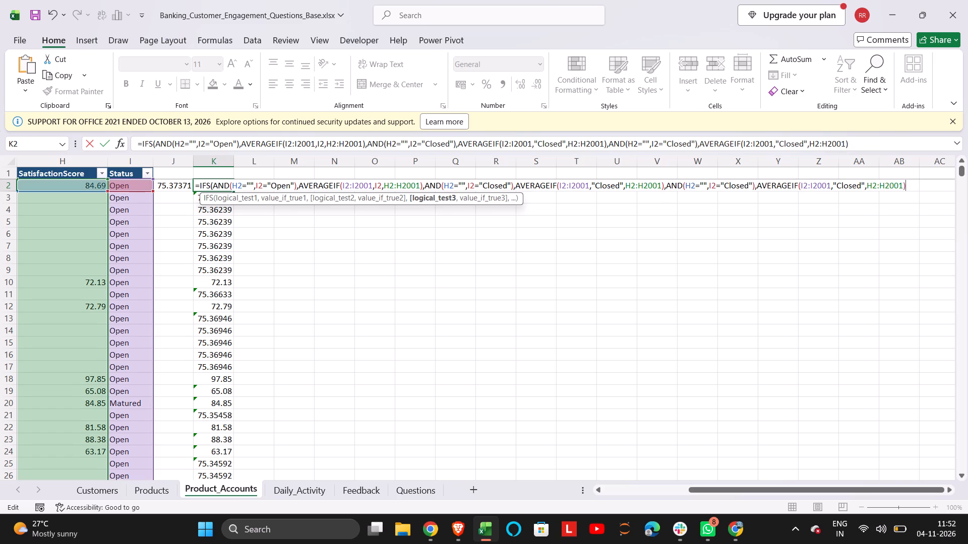
# Change the status in the third AND test of the K2 formula to "Matured".
pyautogui.click(750, 187)
pyautogui.press('Left')
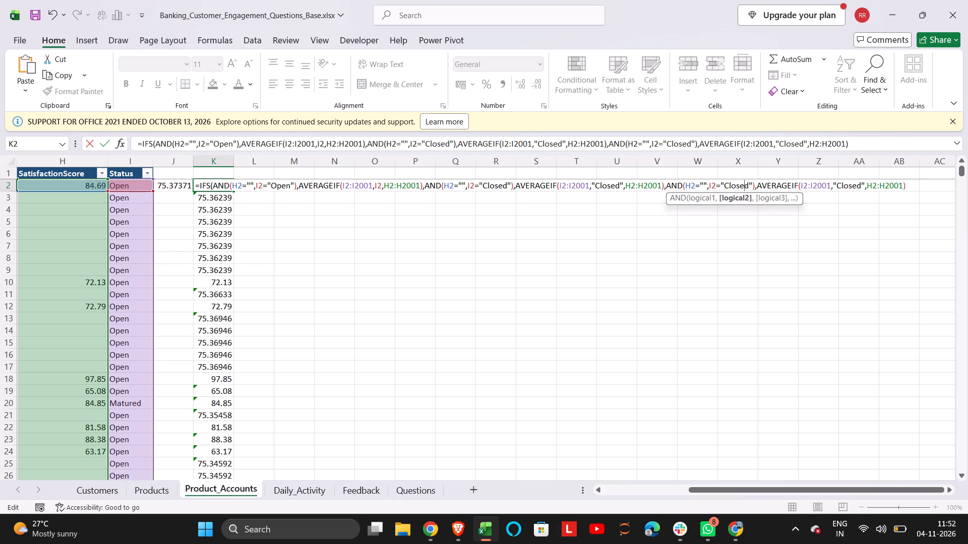
pyautogui.press('Right')
pyautogui.press('BackSpace')
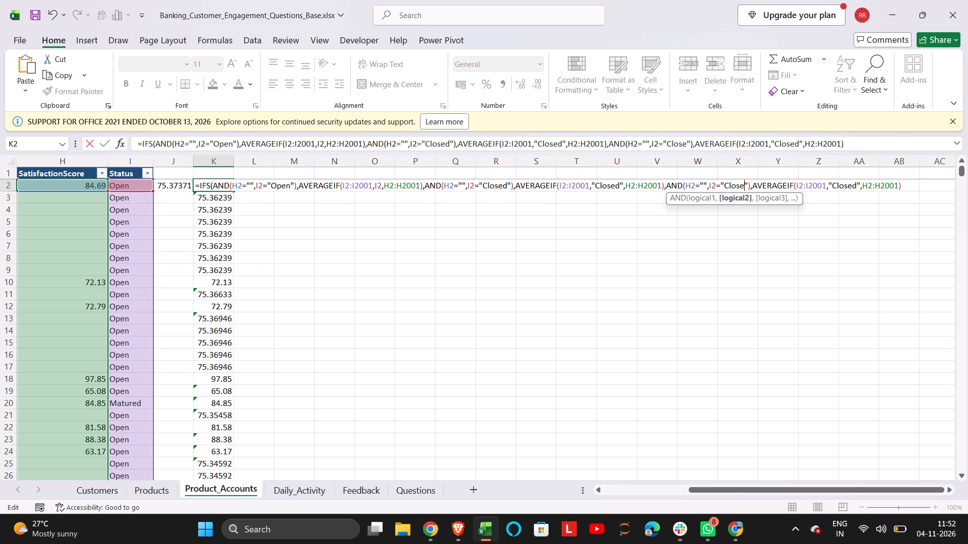
pyautogui.press('BackSpace')
pyautogui.press('BackSpace')
pyautogui.press('BackSpace')
pyautogui.press('BackSpace')
pyautogui.press('BackSpace')
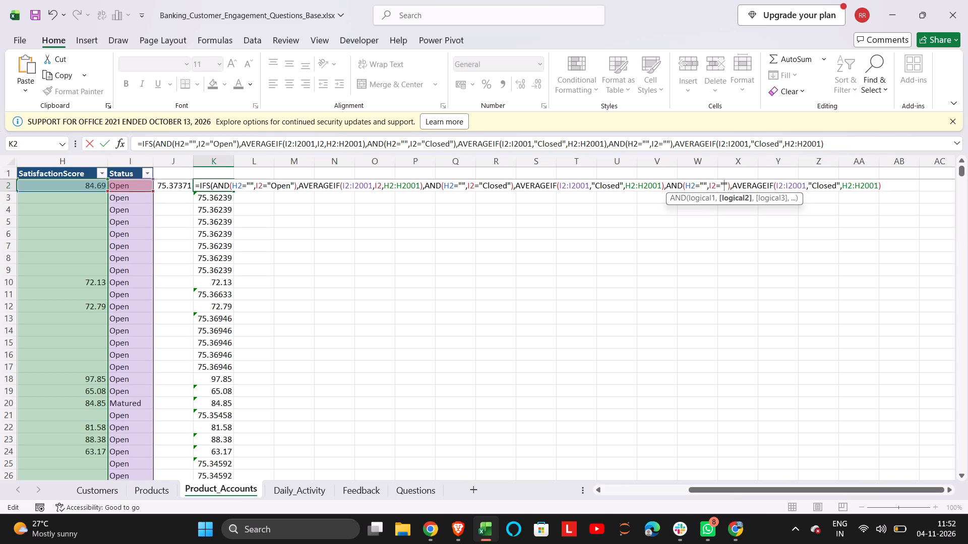
pyautogui.write('Ma')
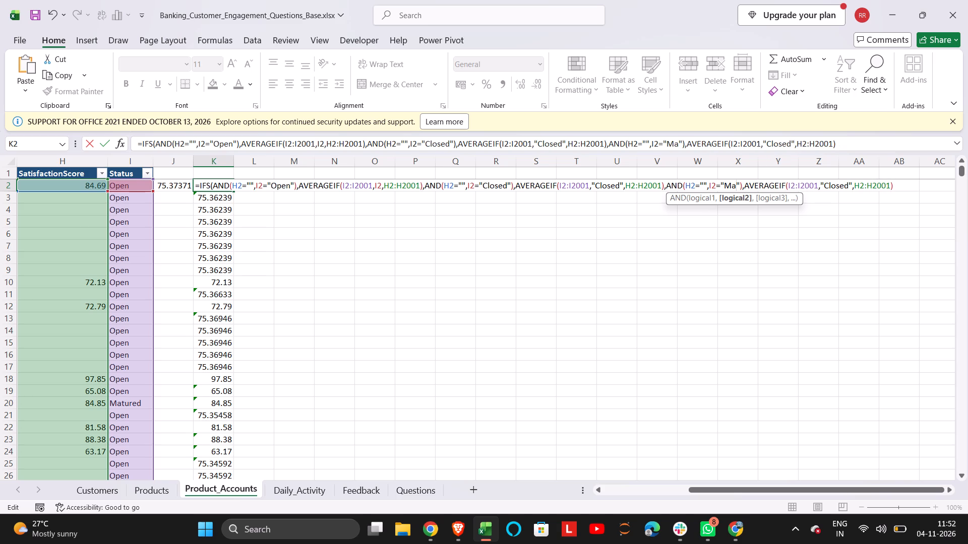
pyautogui.press('t')
pyautogui.write('ured')
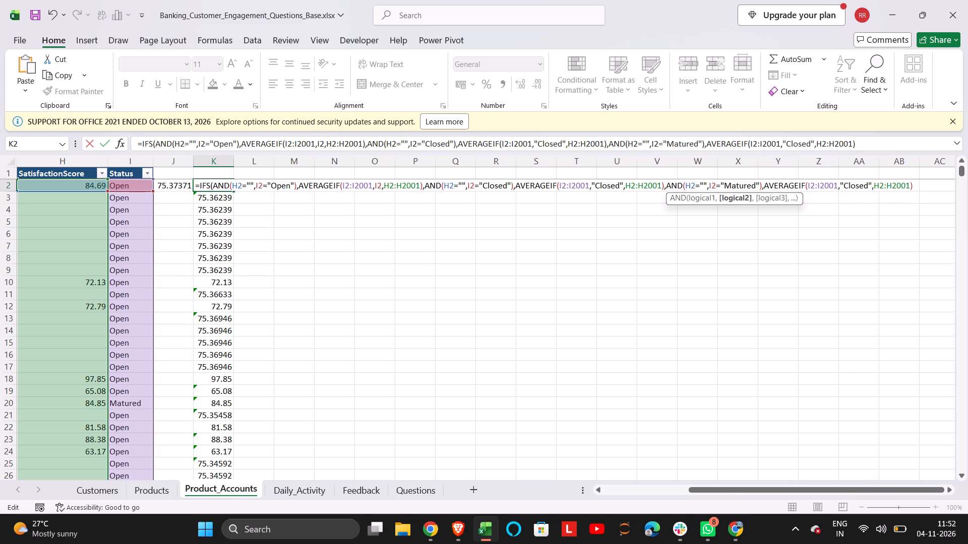
# Set the third AVERAGEIF's criterion to "Matured" and commit the K2 formula.
pyautogui.click(868, 188)
pyautogui.press('BackSpace')
pyautogui.press('BackSpace')
pyautogui.press('BackSpace')
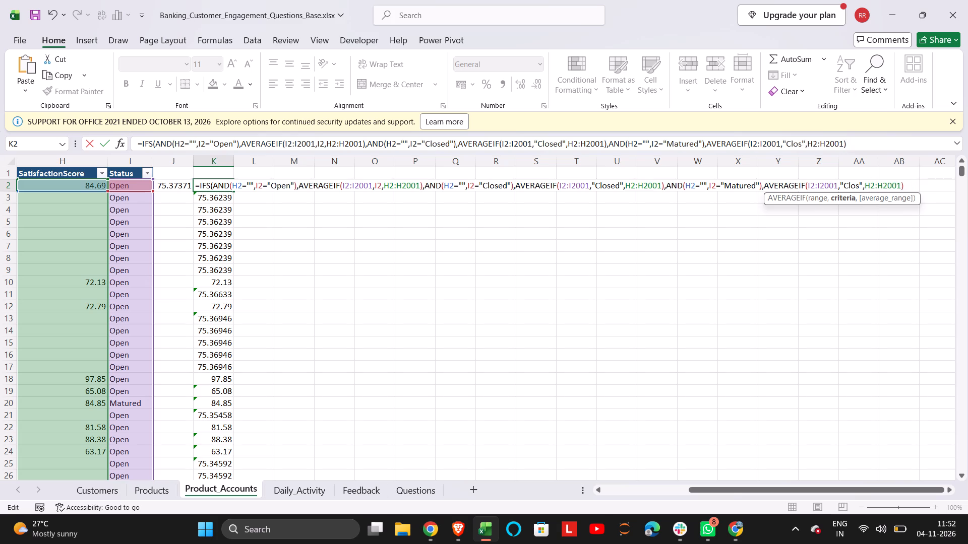
pyautogui.press('BackSpace')
pyautogui.press('BackSpace')
pyautogui.press('BackSpace')
pyautogui.write('Matured')
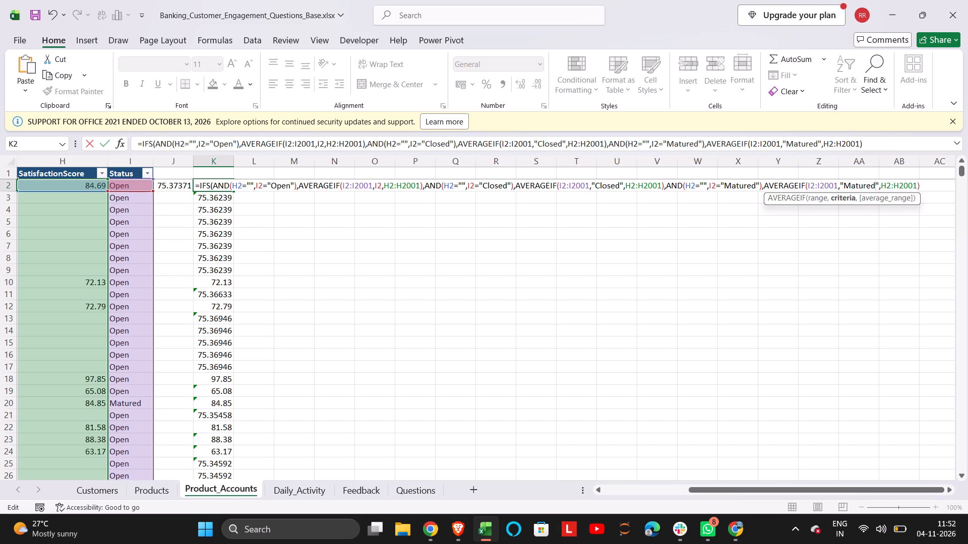
pyautogui.click(928, 186)
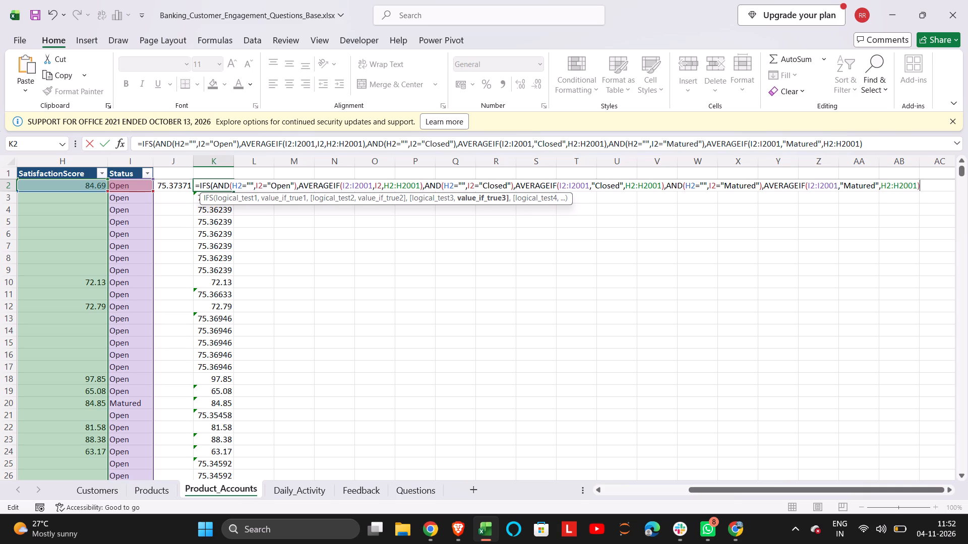
pyautogui.press('Return')
pyautogui.press('Return')
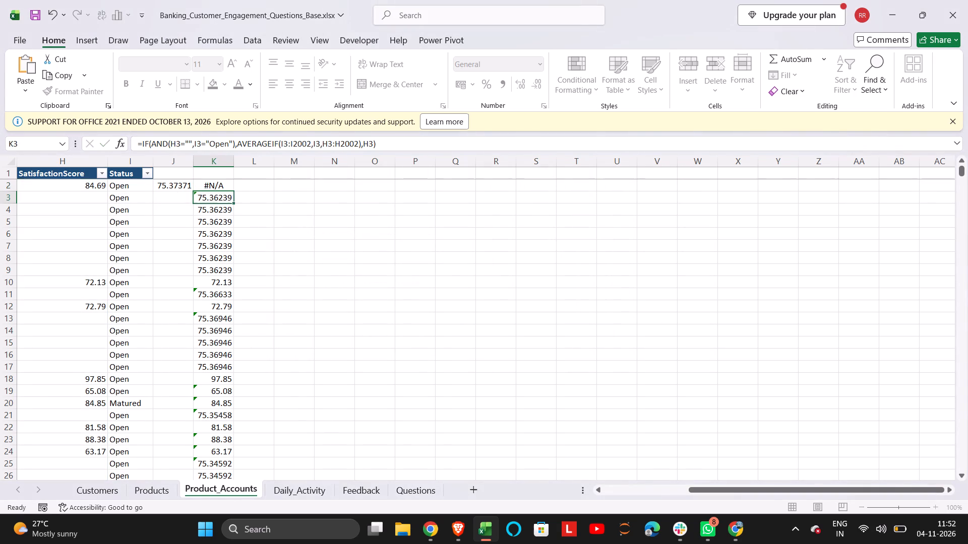
# Append H2 as a final argument after the Matured AVERAGEIF in the K2 formula and try to commit it.
pyautogui.doubleClick(217, 185)
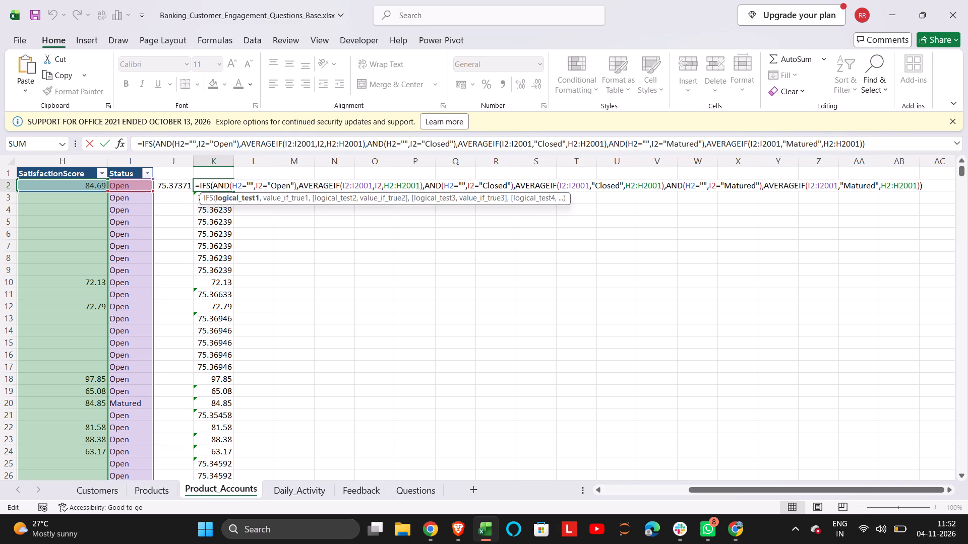
pyautogui.click(919, 188)
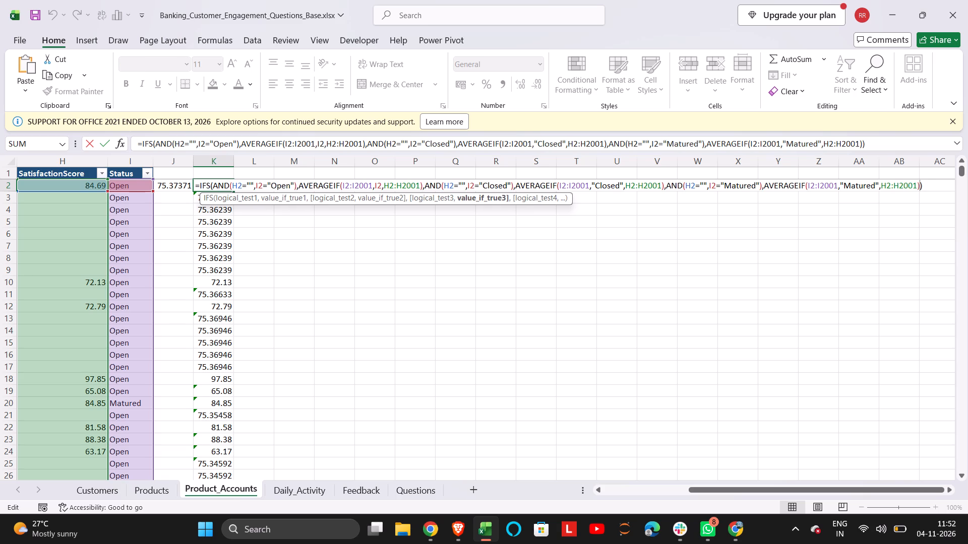
pyautogui.press(',')
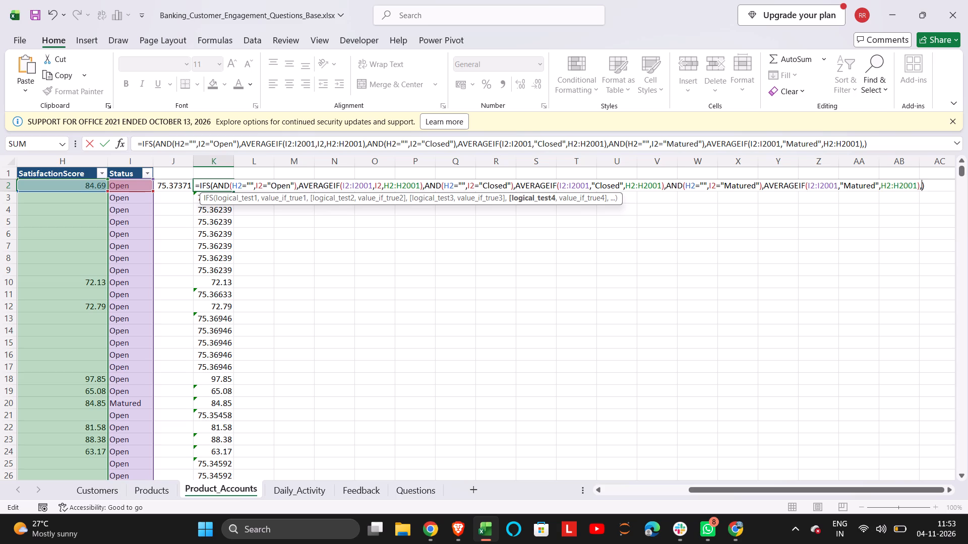
pyautogui.press('BackSpace')
pyautogui.press('BackSpace')
pyautogui.press(',')
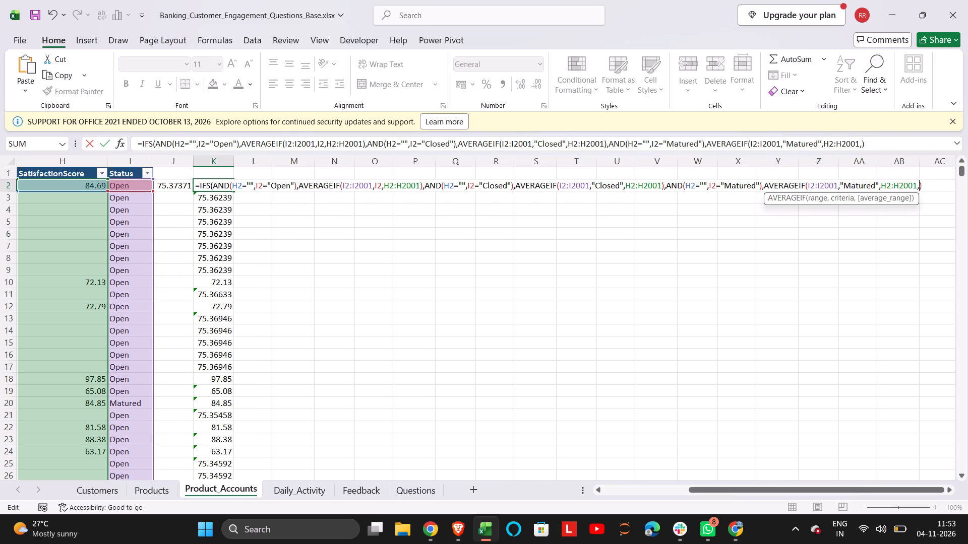
pyautogui.press('BackSpace')
pyautogui.press('Right')
pyautogui.press(',')
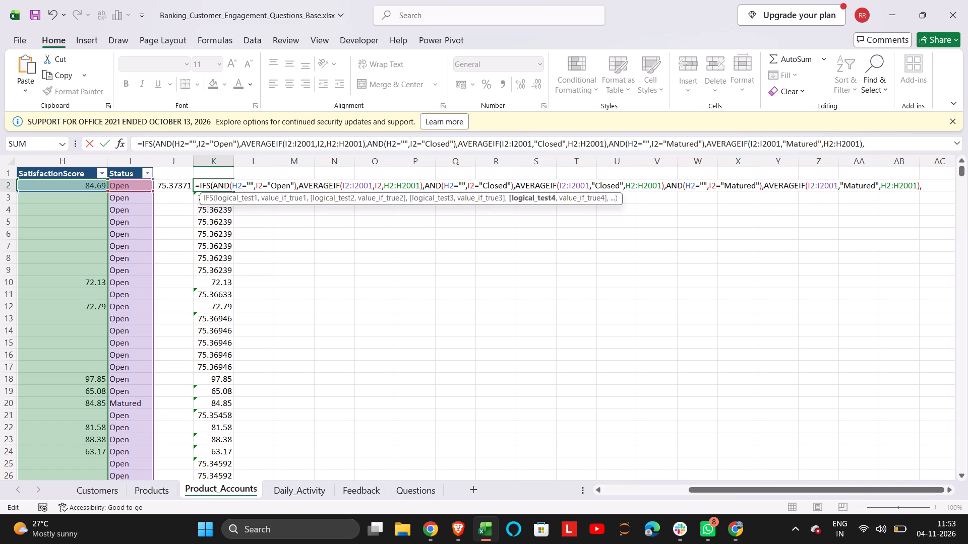
pyautogui.hotkey('shift', 'h')
pyautogui.press('2')
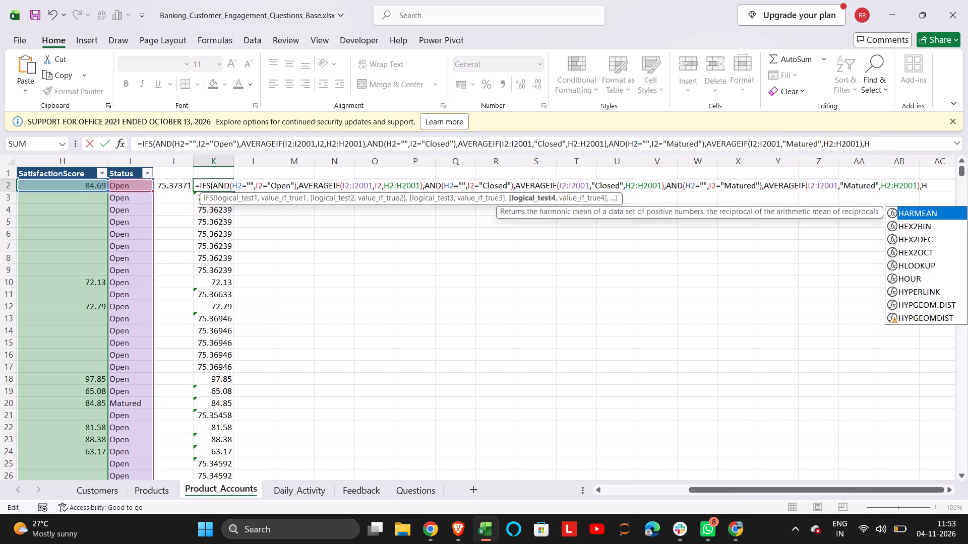
pyautogui.hotkey('shift', ')')
pyautogui.press('Return')
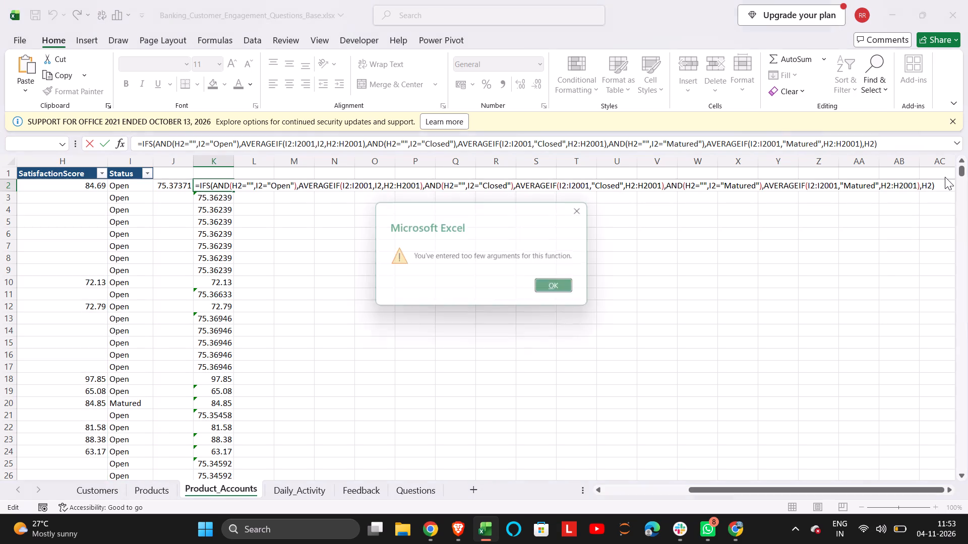
pyautogui.press('Return')
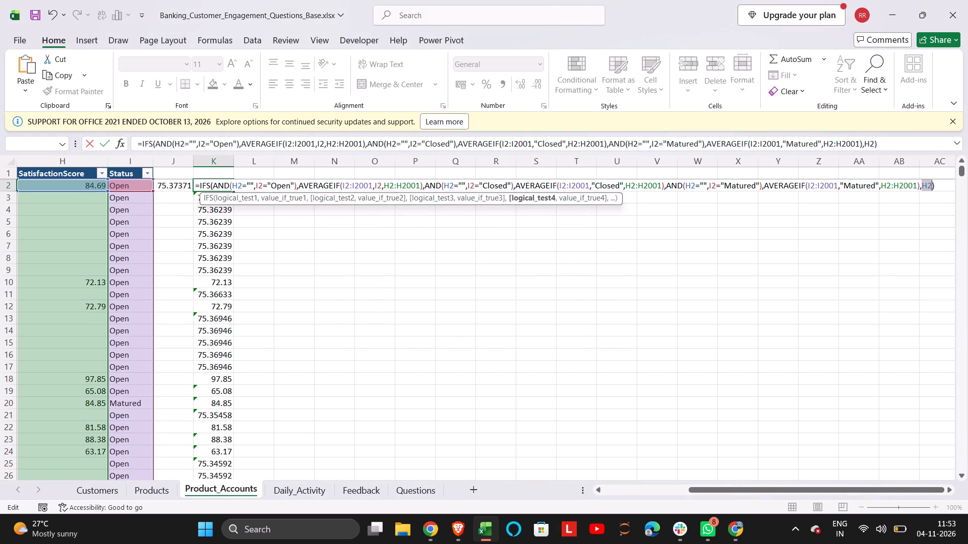
pyautogui.click(902, 187)
pyautogui.hotkey('ctrl', 'a')
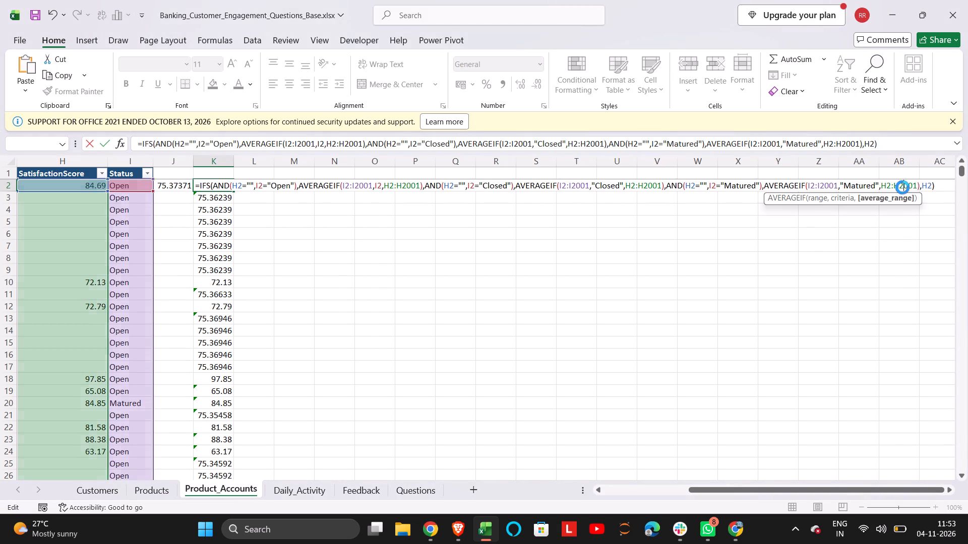
pyautogui.hotkey('ctrl', 'v')
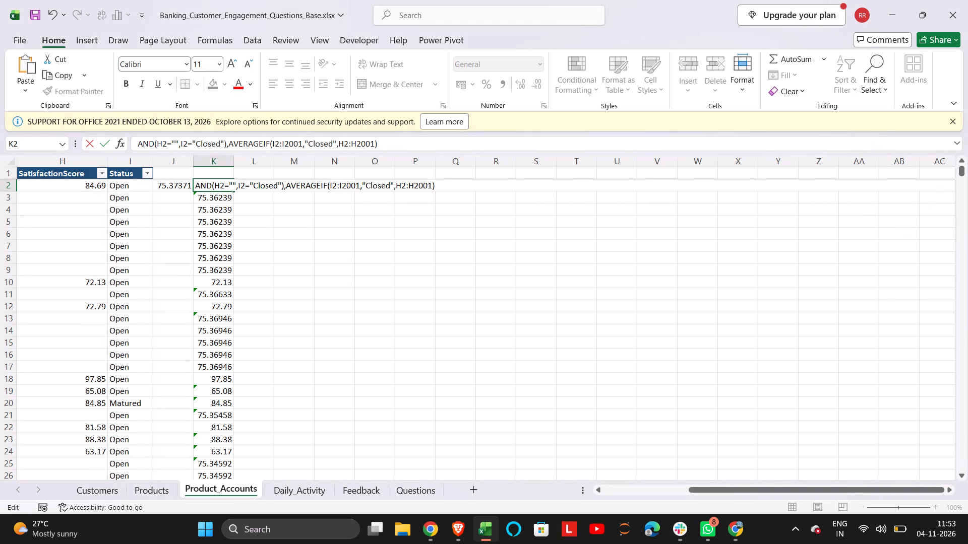
pyautogui.hotkey('ctrl', 'z')
pyautogui.hotkey('ctrl', 'c')
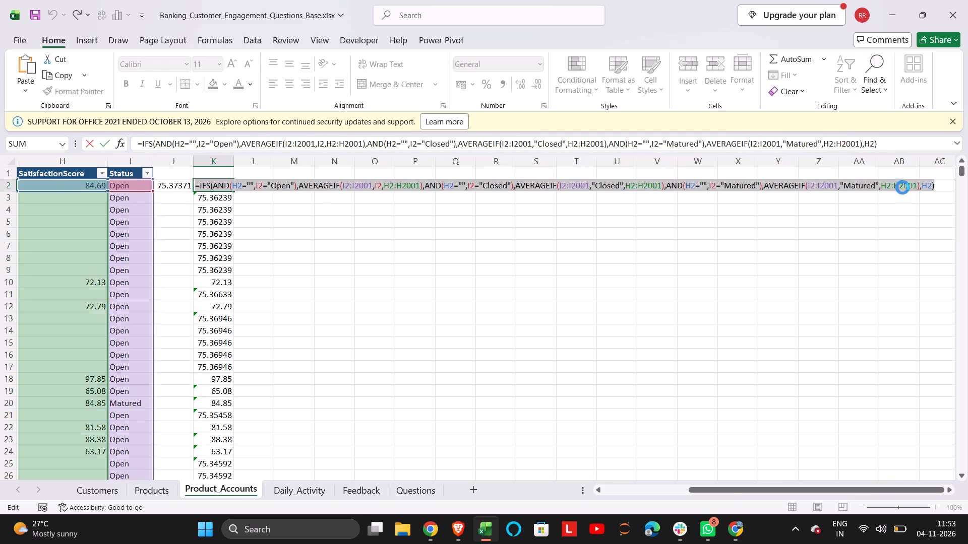
pyautogui.click(448, 532)
pyautogui.click(451, 466)
pyautogui.hotkey('ctrl', 'v')
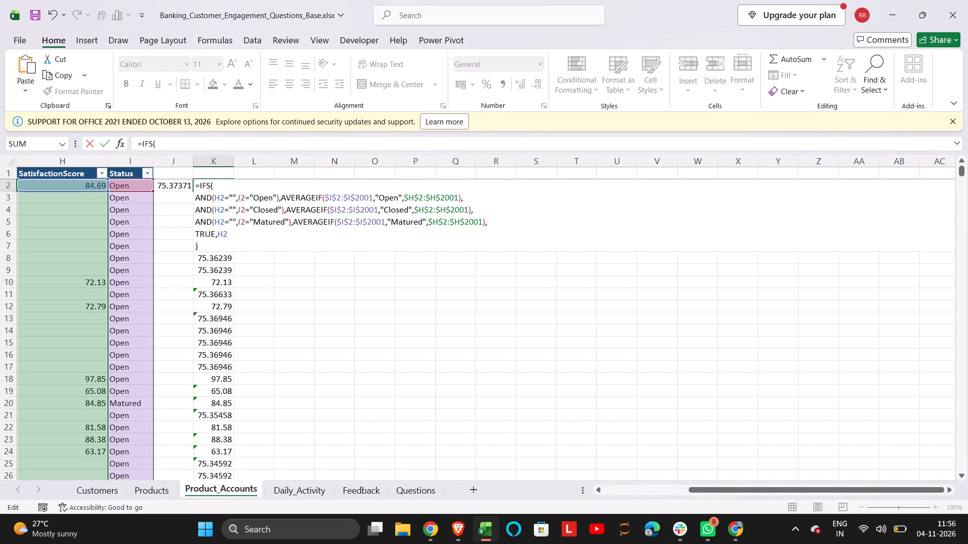
pyautogui.press('Return')
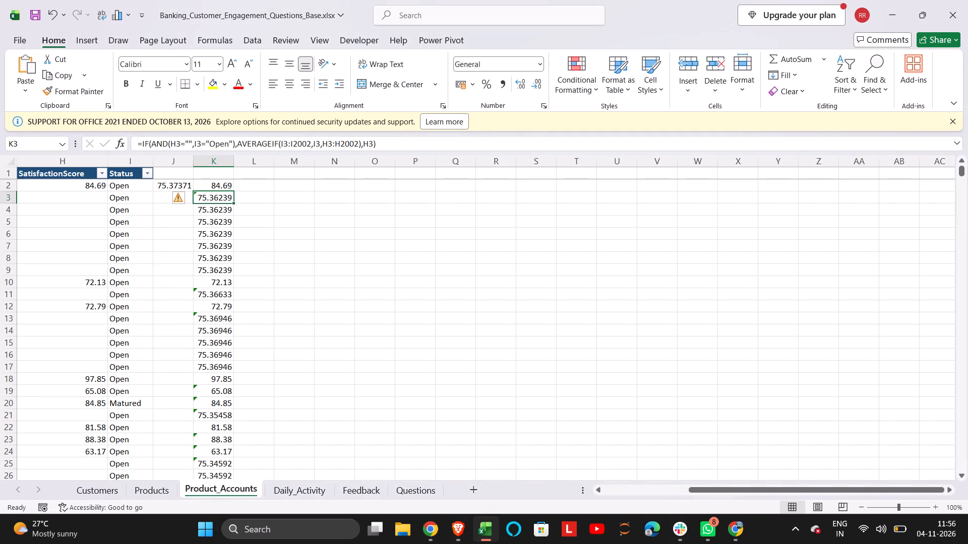
# Fill the K2 formula down column K through all the data rows.
pyautogui.click(224, 185)
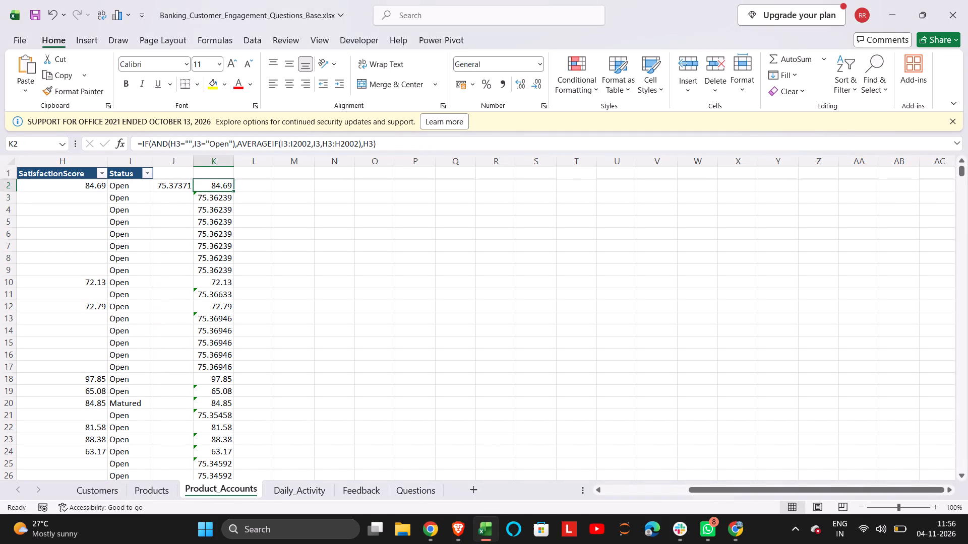
pyautogui.doubleClick(233, 191)
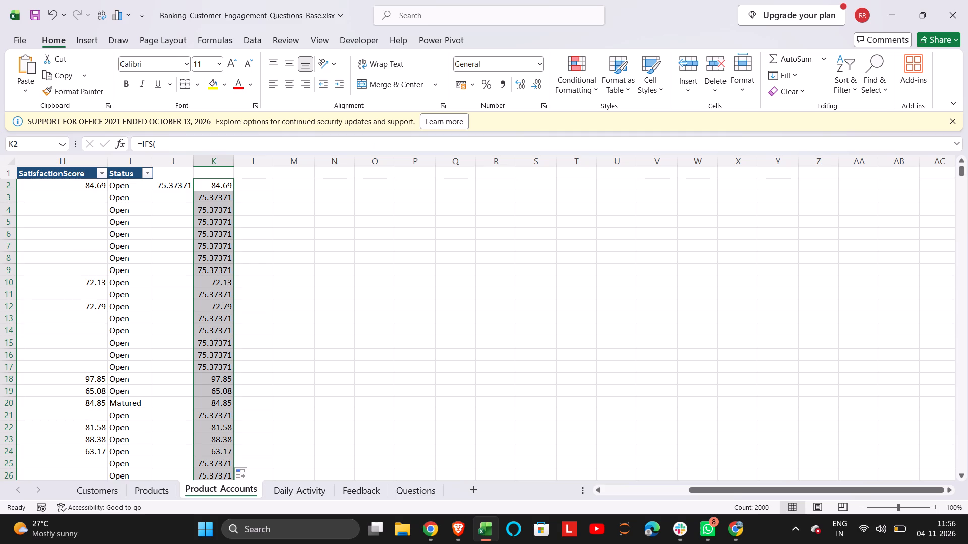
# Filter the Status column to Closed only and check the column K results beside the SatisfactionScore values.
pyautogui.click(142, 173)
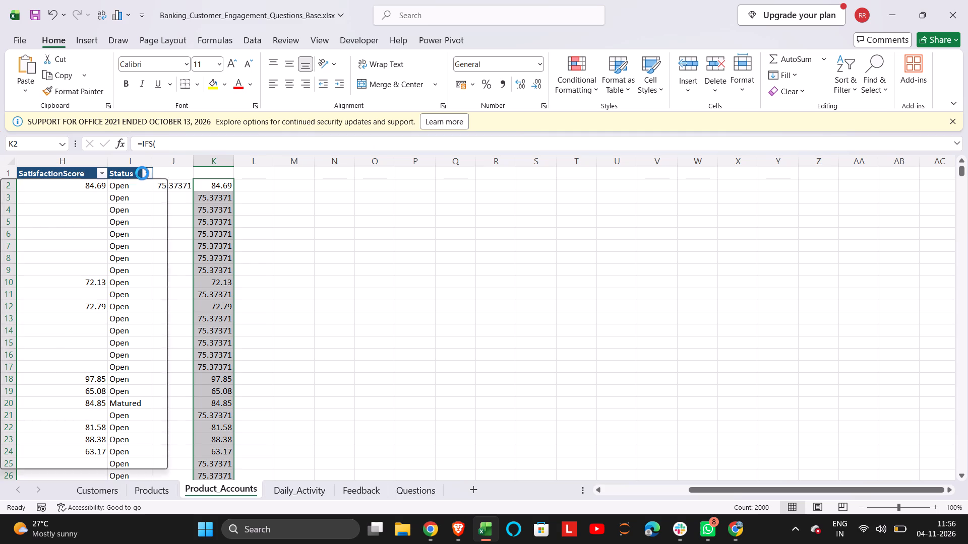
pyautogui.click(32, 334)
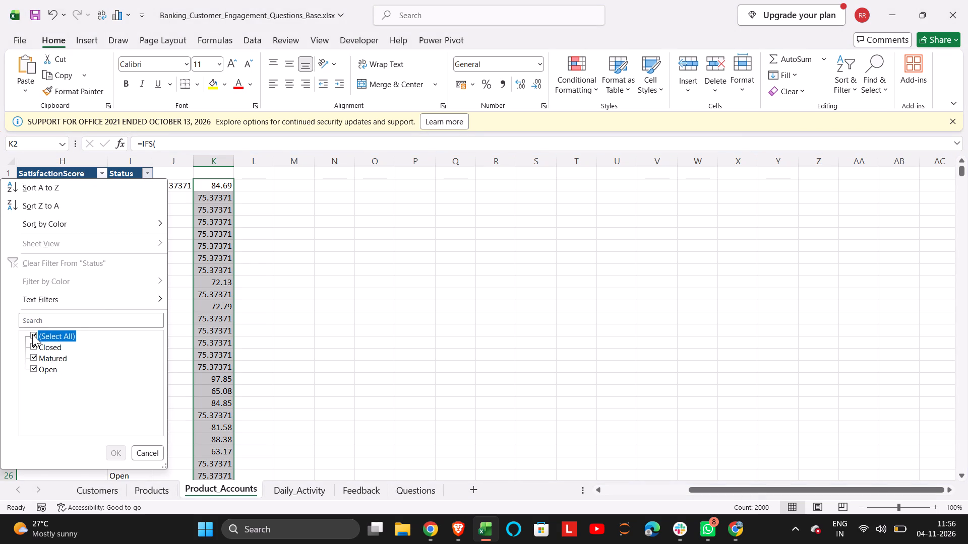
pyautogui.click(36, 346)
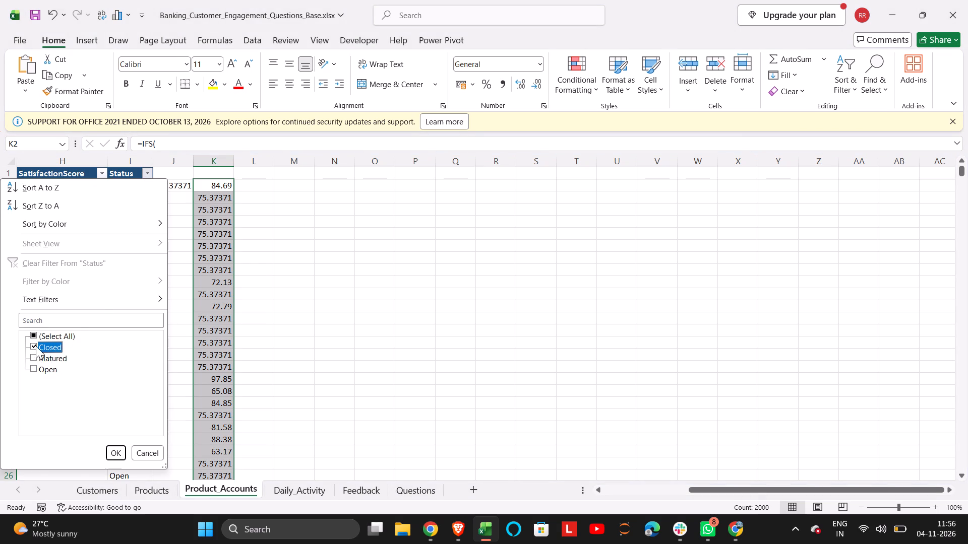
pyautogui.click(118, 445)
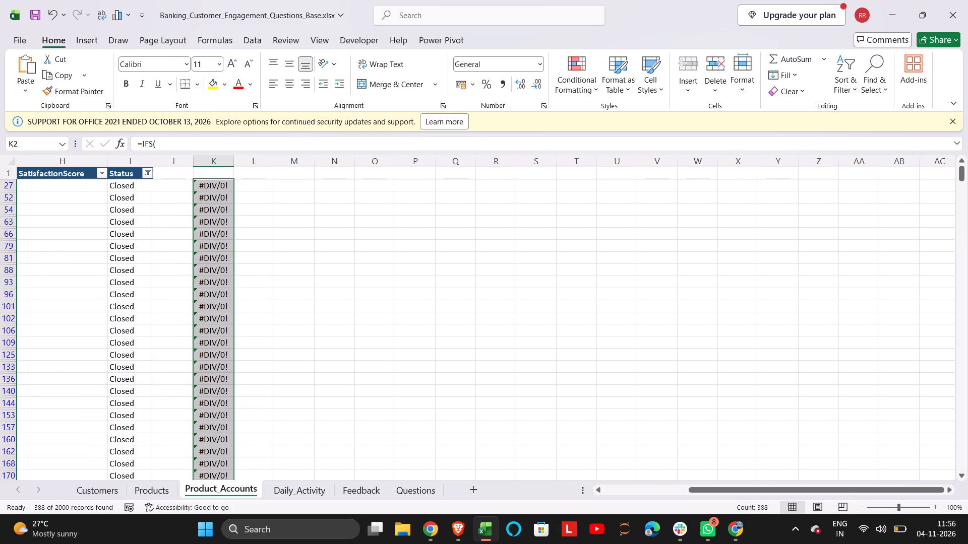
pyautogui.hscroll(3, 129, 202)
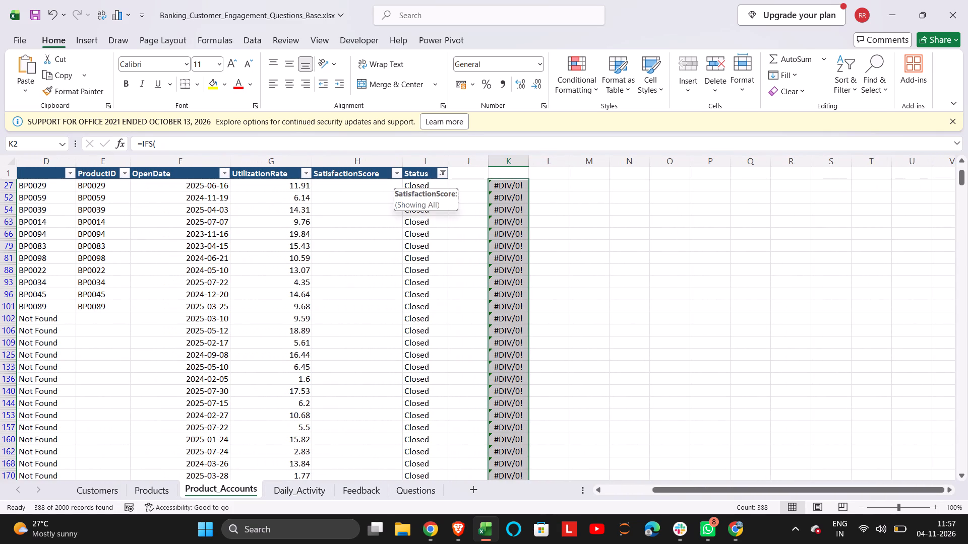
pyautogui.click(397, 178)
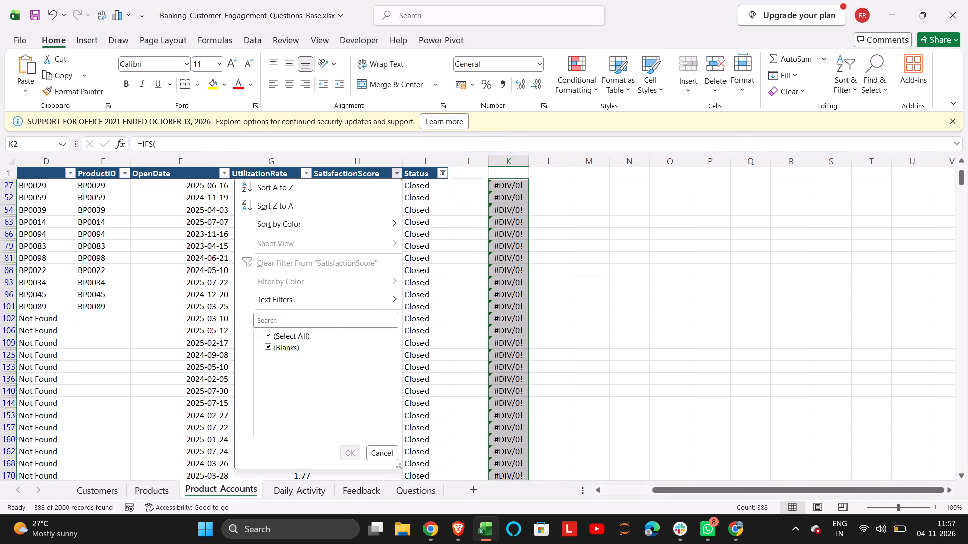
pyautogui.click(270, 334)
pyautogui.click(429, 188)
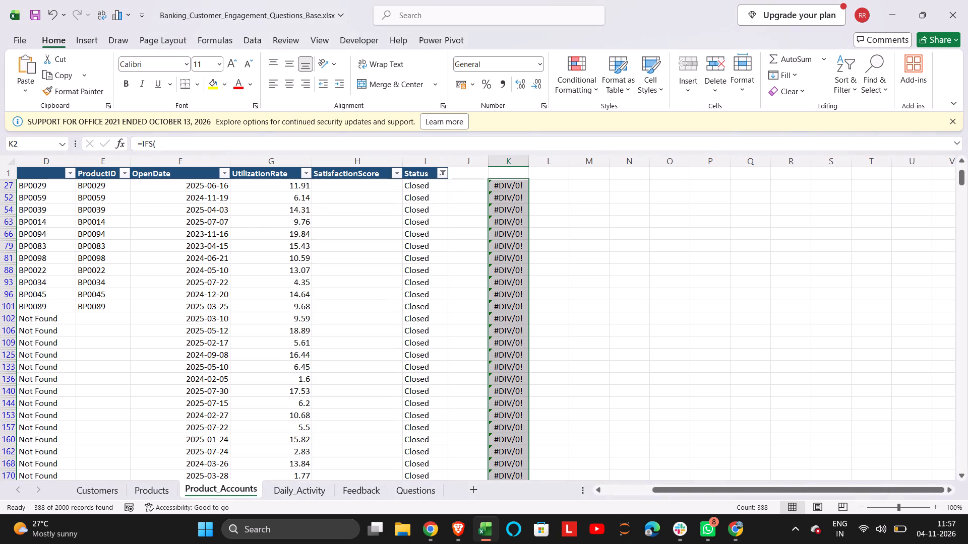
# Switch the Status filter to Matured only to check the column K results for those rows.
pyautogui.moveTo(449, 177); pyautogui.dragTo(444, 176)
pyautogui.click(444, 176)
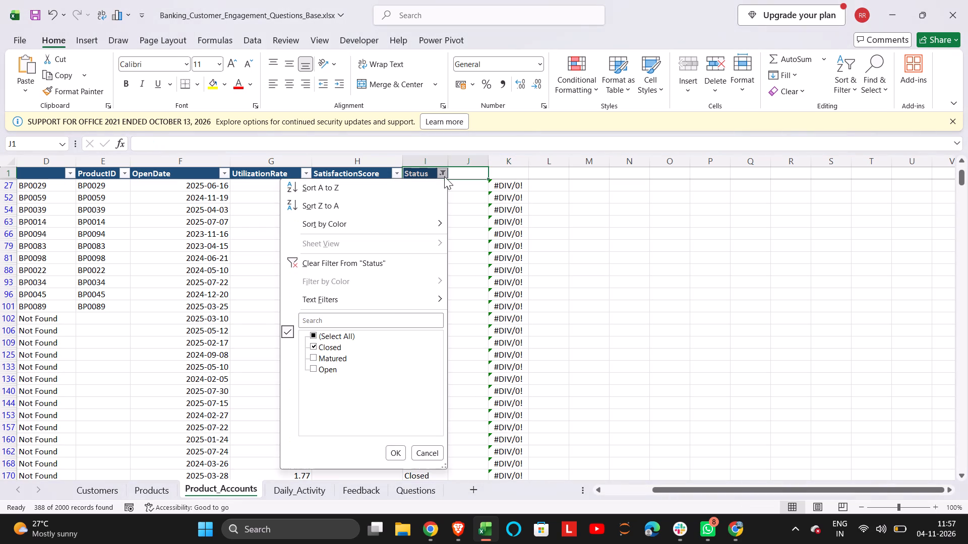
pyautogui.click(311, 352)
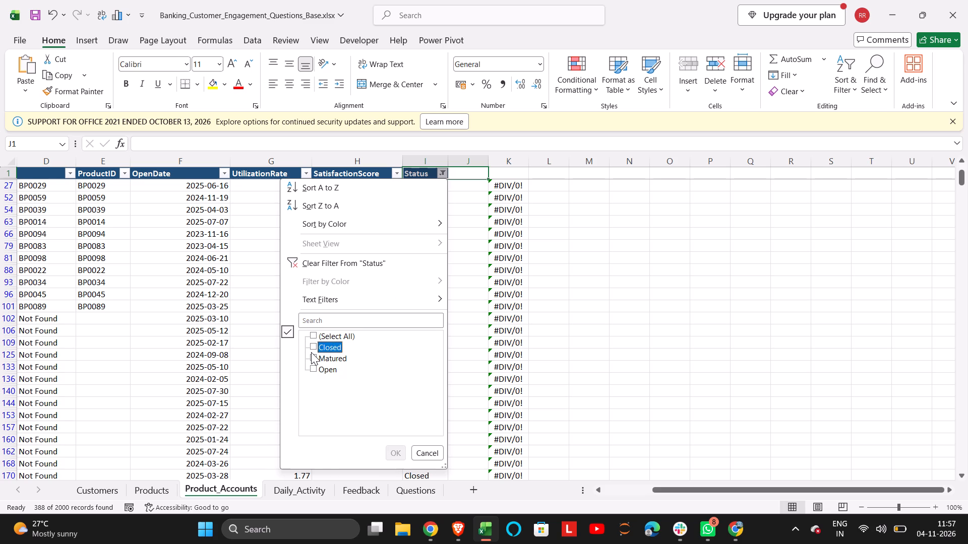
pyautogui.click(313, 359)
pyautogui.click(395, 458)
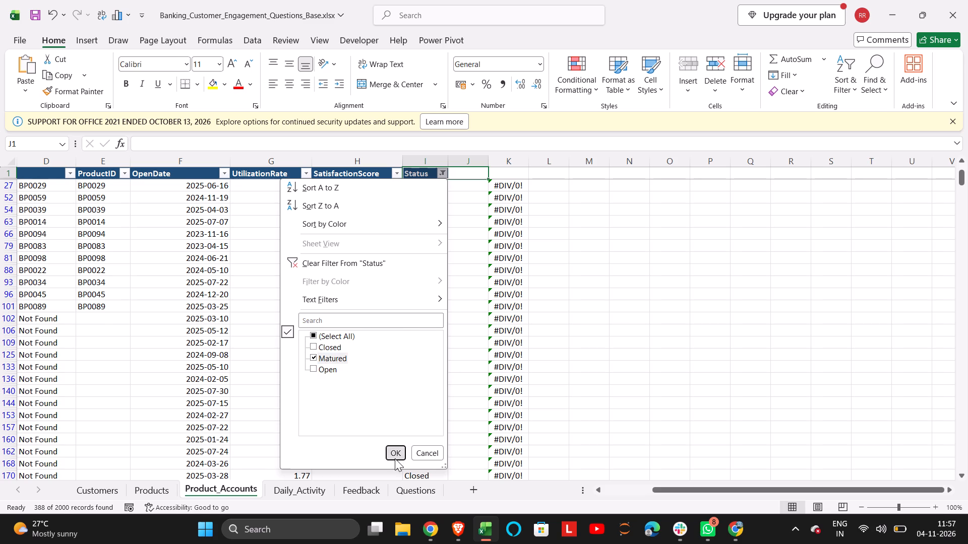
# Switch the Status filter to Open only to check the column K results for those rows.
pyautogui.click(443, 173)
pyautogui.click(316, 358)
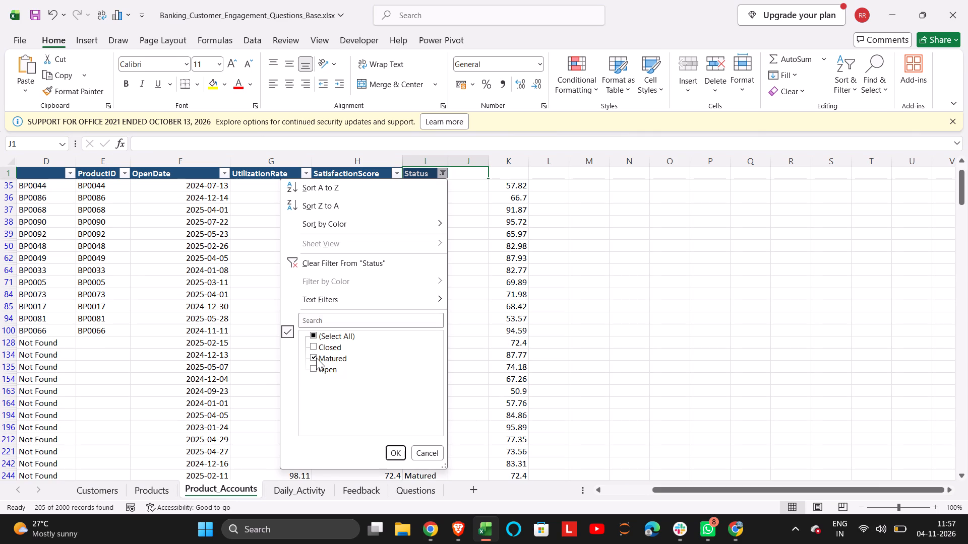
pyautogui.click(316, 370)
pyautogui.click(402, 450)
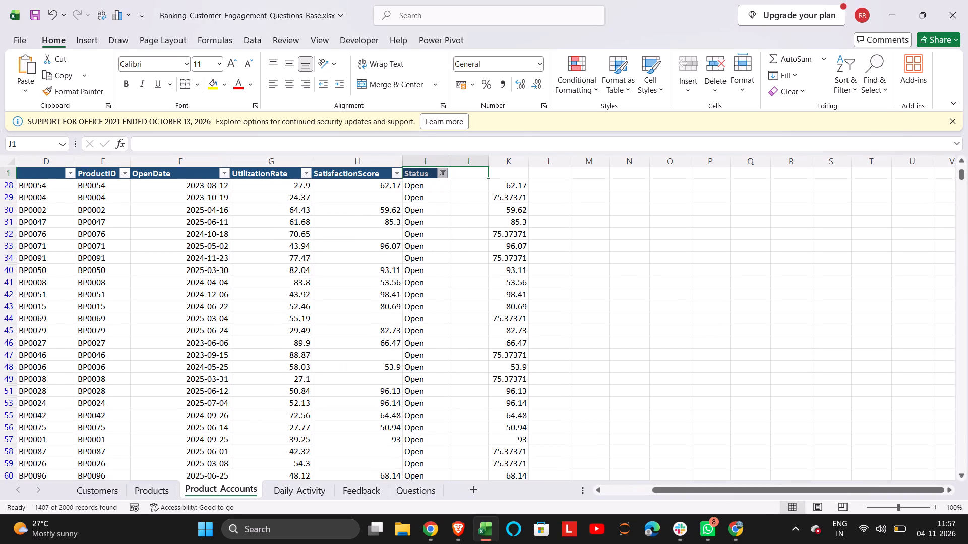
pyautogui.click(470, 227)
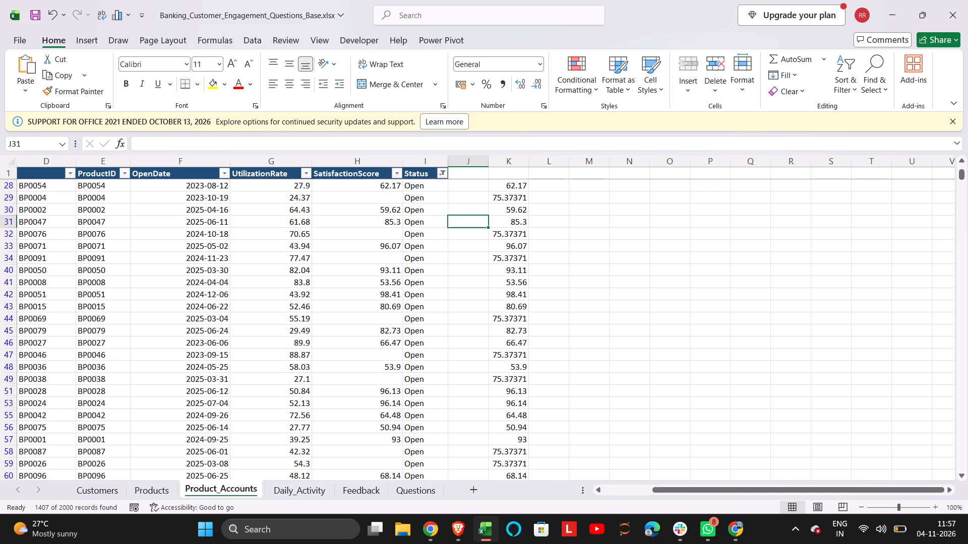
# Show all statuses again in the Status column filter.
pyautogui.click(438, 172)
pyautogui.click(312, 336)
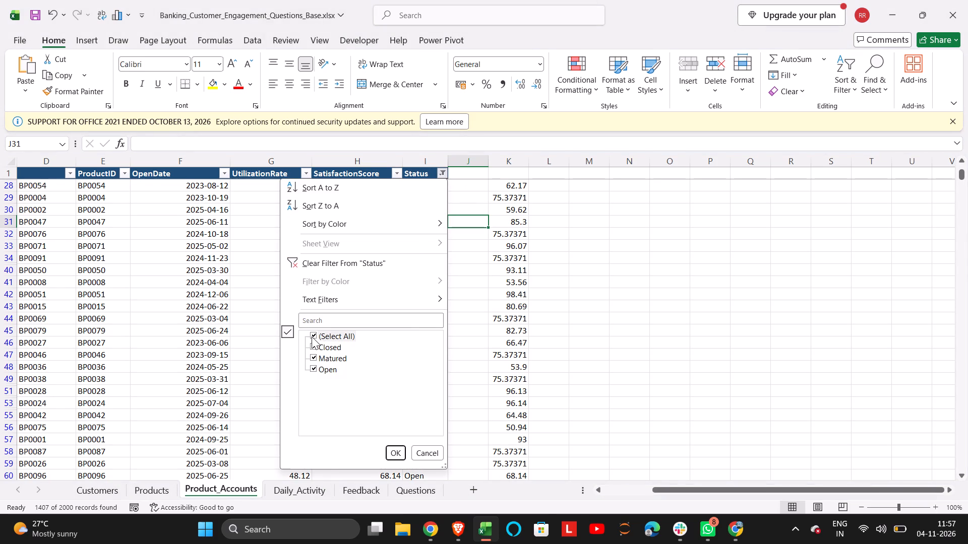
pyautogui.click(389, 448)
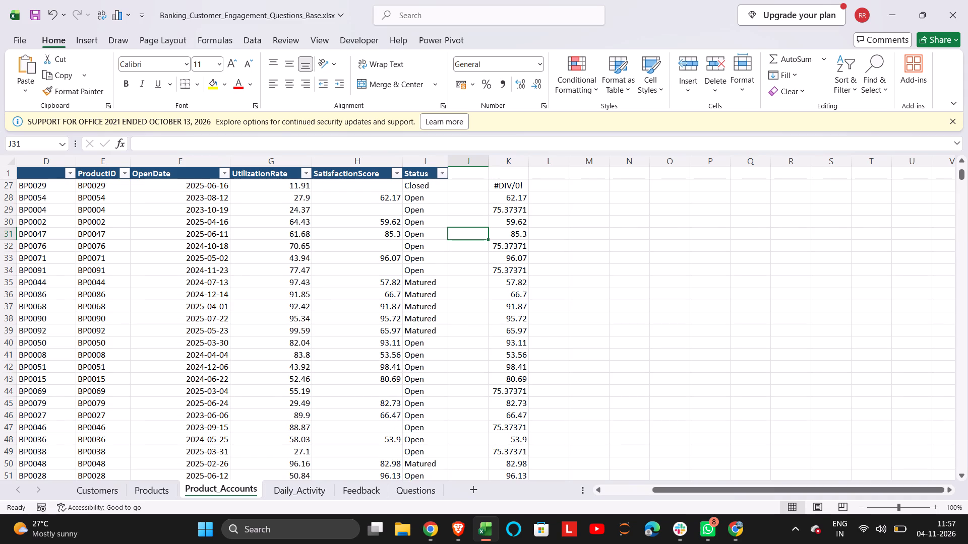
# Review the IFS/AVERAGEIF formula in K2 without changing it.
pyautogui.scroll(4, 477, 255)
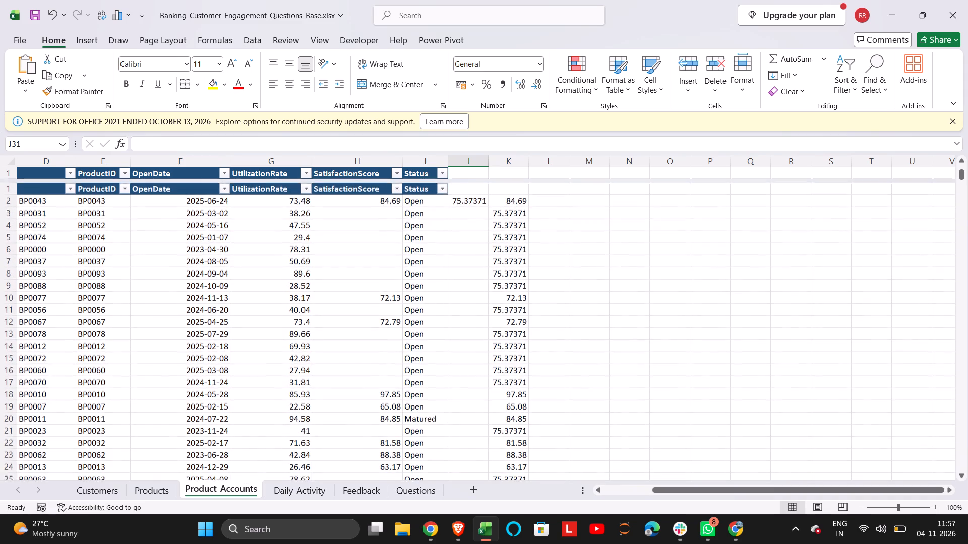
pyautogui.doubleClick(515, 189)
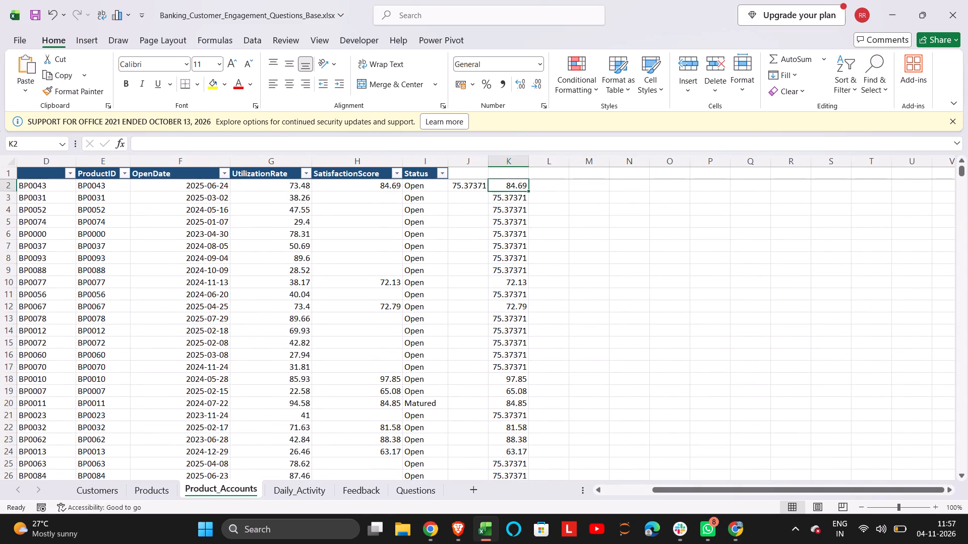
pyautogui.hotkey('ctrl', 'Up')
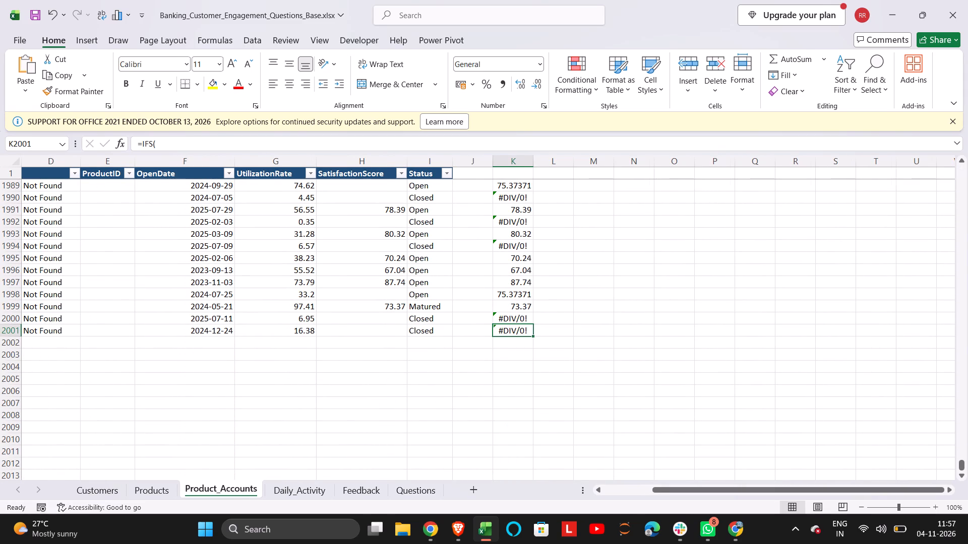
pyautogui.doubleClick(519, 185)
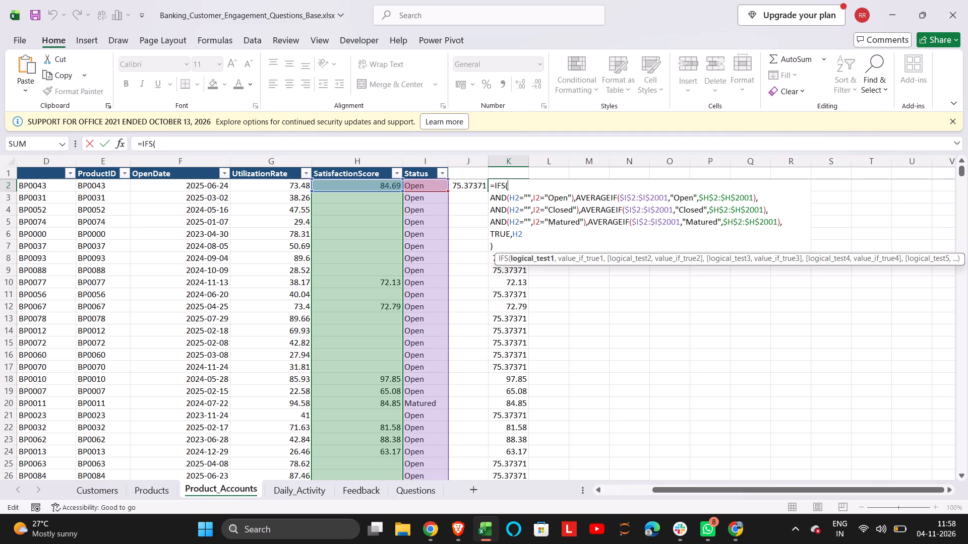
pyautogui.press('Return')
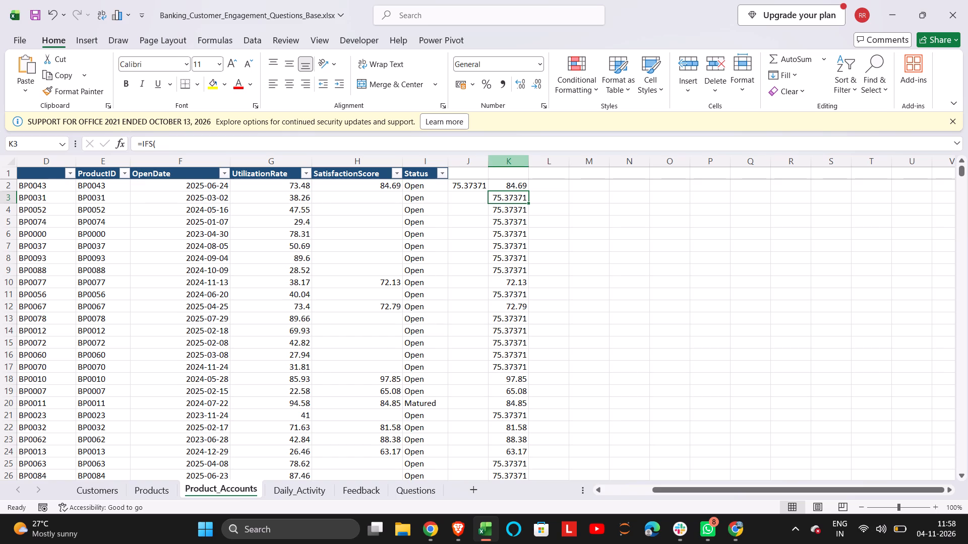
# Delete the standalone AVERAGEIF formula from cell J2.
pyautogui.doubleClick(543, 182)
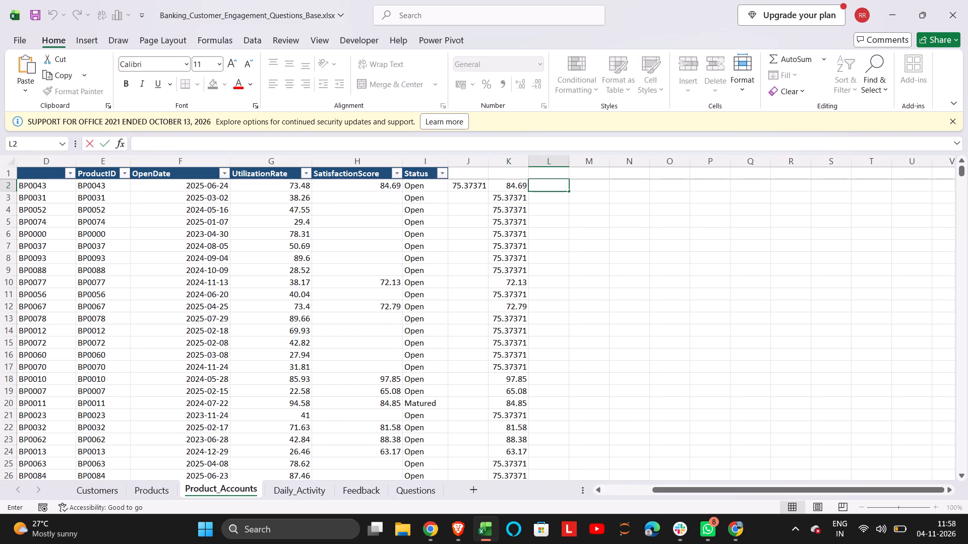
pyautogui.doubleClick(474, 186)
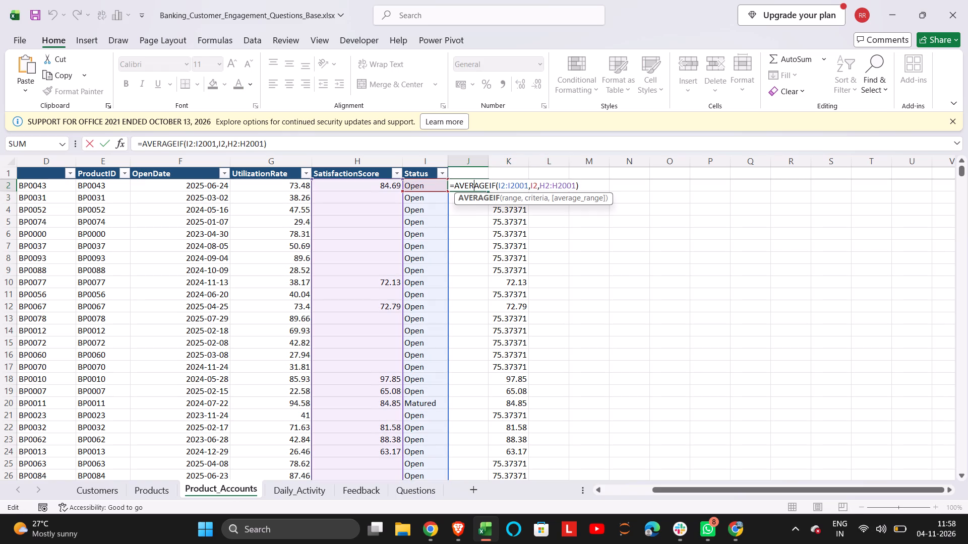
pyautogui.hotkey('ctrl', 'a')
pyautogui.press('BackSpace')
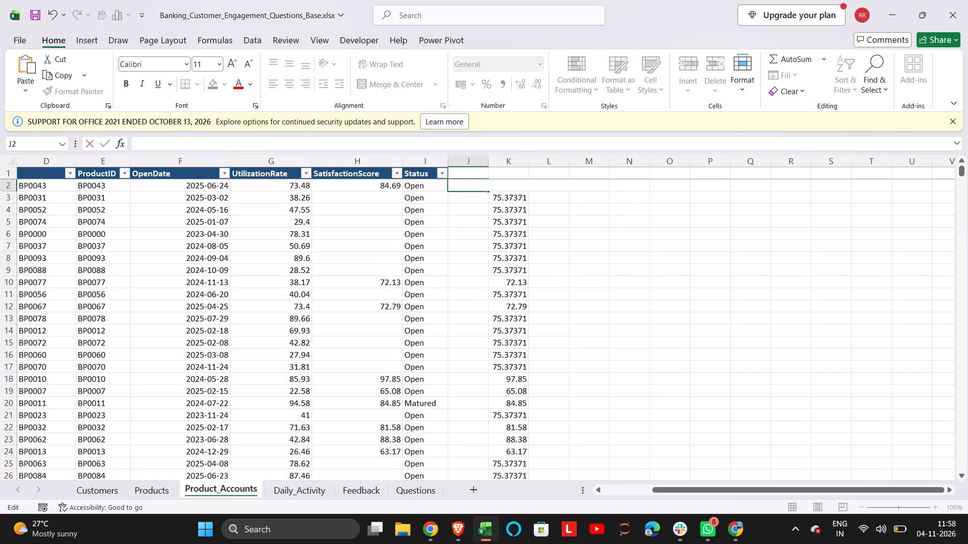
pyautogui.click(474, 186)
pyautogui.click(485, 222)
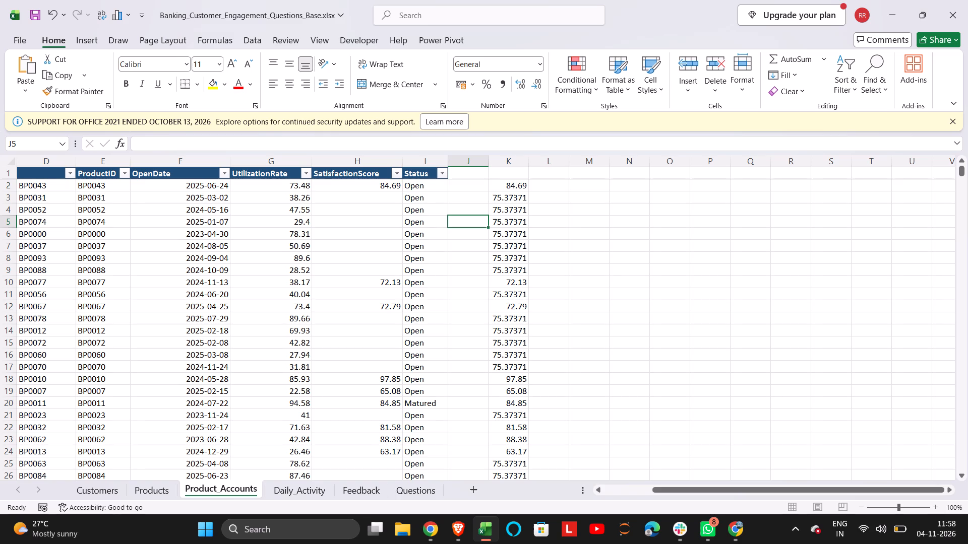
# Enter =IFERROR(K2,"0") in cell M2 to replace column K errors with 0.
pyautogui.doubleClick(582, 183)
pyautogui.click(582, 183)
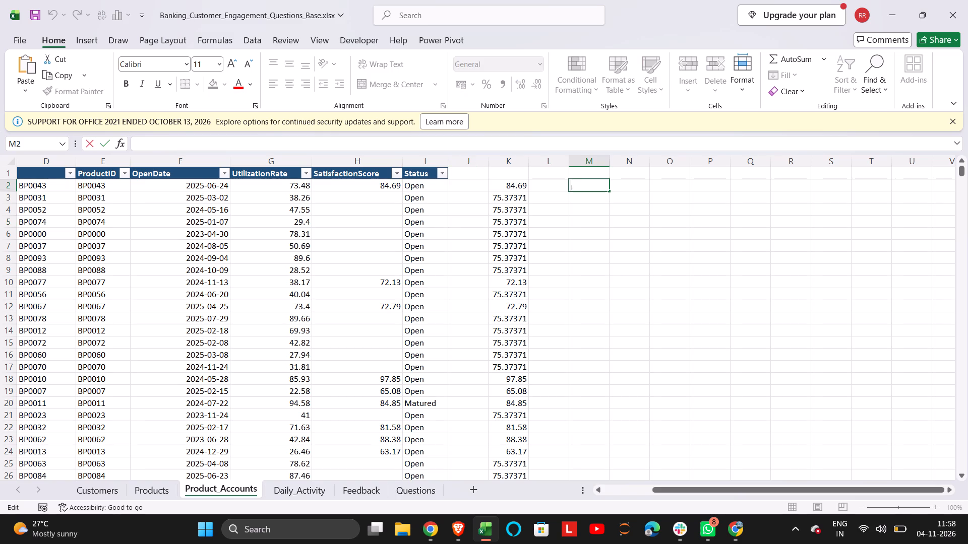
pyautogui.press('=')
pyautogui.write('ifer')
pyautogui.doubleClick(603, 197)
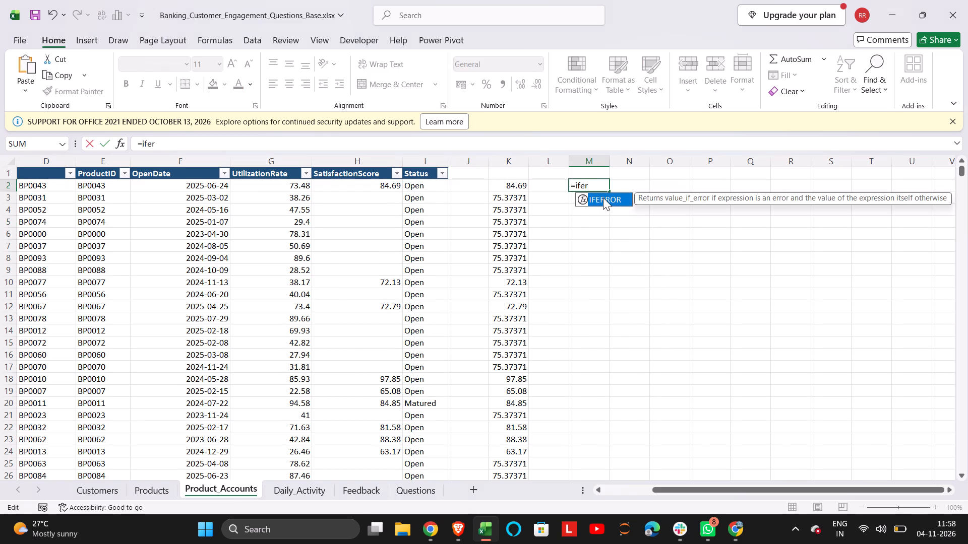
pyautogui.click(522, 190)
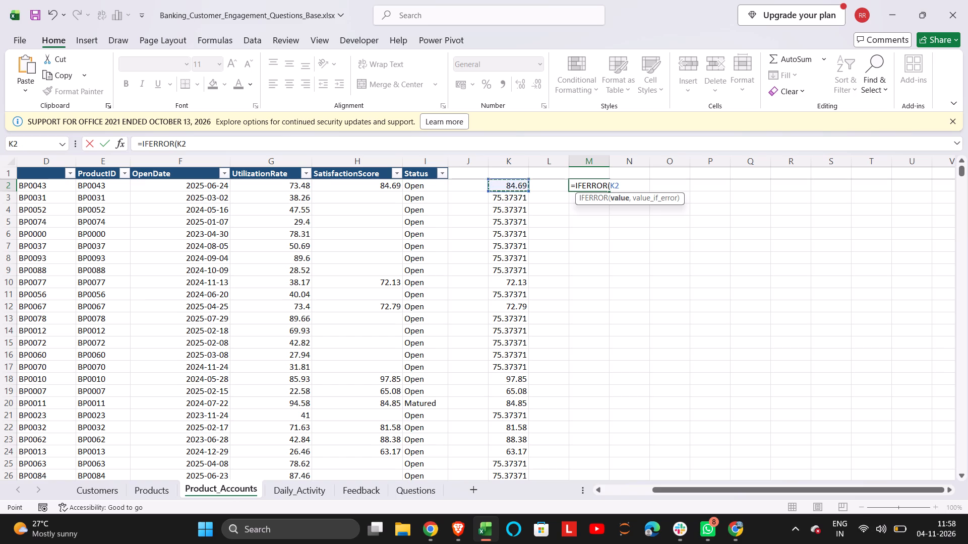
pyautogui.press(',')
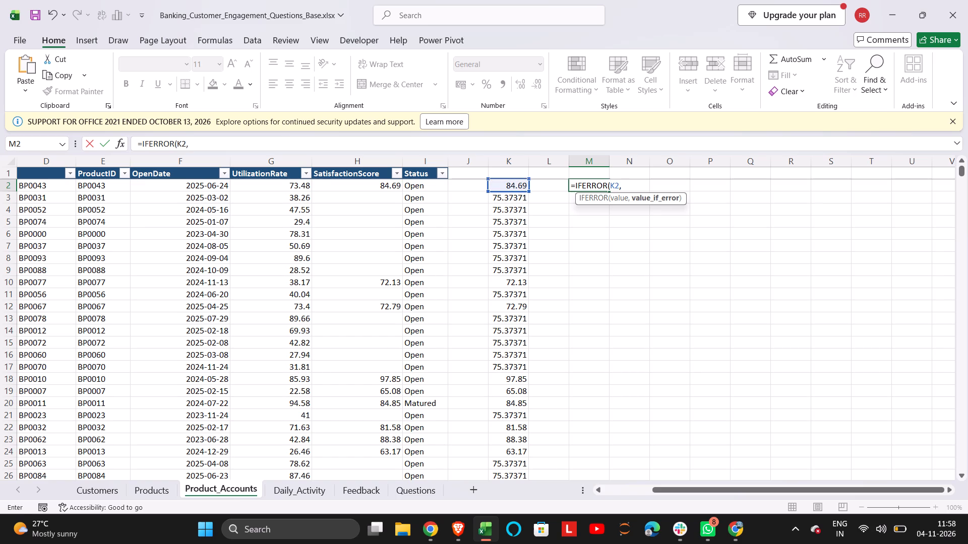
pyautogui.hotkey('shift', '"')
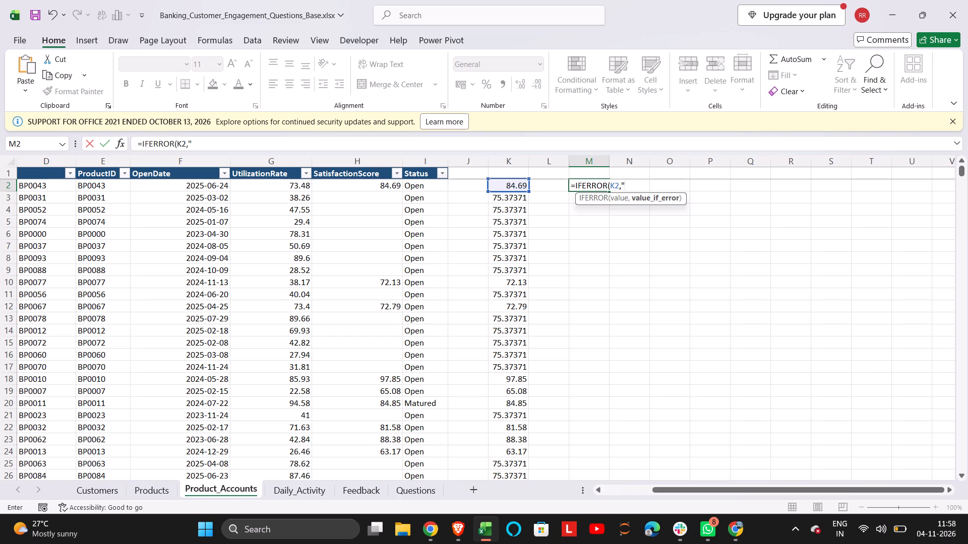
pyautogui.hotkey('shift', ')')
pyautogui.press('BackSpace')
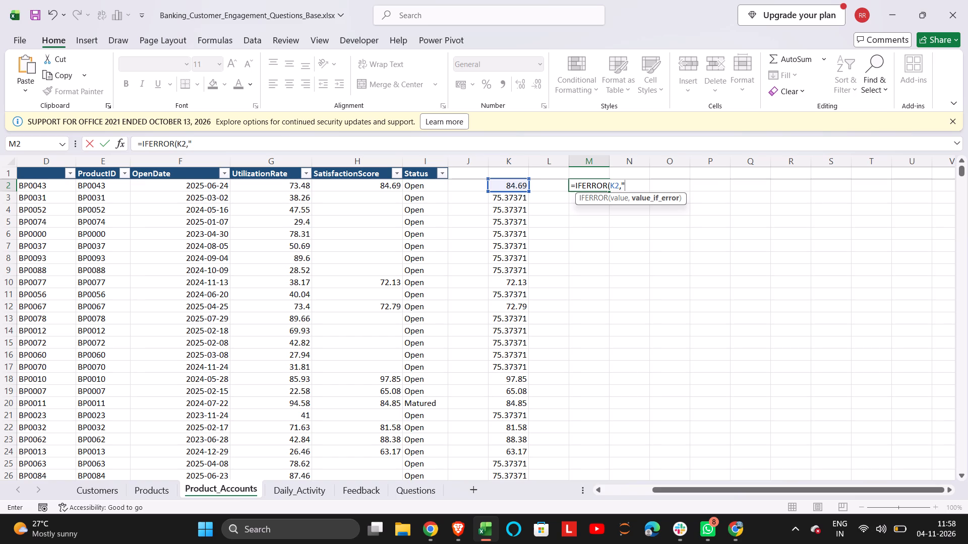
pyautogui.write('0"')
pyautogui.press('Return')
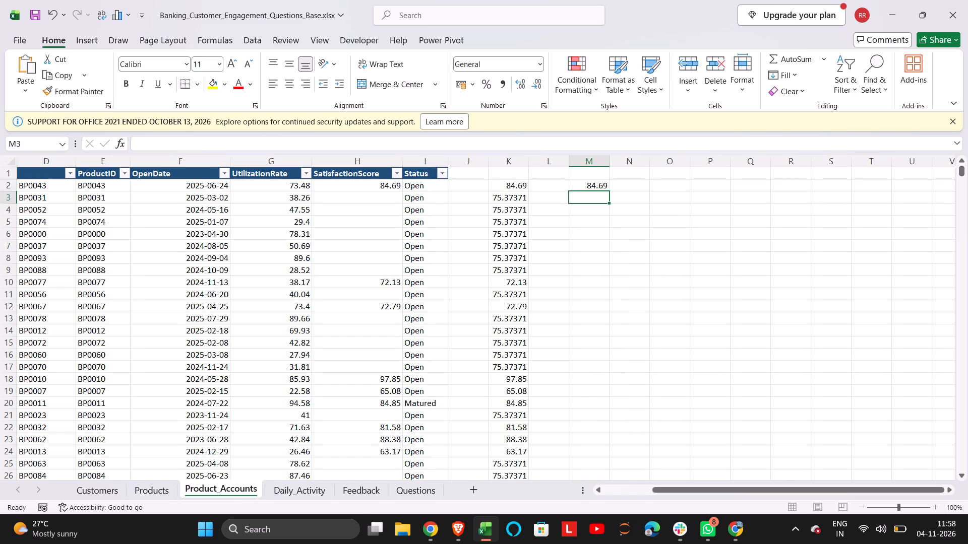
# Fill the M2 IFERROR formula down column M through row 2001.
pyautogui.click(602, 185)
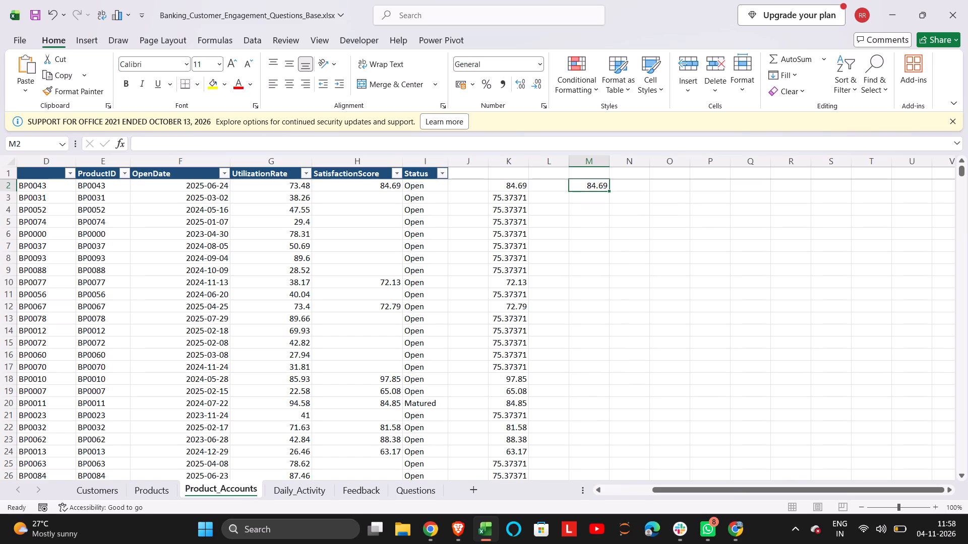
pyautogui.doubleClick(609, 189)
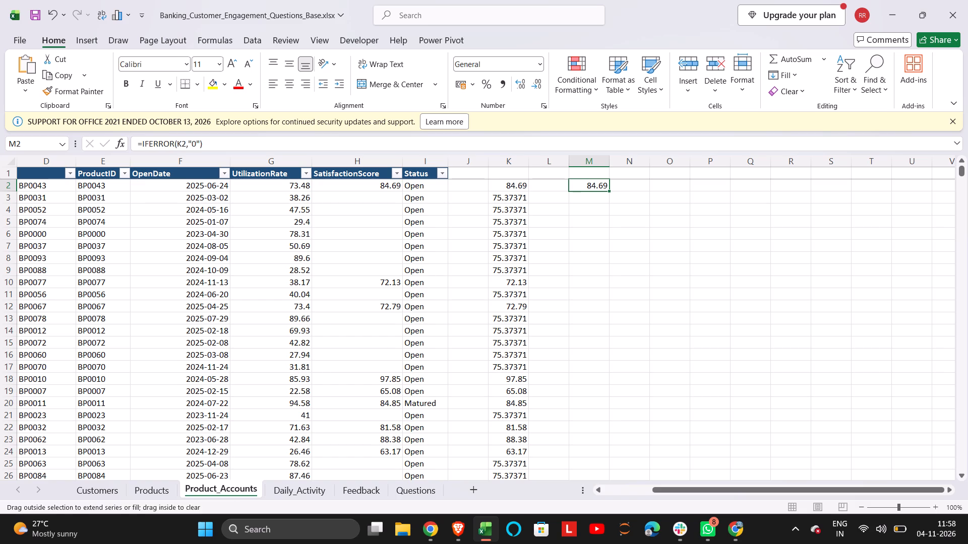
pyautogui.doubleClick(609, 189)
pyautogui.doubleClick(608, 189)
pyautogui.tripleClick(608, 189)
pyautogui.moveTo(608, 190); pyautogui.dragTo(624, 331)
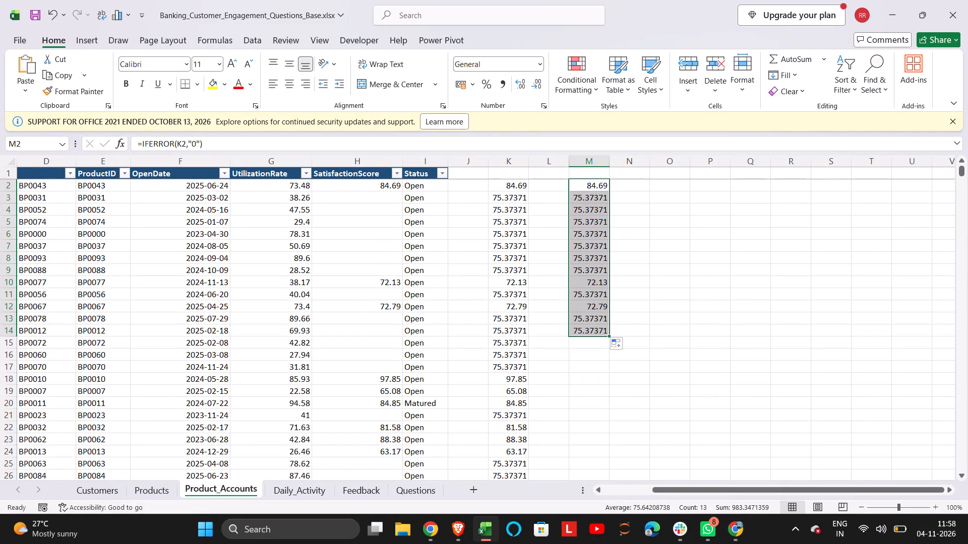
pyautogui.doubleClick(608, 334)
pyautogui.moveTo(608, 334); pyautogui.dragTo(620, 491)
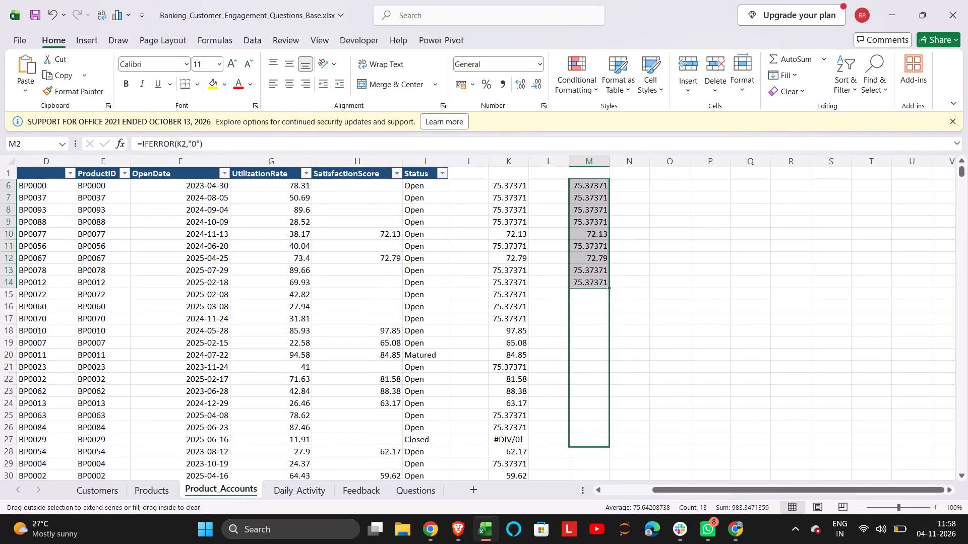
pyautogui.moveTo(620, 491); pyautogui.dragTo(619, 488)
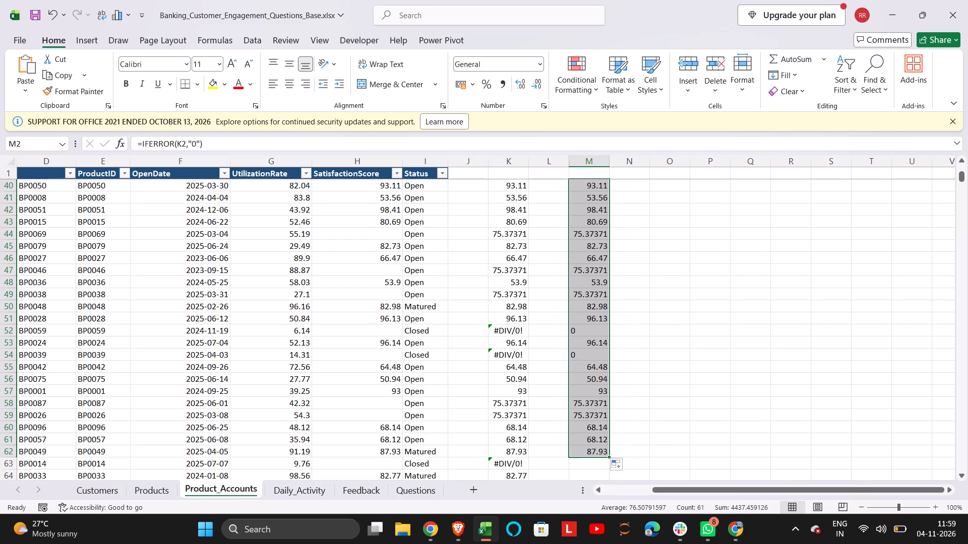
pyautogui.moveTo(609, 455); pyautogui.dragTo(607, 534)
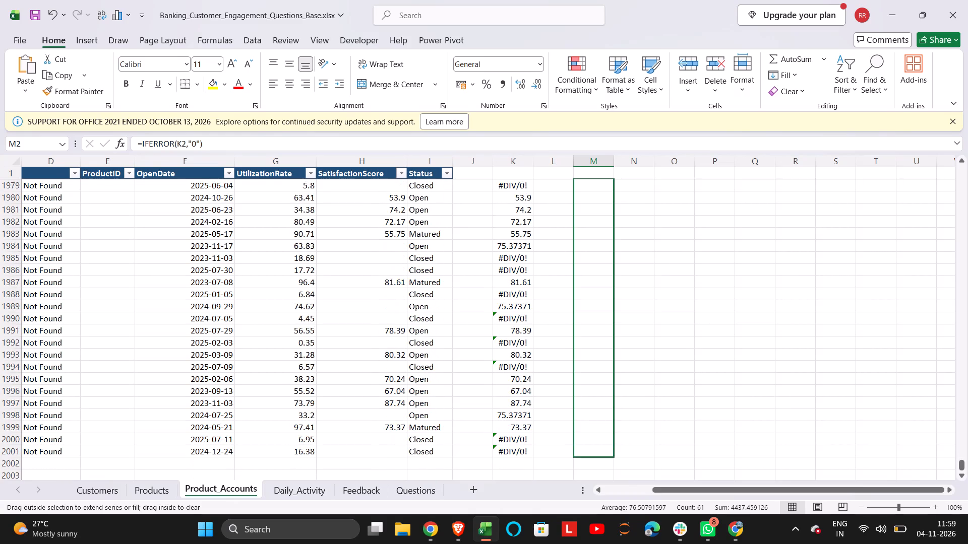
pyautogui.moveTo(607, 534); pyautogui.dragTo(589, 411)
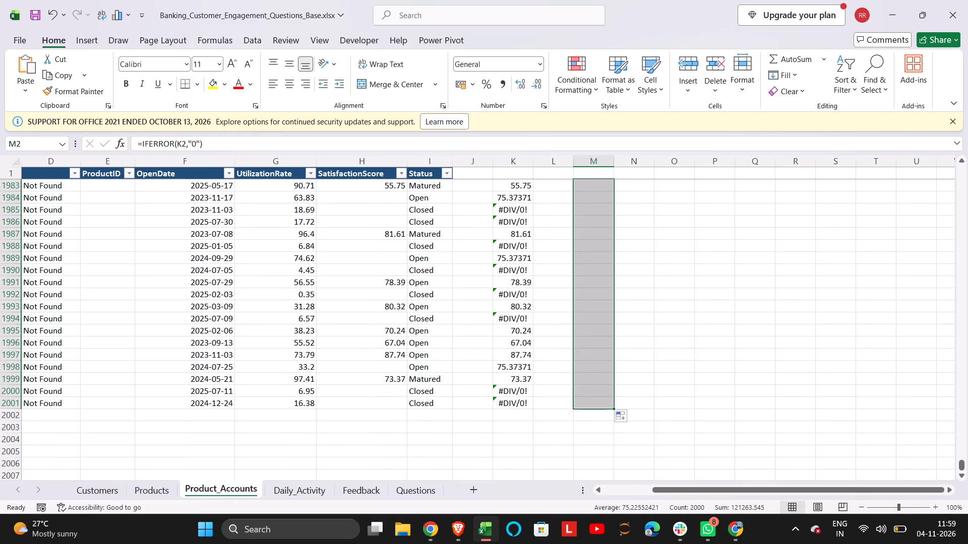
pyautogui.click(654, 385)
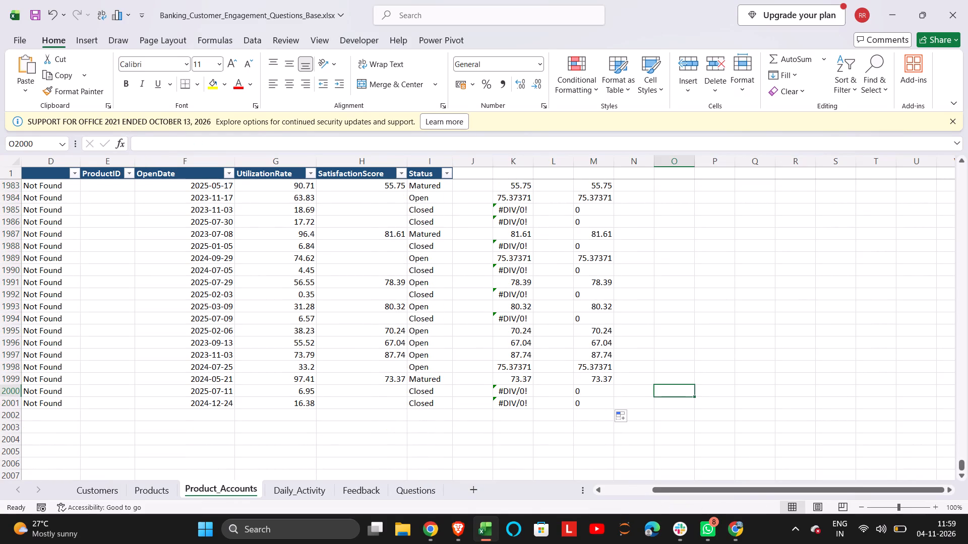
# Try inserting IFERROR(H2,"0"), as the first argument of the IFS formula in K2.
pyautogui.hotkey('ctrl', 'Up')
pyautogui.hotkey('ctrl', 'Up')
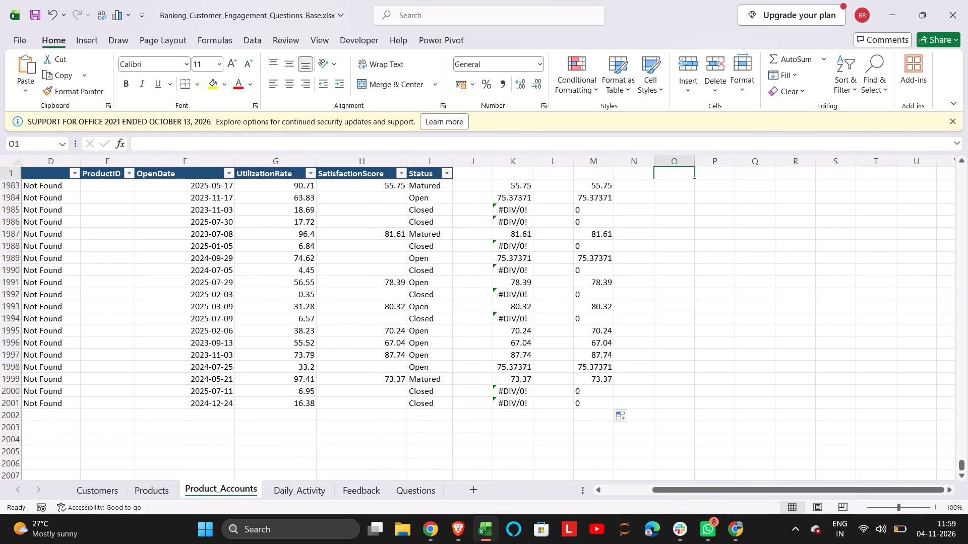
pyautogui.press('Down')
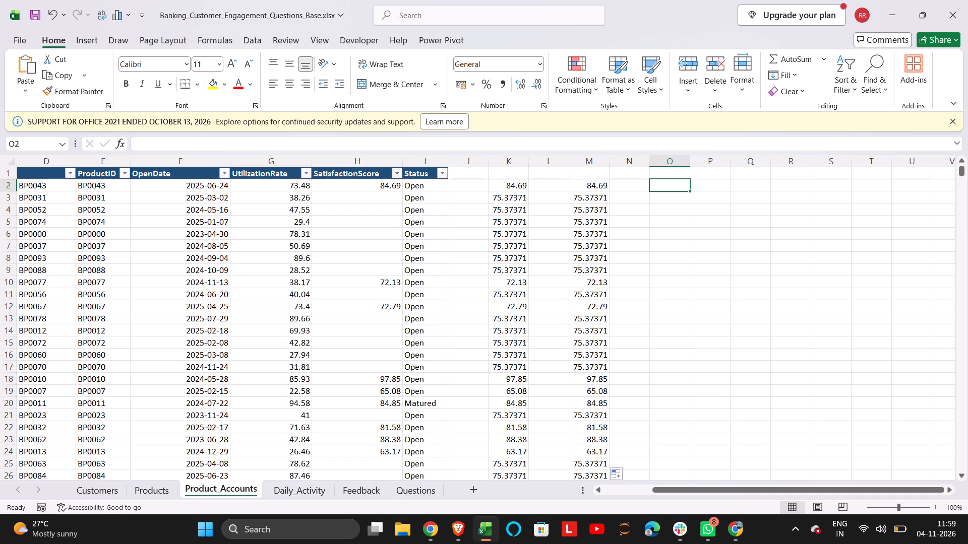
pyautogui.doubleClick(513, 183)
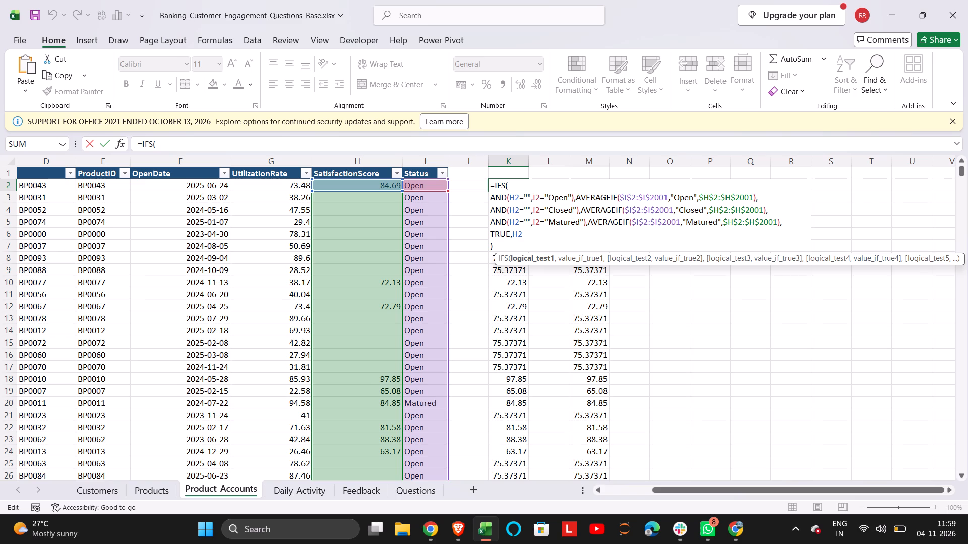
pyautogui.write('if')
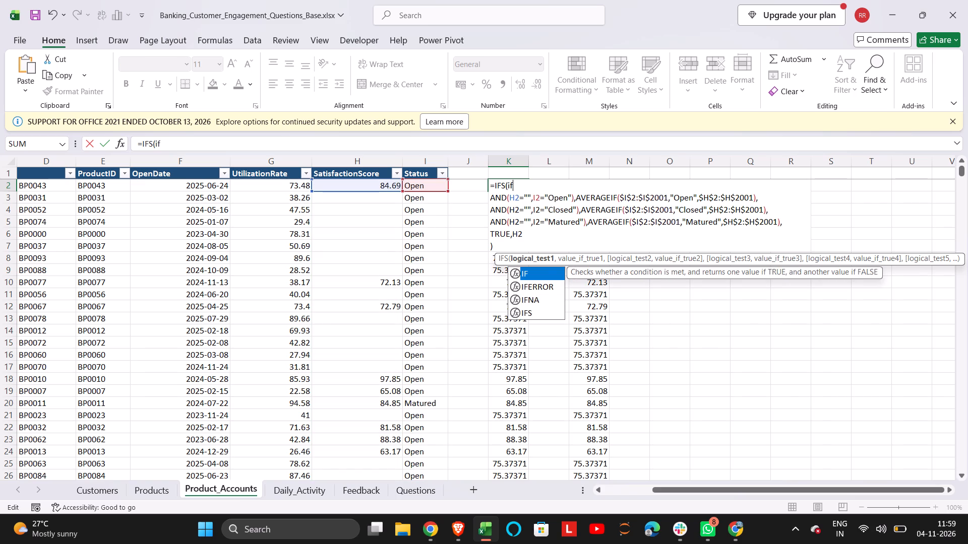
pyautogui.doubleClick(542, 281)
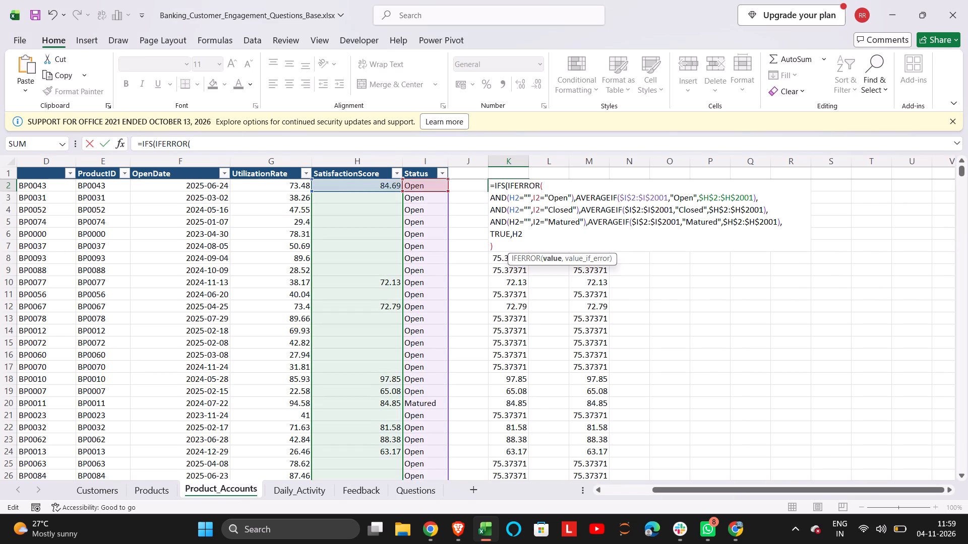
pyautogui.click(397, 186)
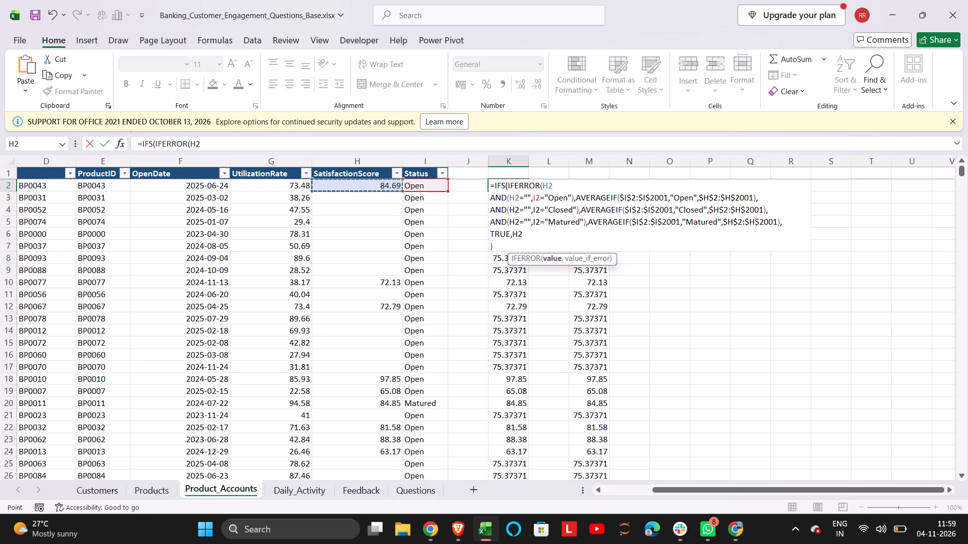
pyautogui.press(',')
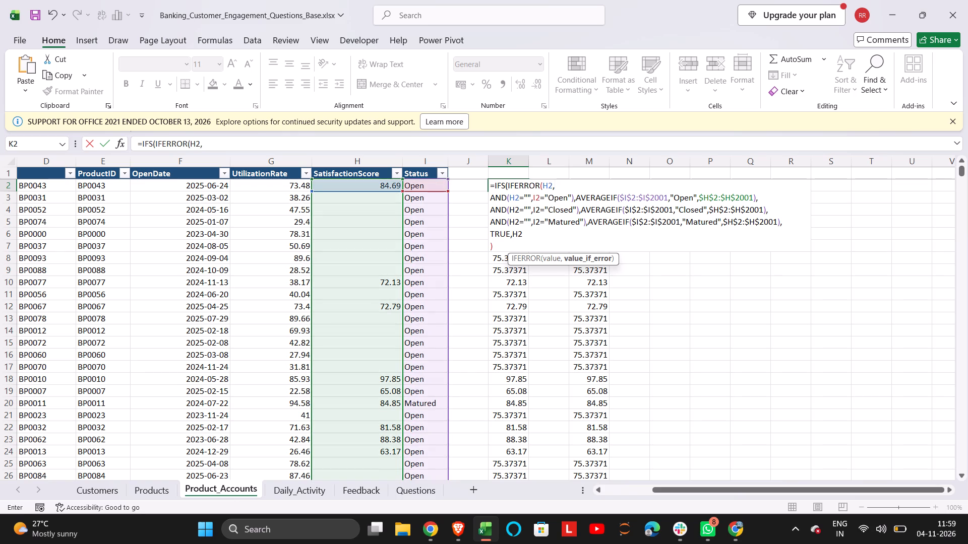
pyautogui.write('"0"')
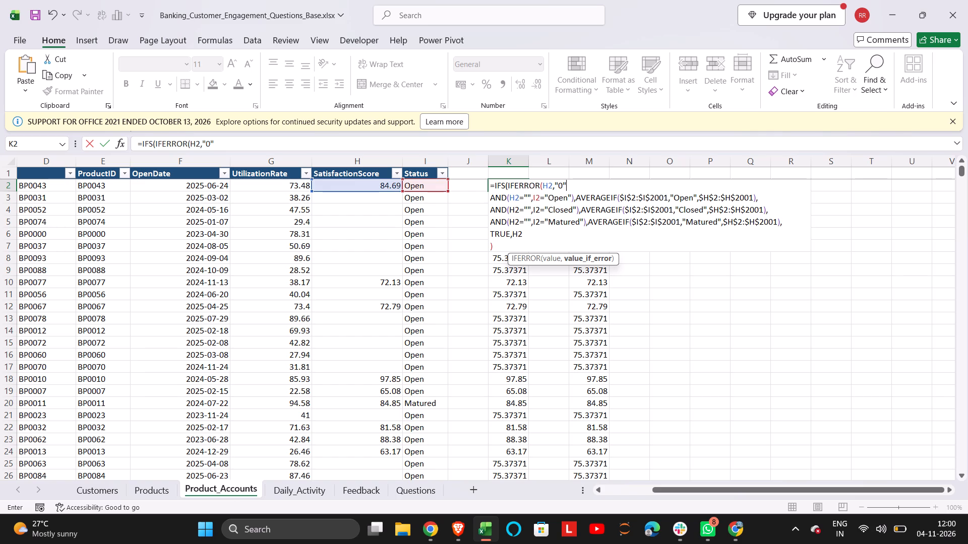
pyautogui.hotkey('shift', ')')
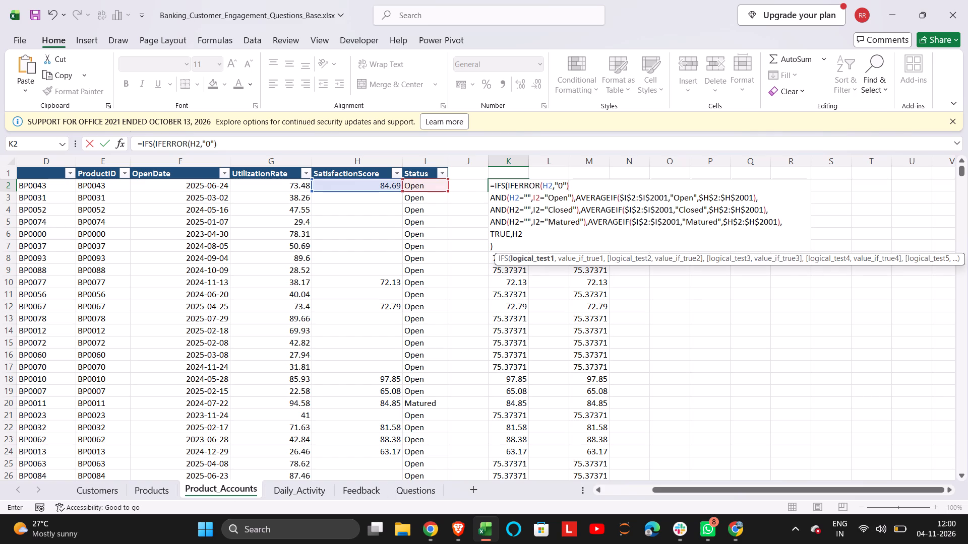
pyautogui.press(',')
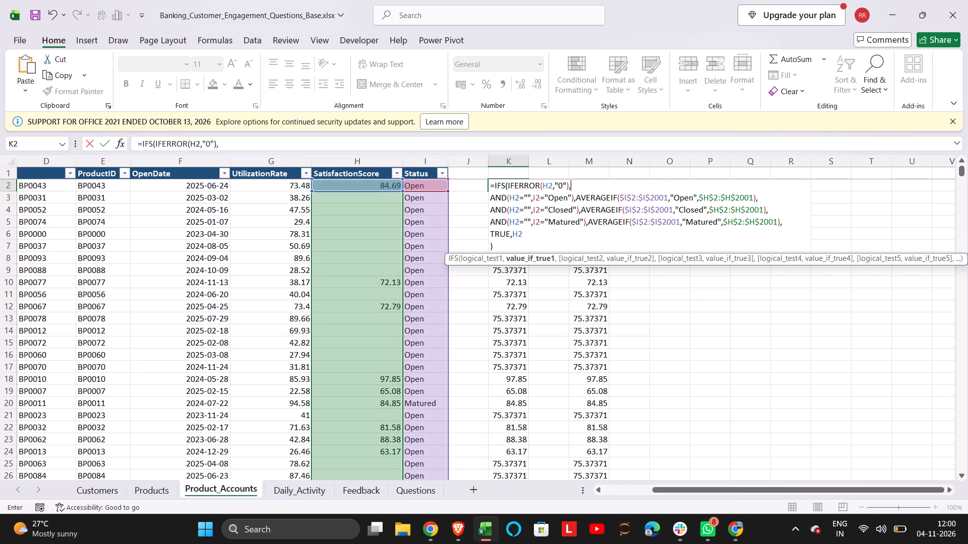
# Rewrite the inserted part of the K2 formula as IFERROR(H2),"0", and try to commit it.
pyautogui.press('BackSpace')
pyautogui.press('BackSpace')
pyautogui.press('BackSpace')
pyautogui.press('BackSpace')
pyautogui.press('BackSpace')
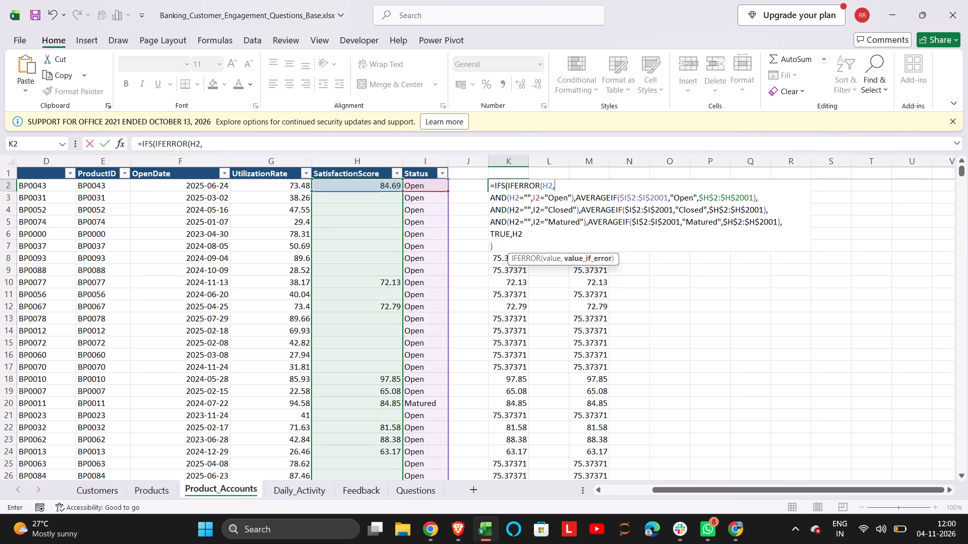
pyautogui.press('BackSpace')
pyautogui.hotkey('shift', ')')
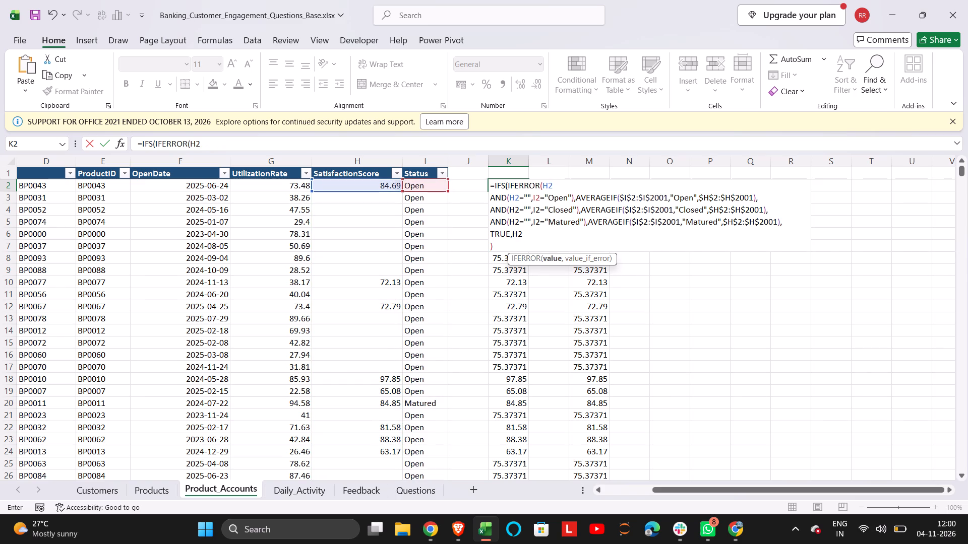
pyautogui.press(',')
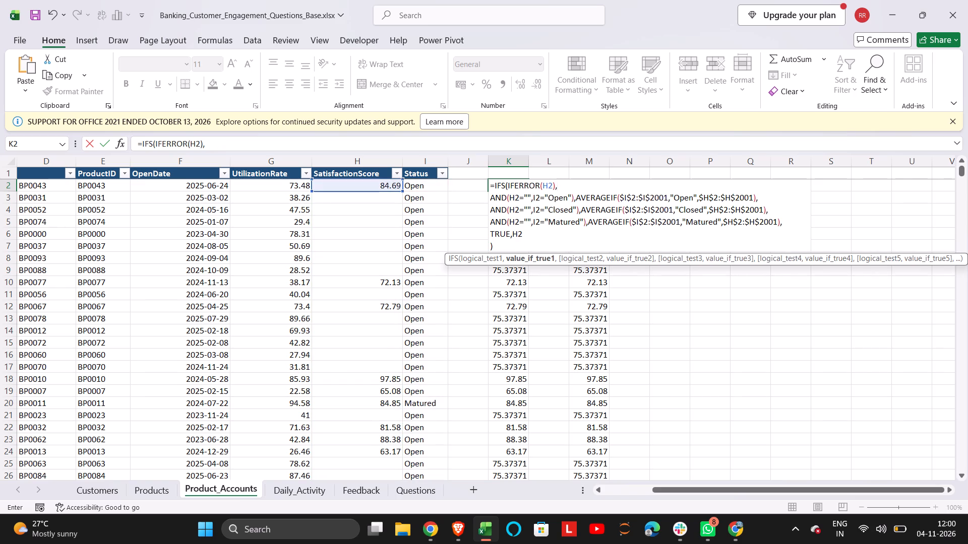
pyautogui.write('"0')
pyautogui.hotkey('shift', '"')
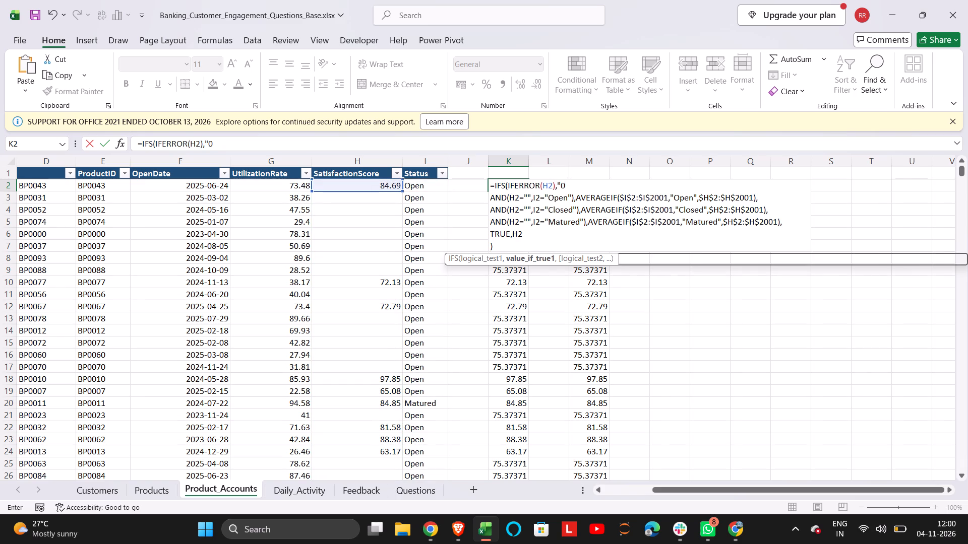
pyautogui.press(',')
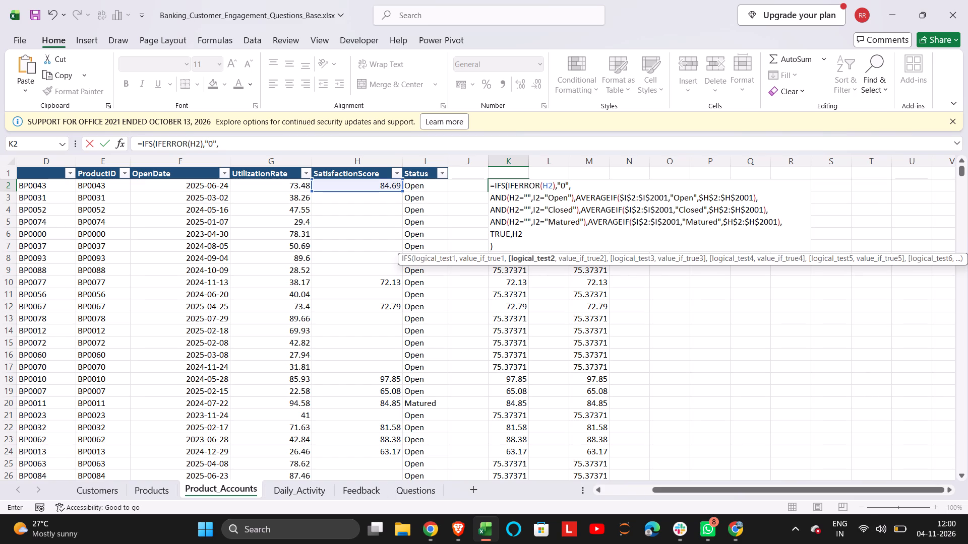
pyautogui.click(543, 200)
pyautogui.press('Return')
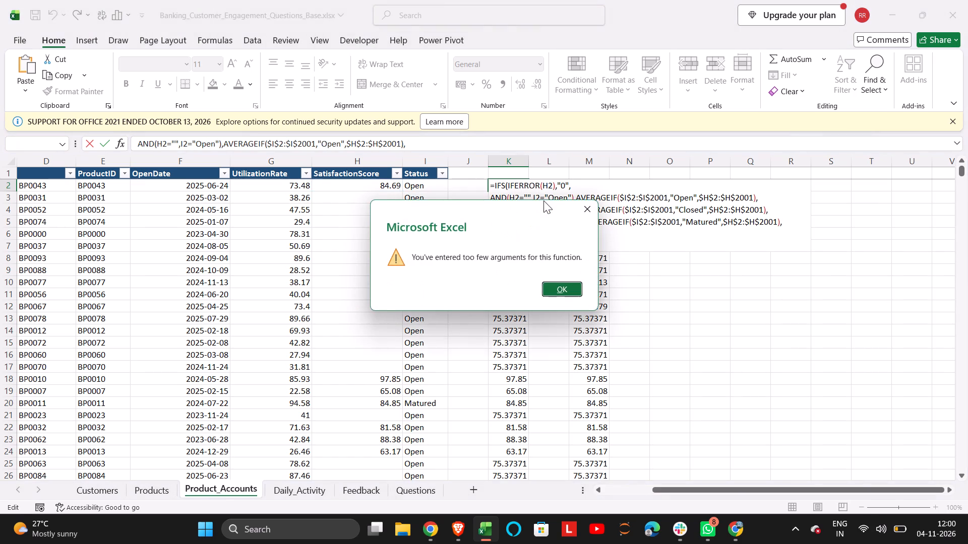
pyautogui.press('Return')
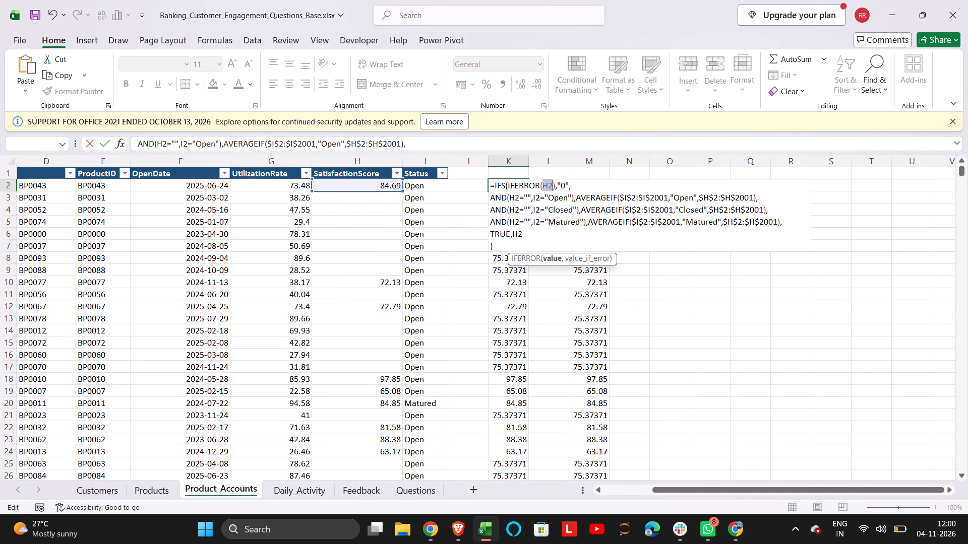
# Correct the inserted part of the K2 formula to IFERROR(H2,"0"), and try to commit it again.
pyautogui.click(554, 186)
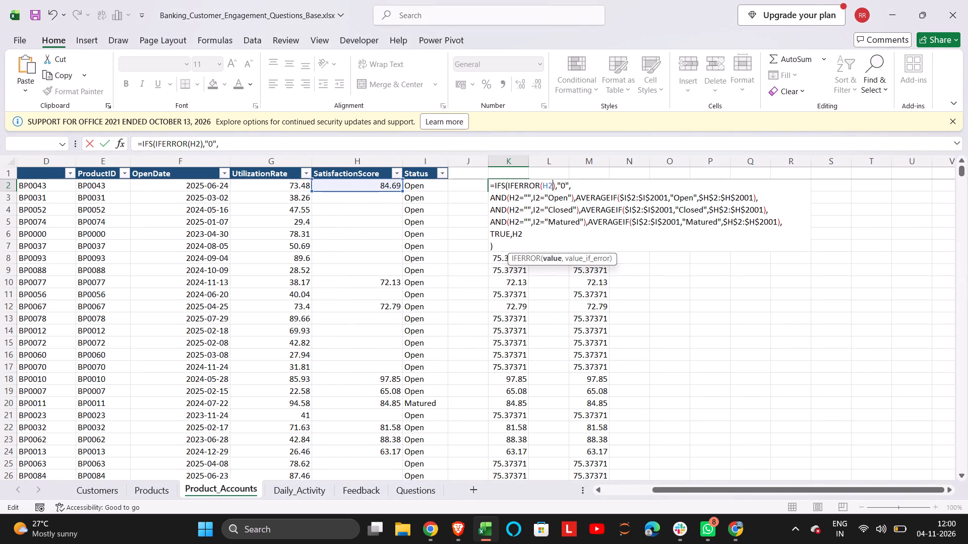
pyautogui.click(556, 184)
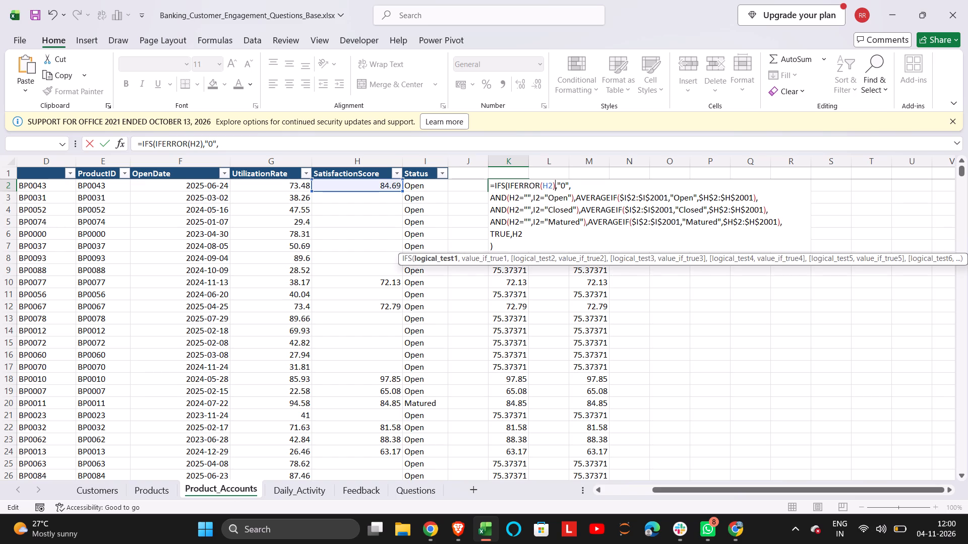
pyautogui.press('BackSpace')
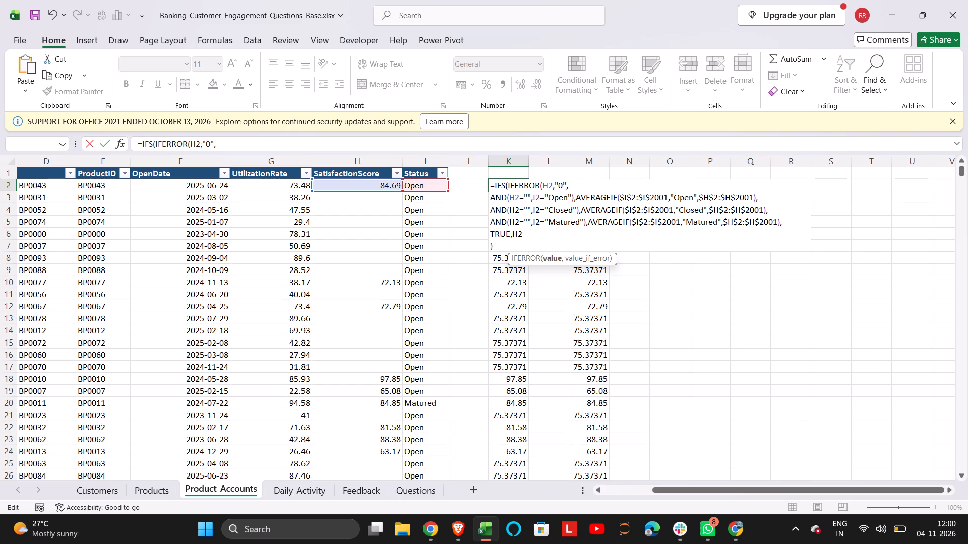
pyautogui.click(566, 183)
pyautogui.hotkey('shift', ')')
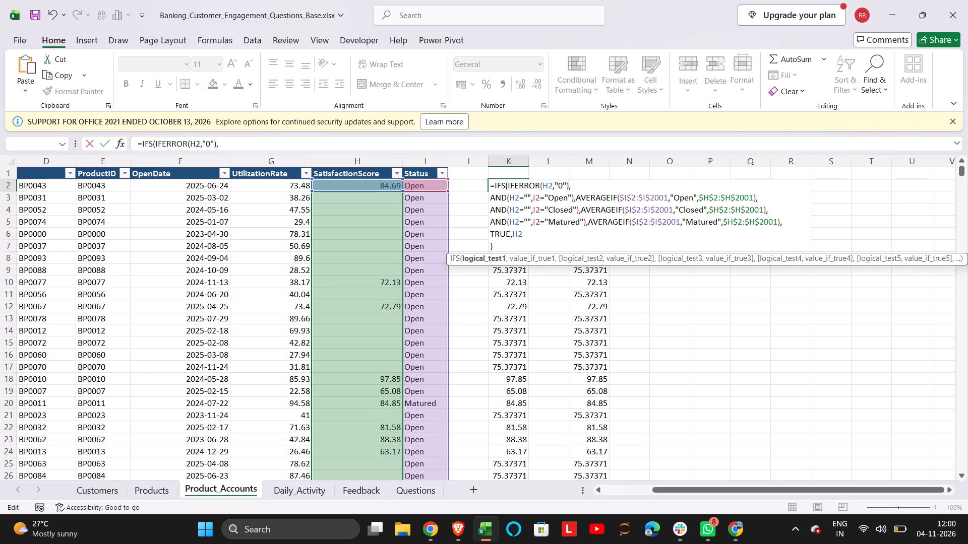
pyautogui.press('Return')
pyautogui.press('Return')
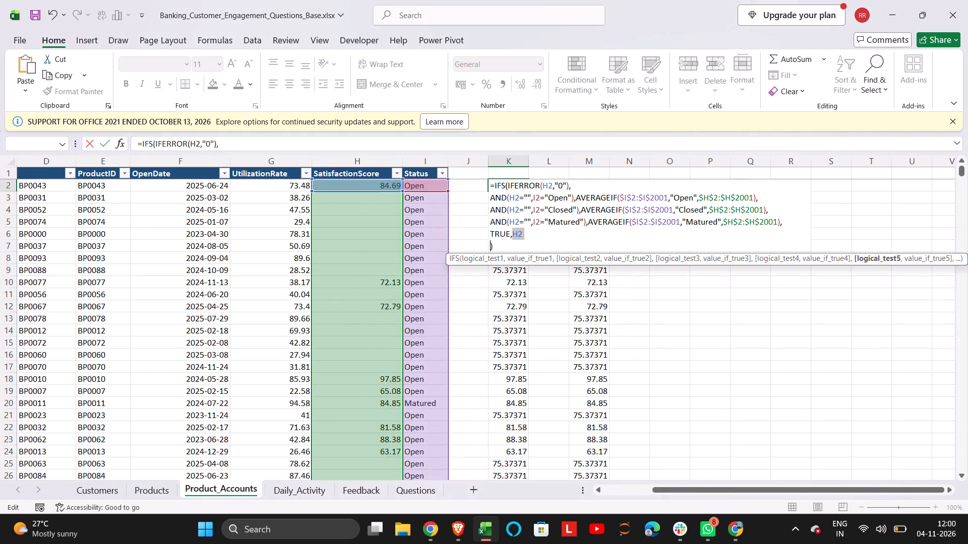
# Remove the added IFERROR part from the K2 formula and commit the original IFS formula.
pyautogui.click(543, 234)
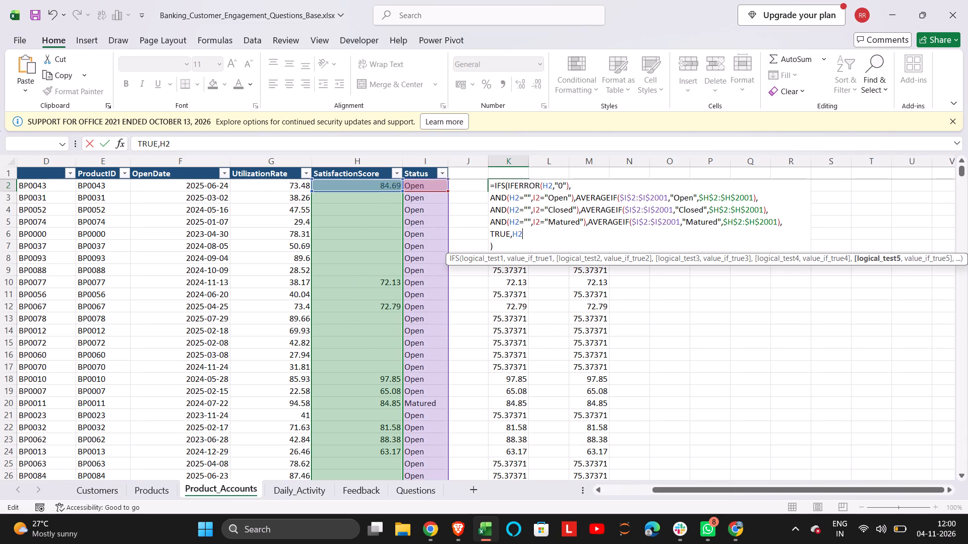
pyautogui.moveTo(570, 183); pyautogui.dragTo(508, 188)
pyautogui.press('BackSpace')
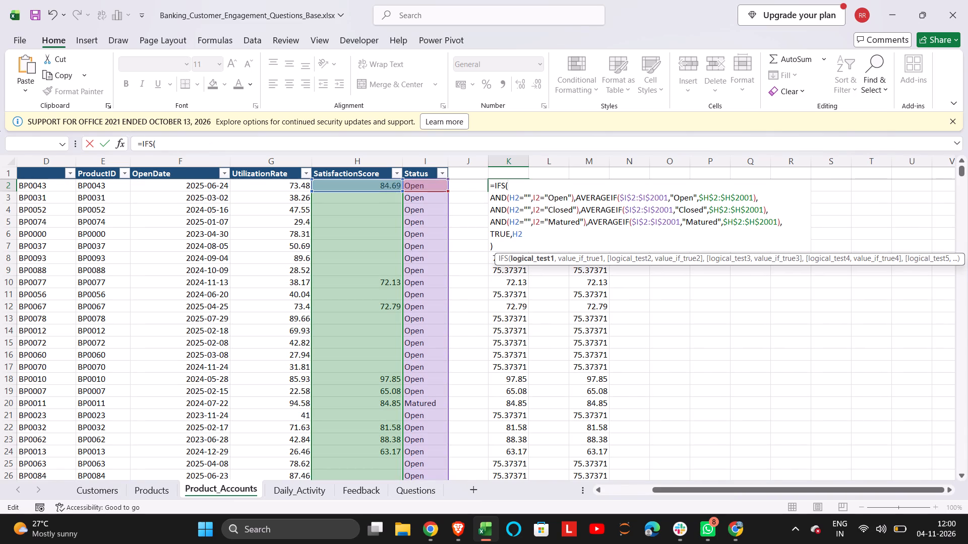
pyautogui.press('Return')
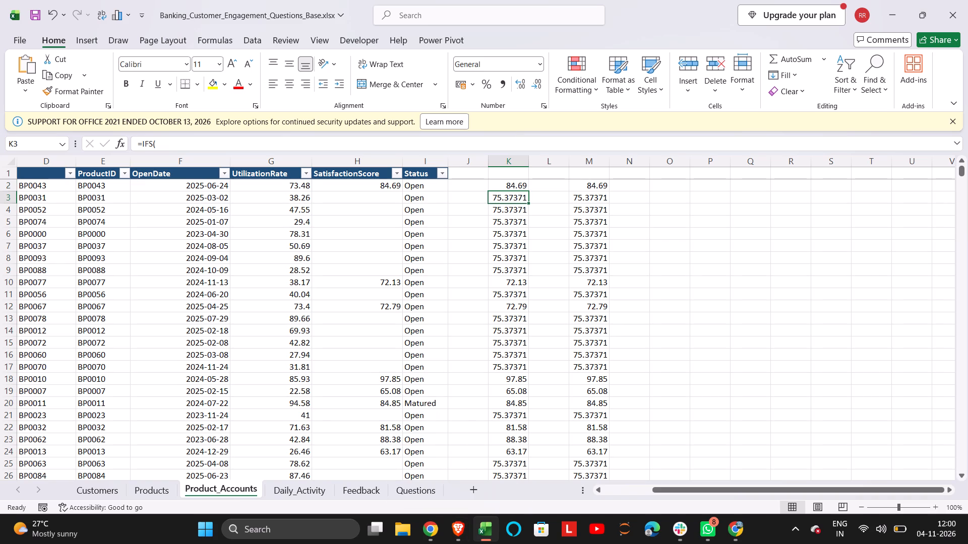
# Insert a new blank column before the SatisfactionScore column.
pyautogui.click(597, 183)
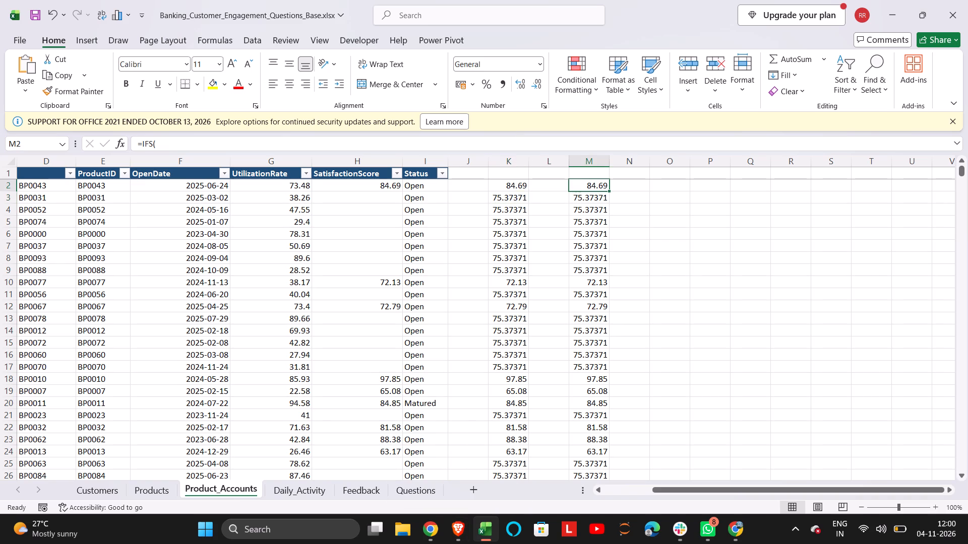
pyautogui.rightClick(382, 161)
pyautogui.click(420, 283)
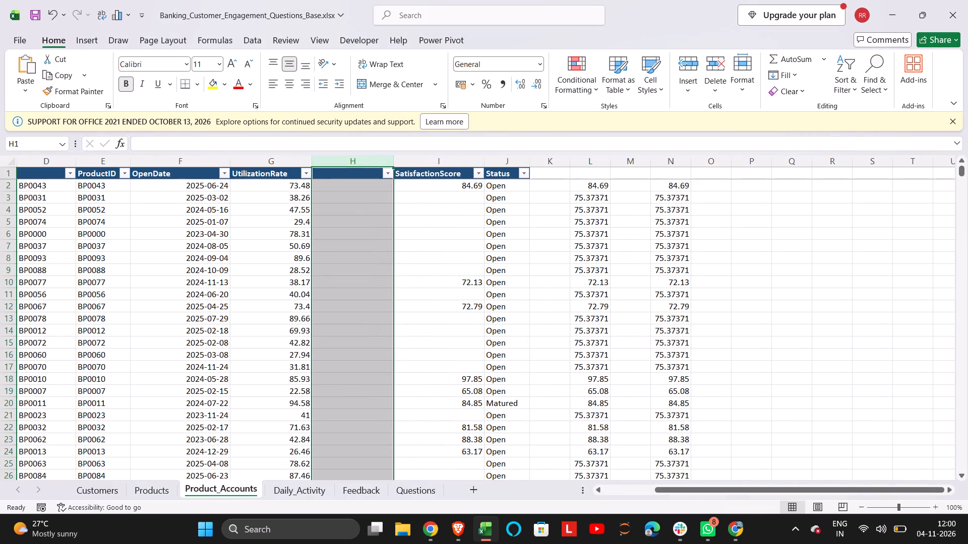
# Copy the IFERROR results in N2:N2001 and paste them as values into the blank column starting at H2.
pyautogui.click(680, 186)
pyautogui.hotkey('ctrl', 'shift', 'Down')
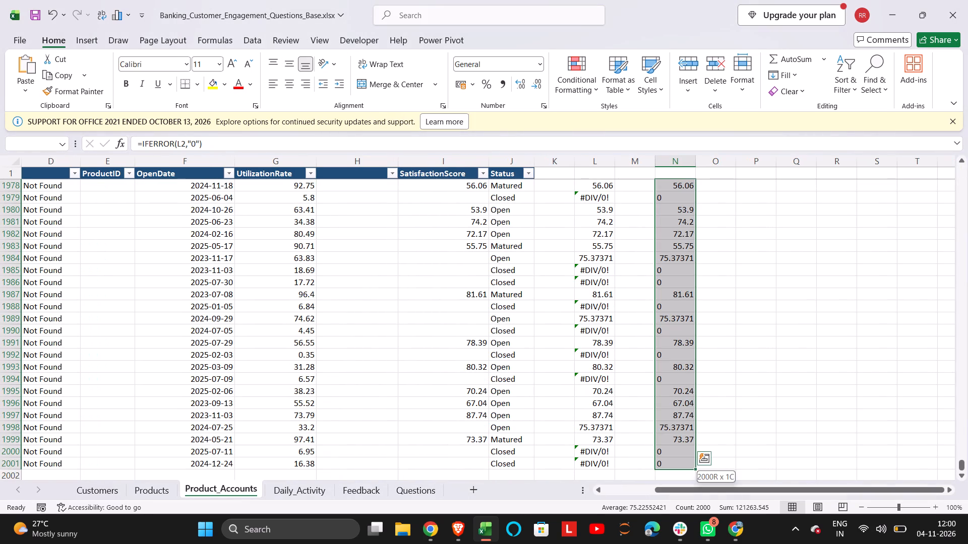
pyautogui.hotkey('ctrl', 'c')
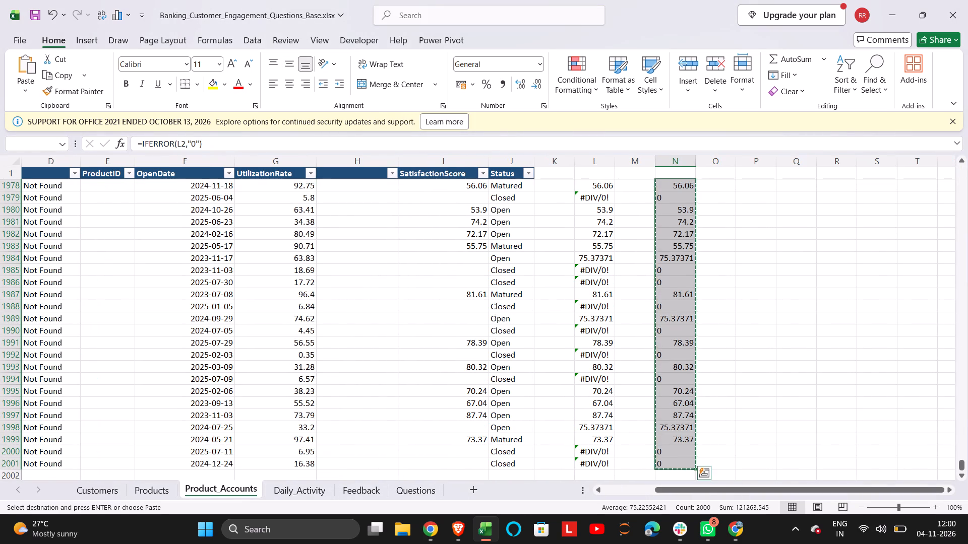
pyautogui.click(381, 208)
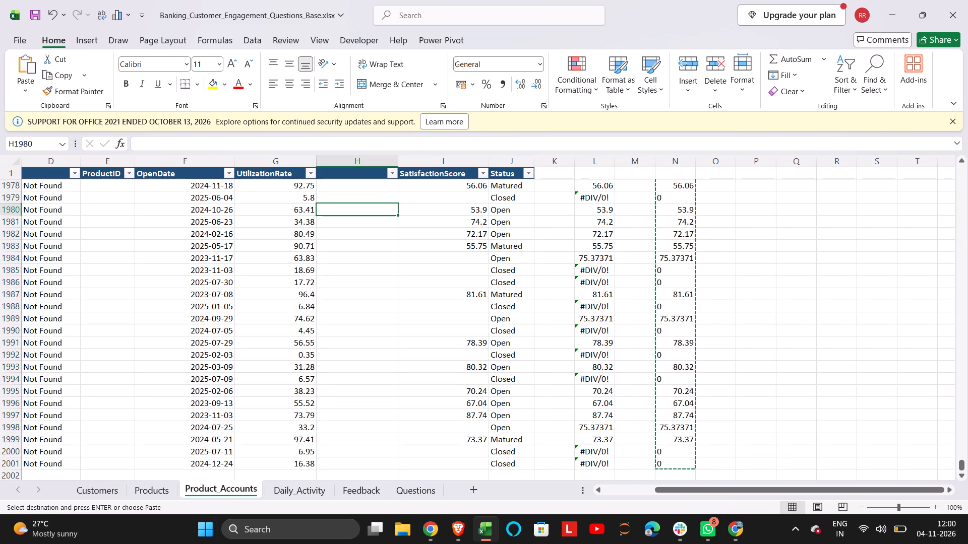
pyautogui.hotkey('ctrl', 'Up')
pyautogui.press('Down')
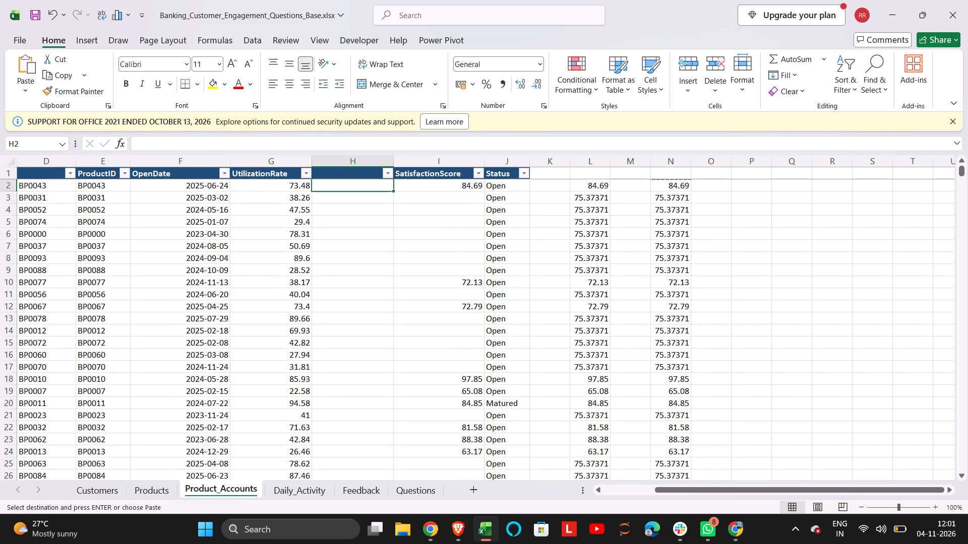
pyautogui.rightClick(381, 208)
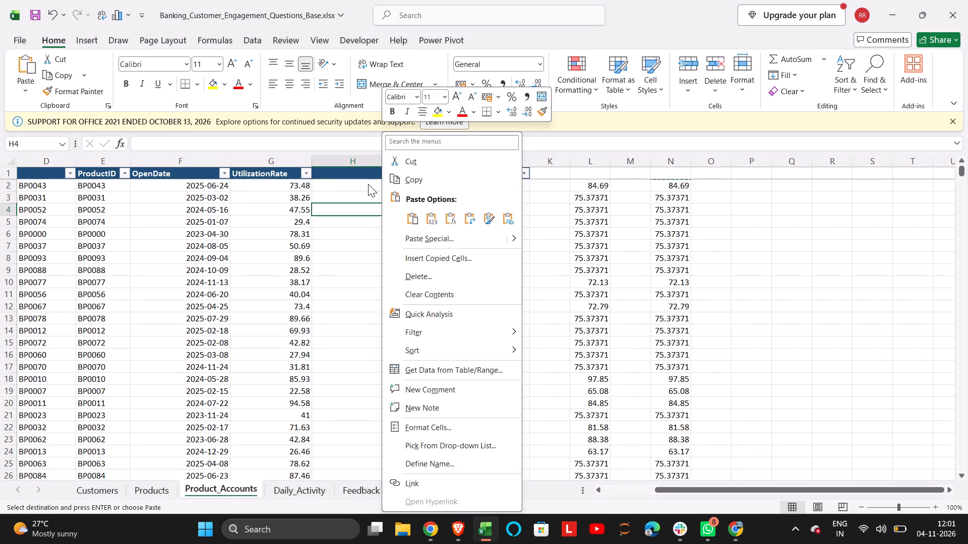
pyautogui.click(368, 184)
pyautogui.click(368, 184)
pyautogui.rightClick(368, 184)
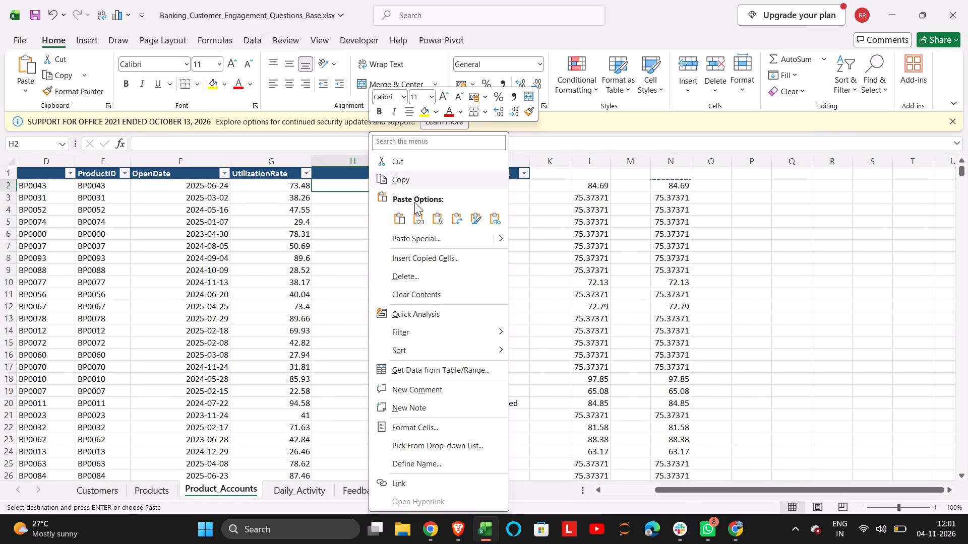
pyautogui.click(414, 222)
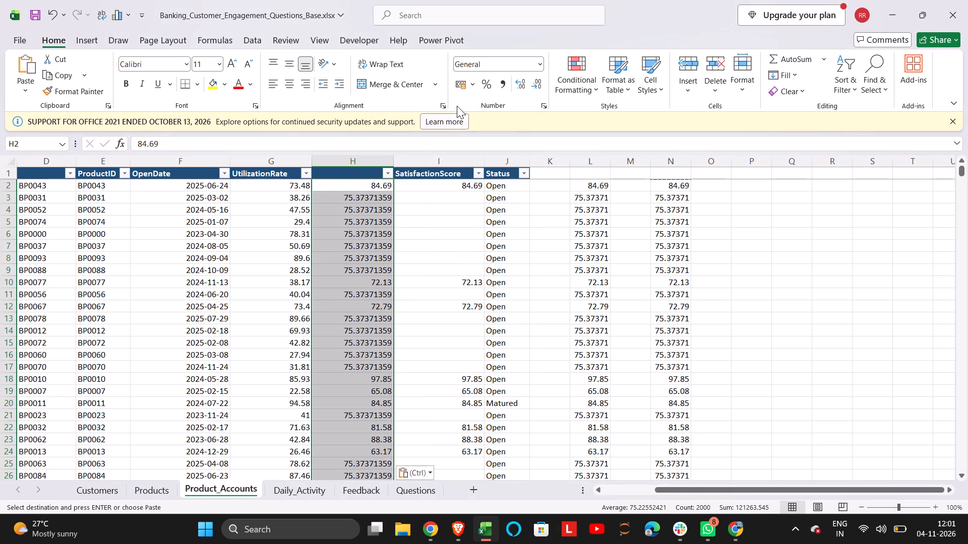
# Reduce the pasted column H scores to one displayed decimal place.
pyautogui.click(536, 80)
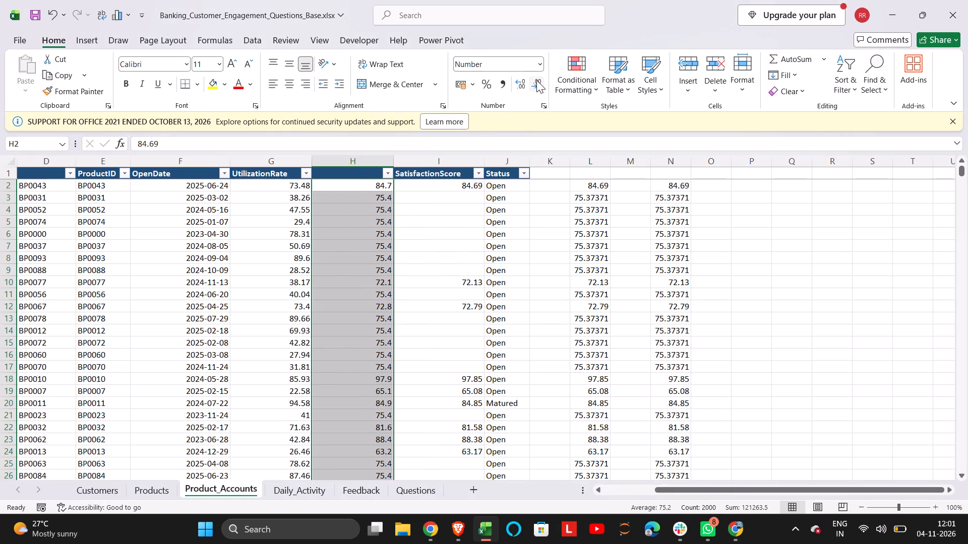
# Increase the displayed precision of the pasted column H scores to two decimal places.
pyautogui.click(525, 83)
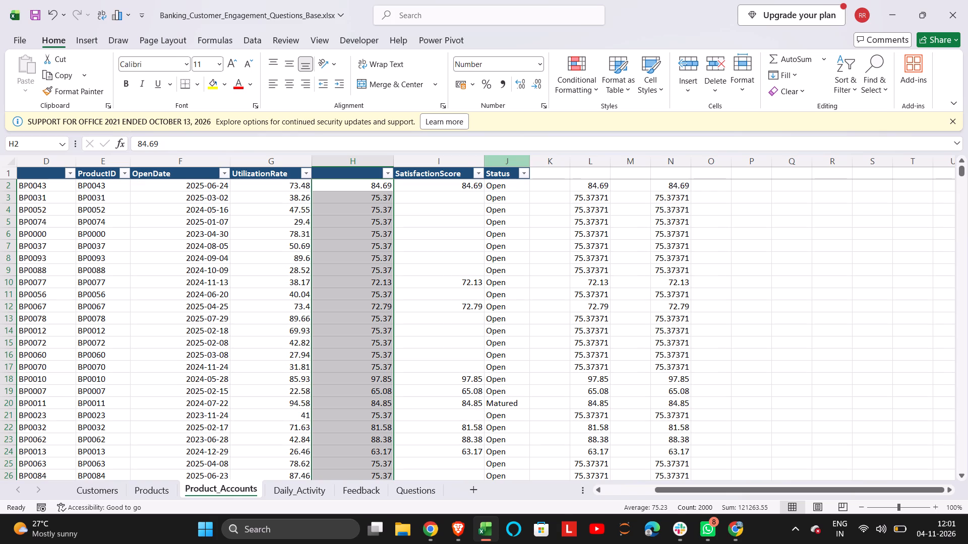
# Copy the SatisfactionScore header text from I1, clear all contents of the old column I, and paste the header into H1.
pyautogui.click(454, 164)
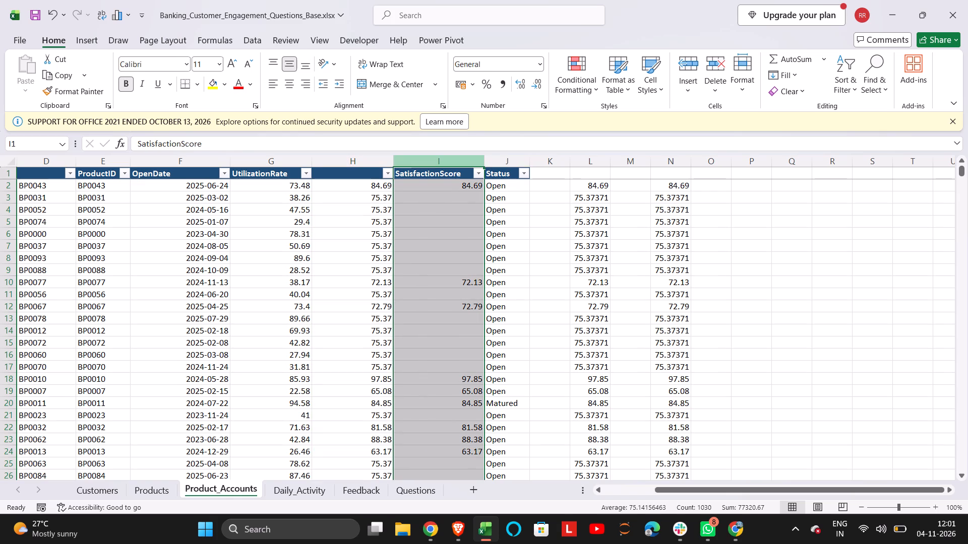
pyautogui.click(454, 164)
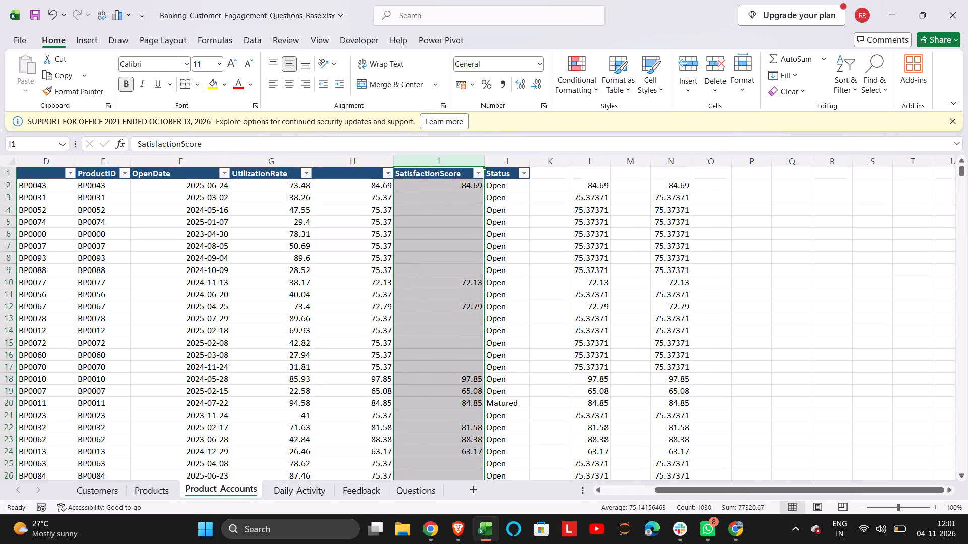
pyautogui.click(462, 173)
pyautogui.doubleClick(463, 173)
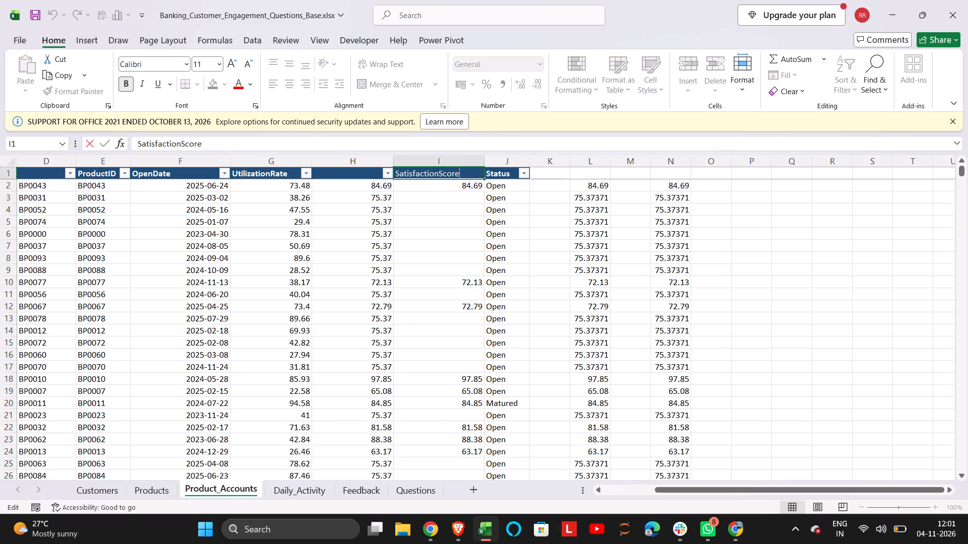
pyautogui.hotkey('ctrl', 'a')
pyautogui.hotkey('ctrl', 'c')
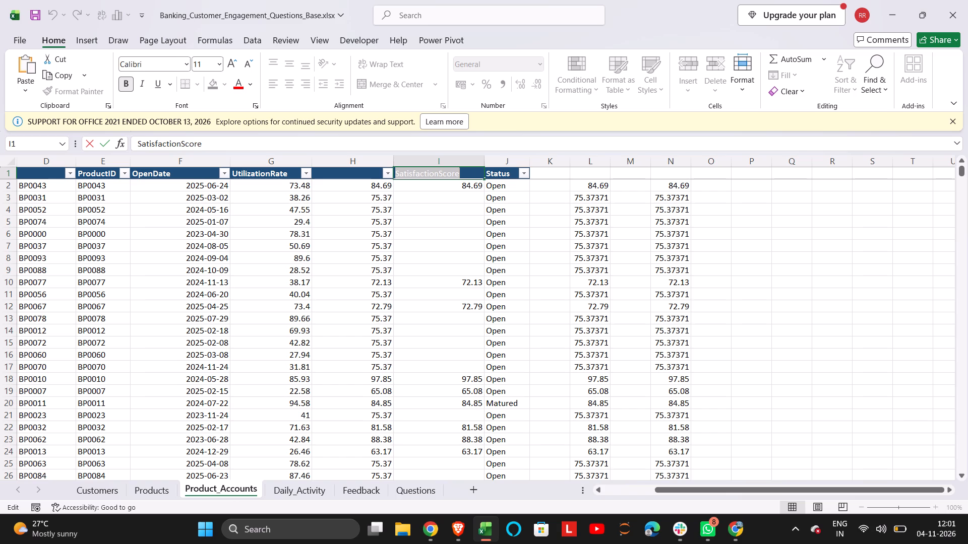
pyautogui.doubleClick(362, 175)
pyautogui.hotkey('ctrl', 'c')
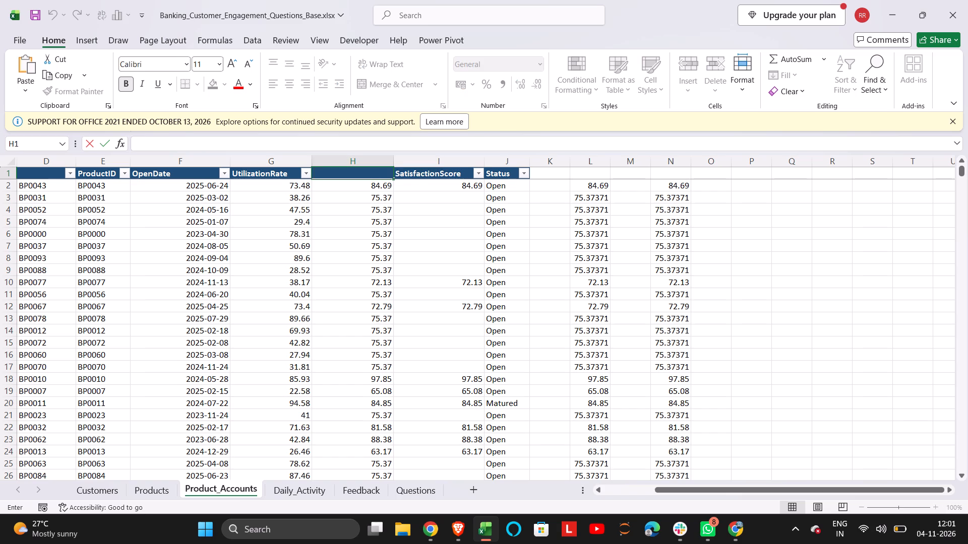
pyautogui.doubleClick(409, 174)
pyautogui.hotkey('ctrl', 'a')
pyautogui.hotkey('ctrl', 'c')
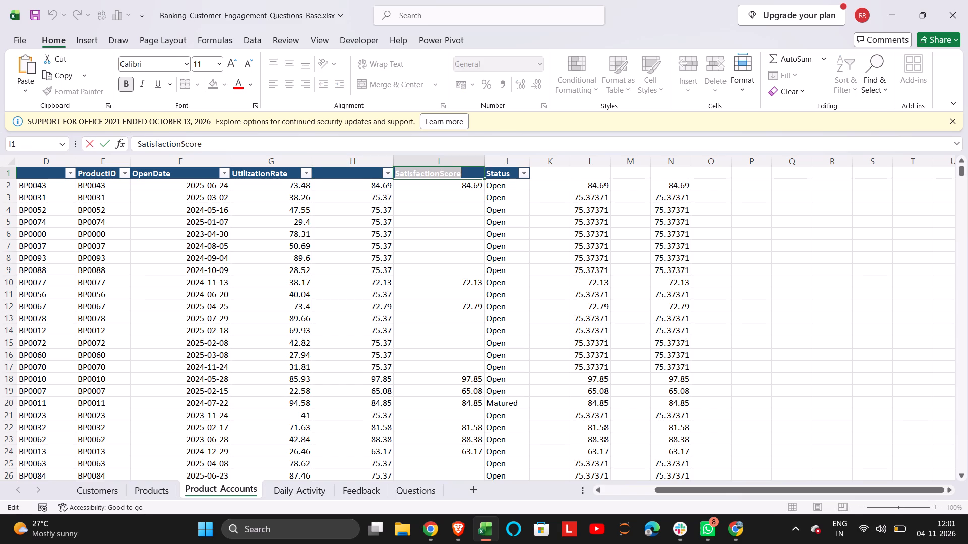
pyautogui.click(369, 172)
pyautogui.click(419, 168)
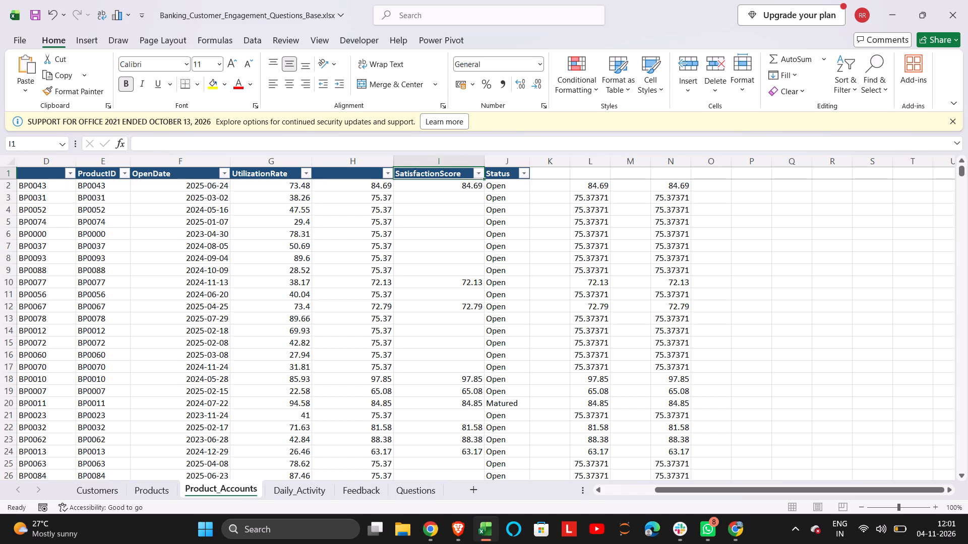
pyautogui.click(430, 162)
pyautogui.press('Delete')
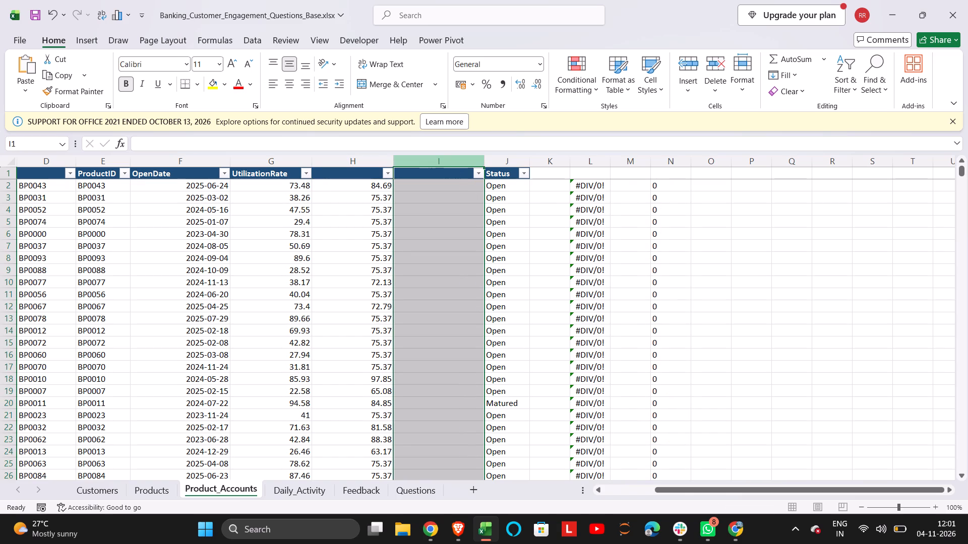
pyautogui.doubleClick(356, 171)
pyautogui.hotkey('ctrl', 'v')
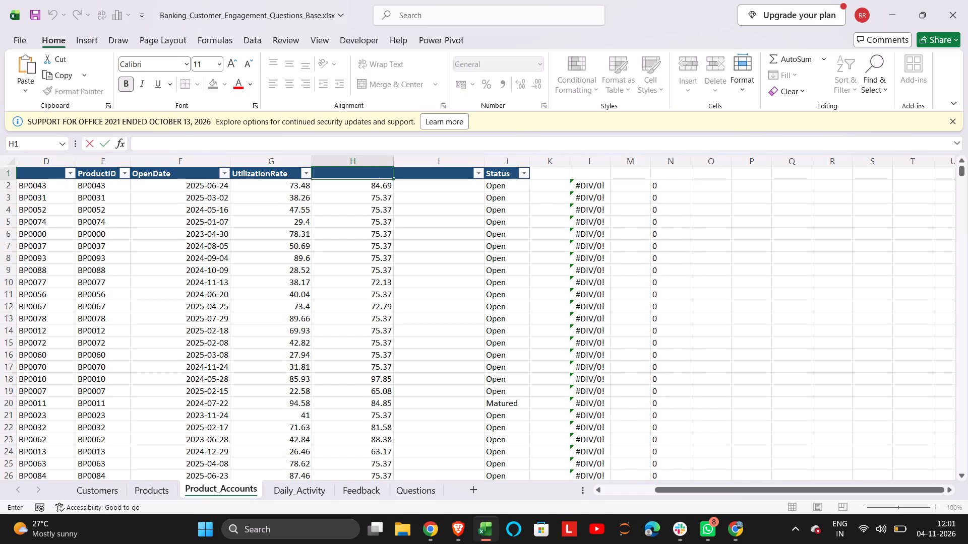
pyautogui.click(434, 183)
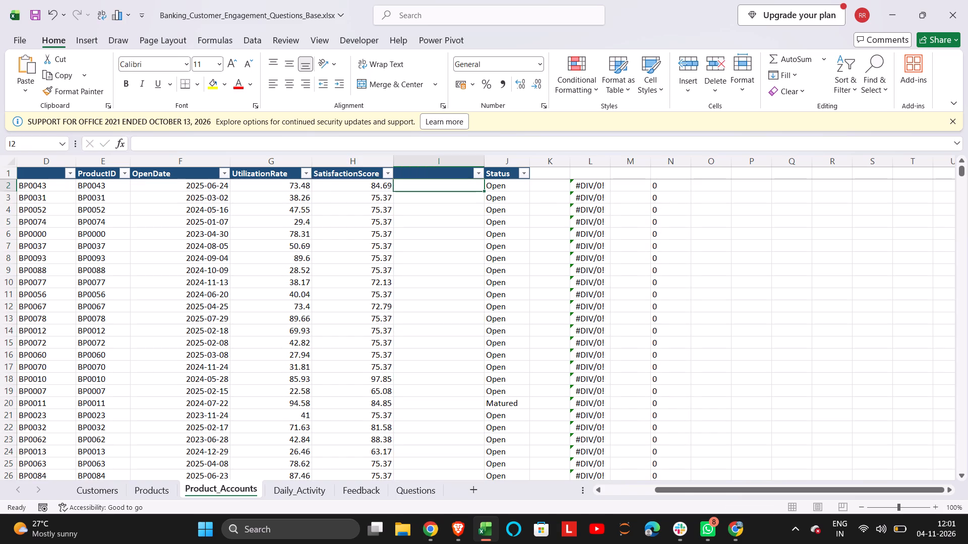
# Delete the emptied column I between SatisfactionScore and Status.
pyautogui.click(464, 160)
pyautogui.rightClick(464, 160)
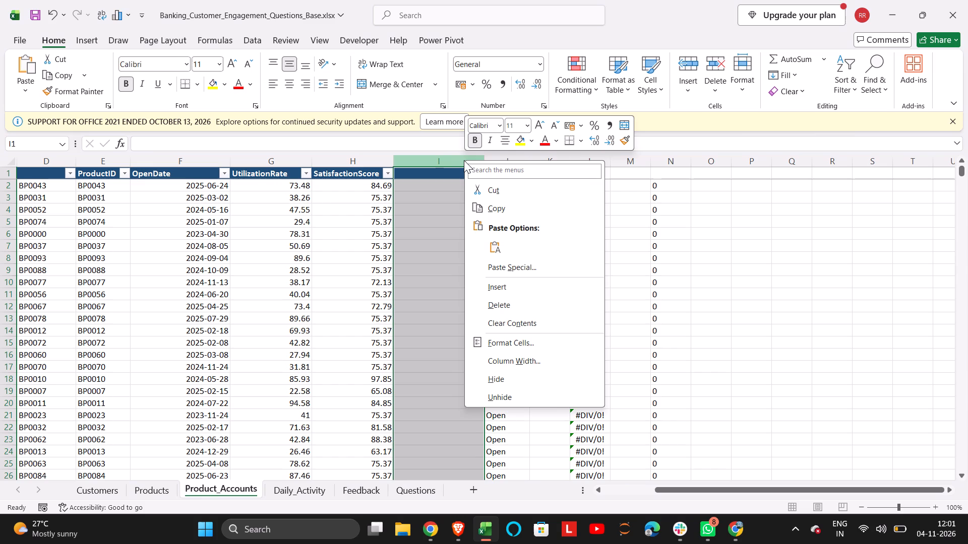
pyautogui.click(495, 302)
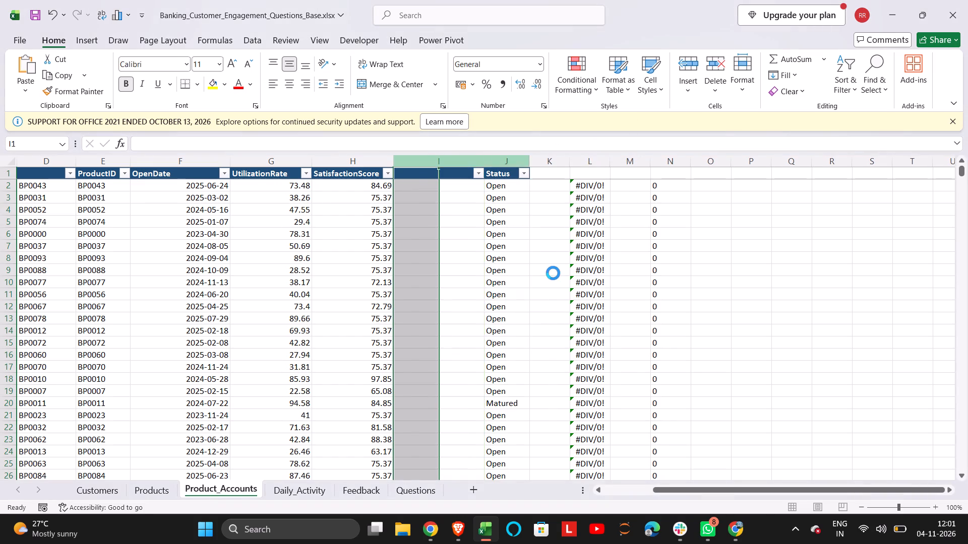
# Delete the helper formula columns from K through the last column of the sheet.
pyautogui.click(502, 161)
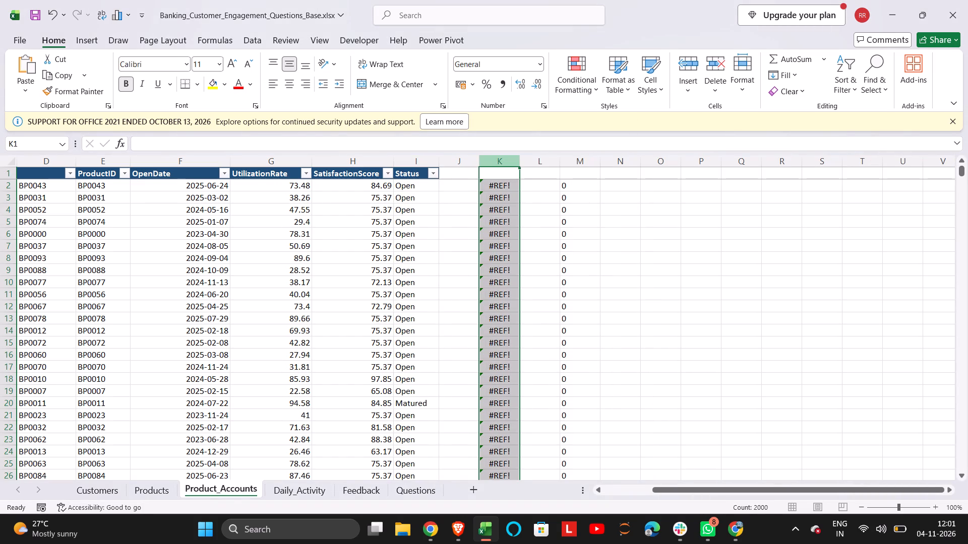
pyautogui.hotkey('ctrl', 'shift', 'Right')
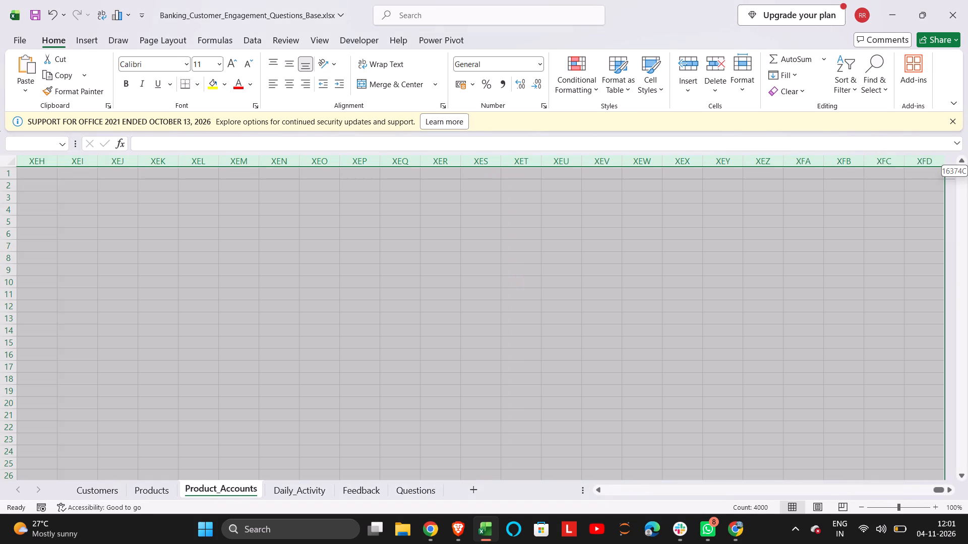
pyautogui.rightClick(502, 161)
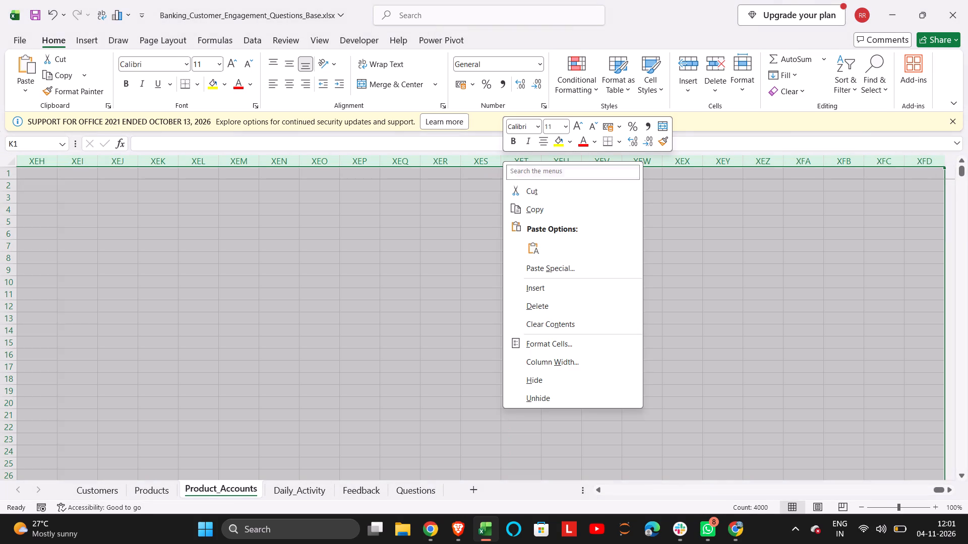
pyautogui.click(529, 309)
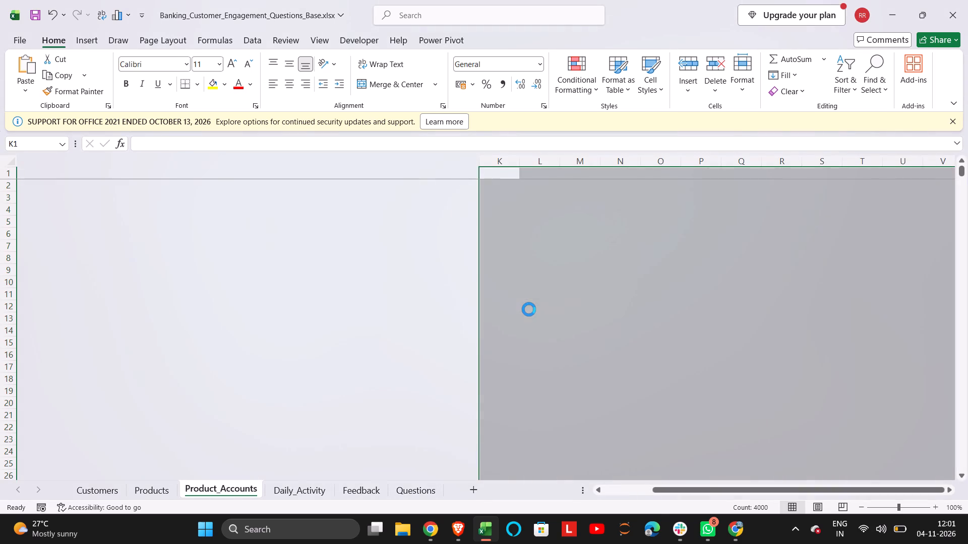
pyautogui.click(466, 277)
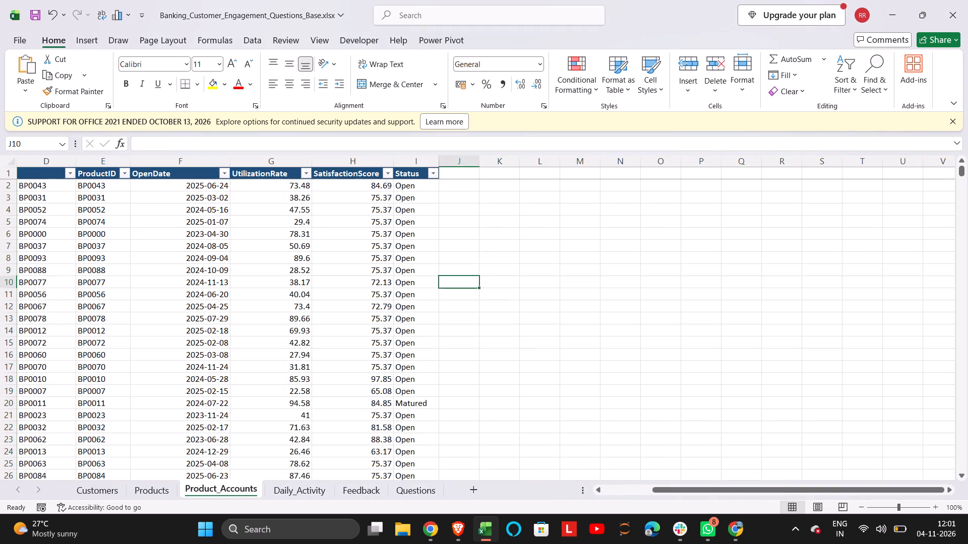
pyautogui.click(466, 194)
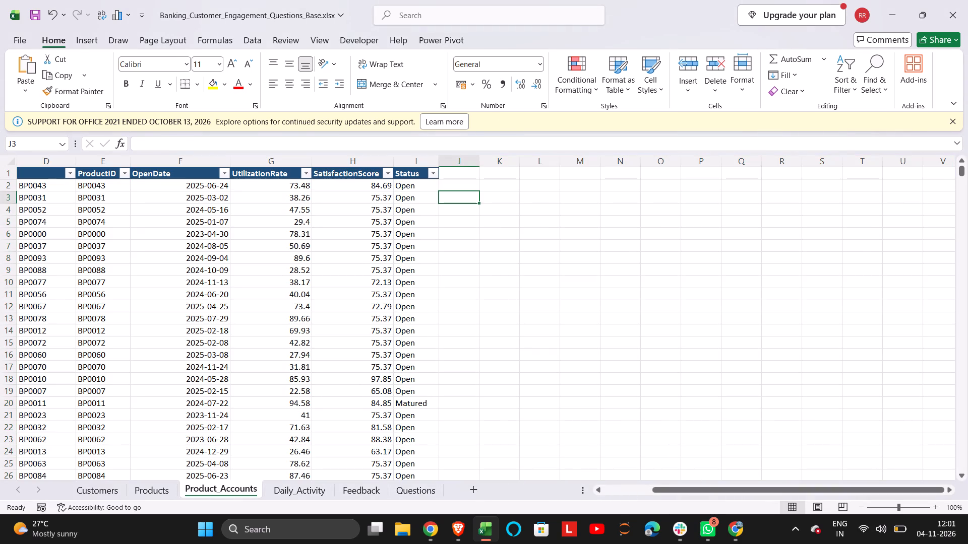
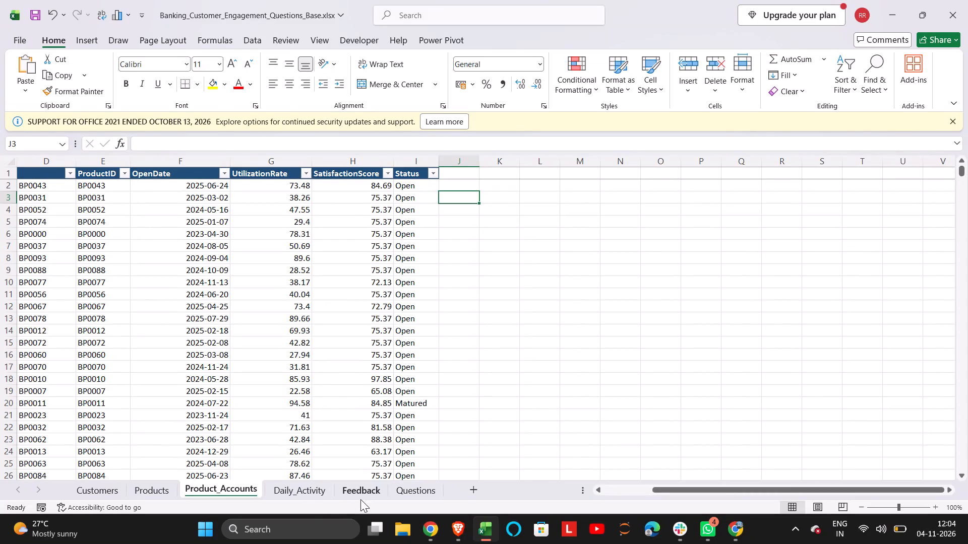
pyautogui.click(306, 498)
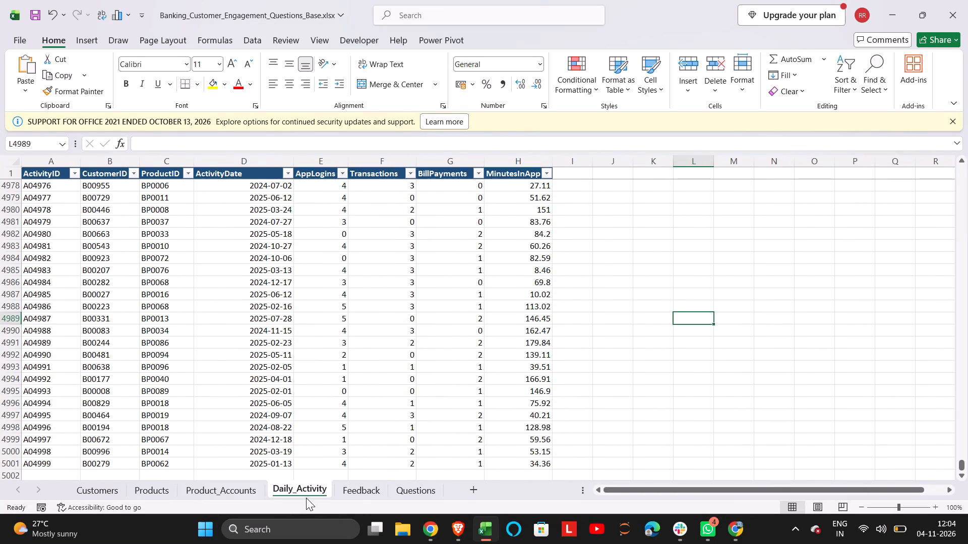
pyautogui.click(454, 531)
pyautogui.scroll(12, 507, 359)
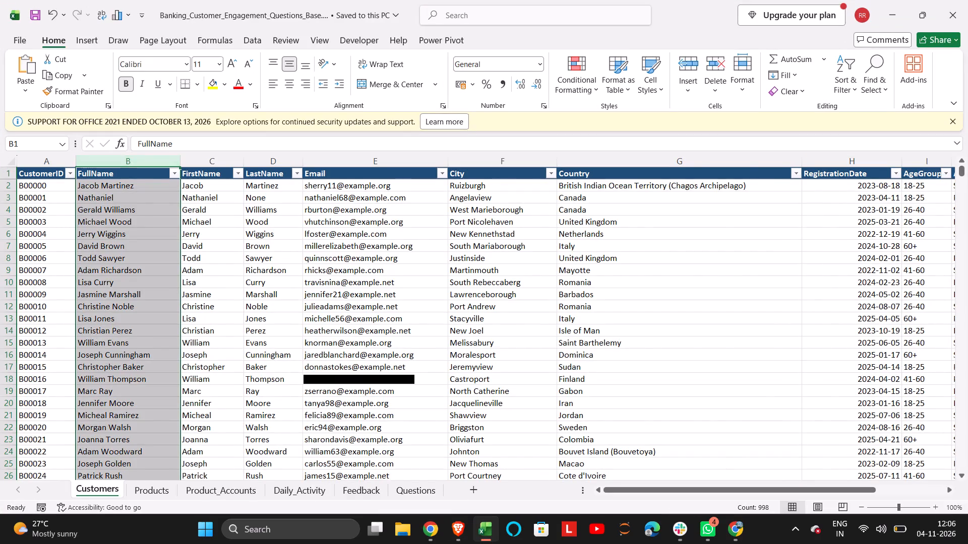
pyautogui.hscroll(-6, 483, 349)
pyautogui.click(397, 221)
pyautogui.doubleClick(397, 221)
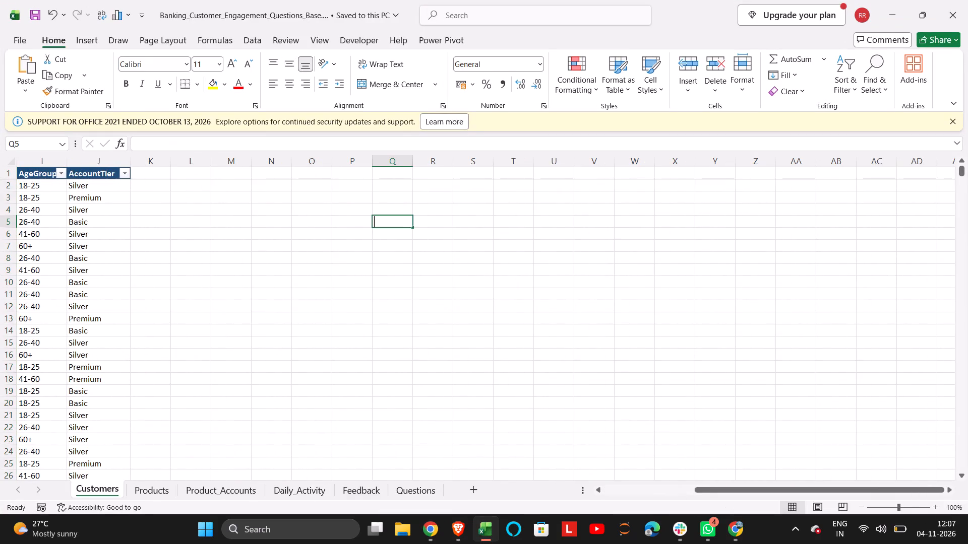
pyautogui.write('=count')
pyautogui.doubleClick(413, 263)
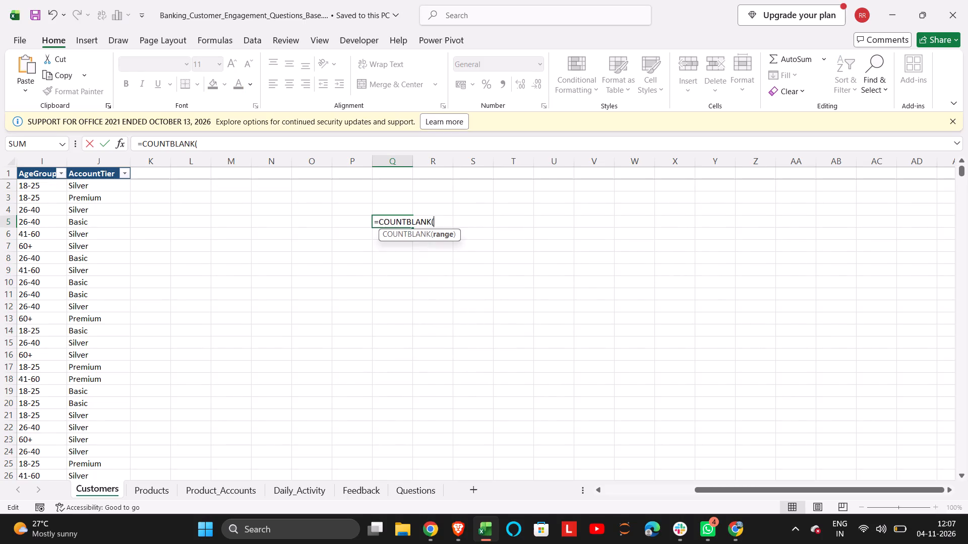
pyautogui.hscroll(7, 71, 281)
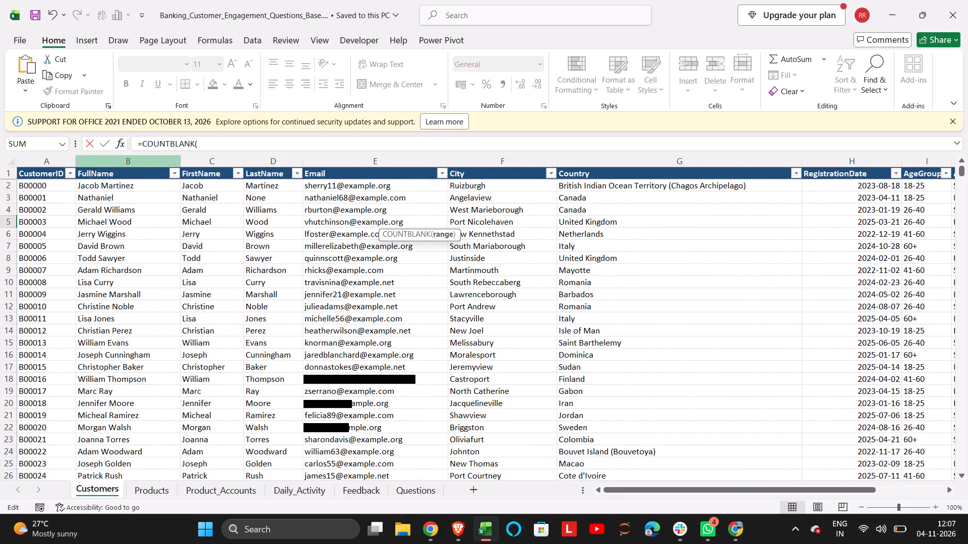
pyautogui.click(137, 160)
pyautogui.press('Return')
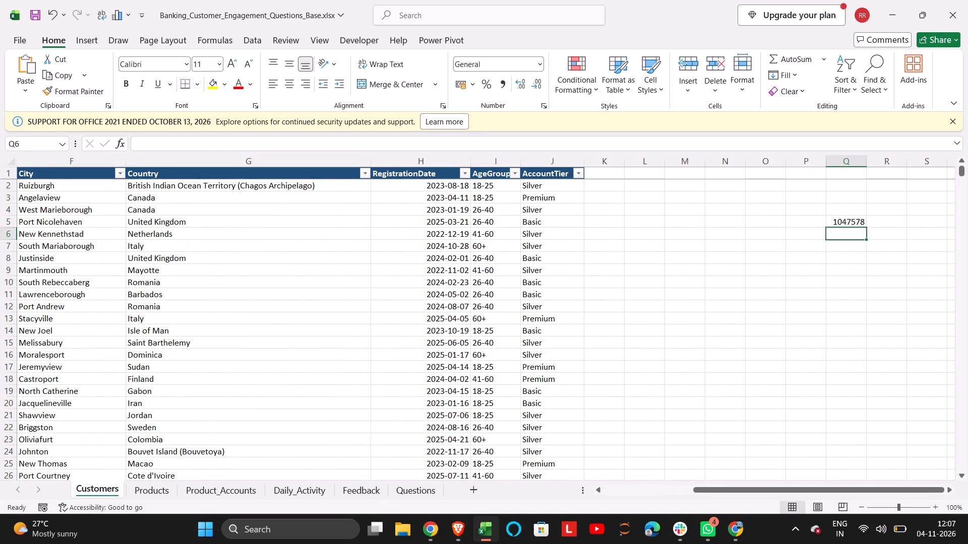
# Inspect the COUNTBLANK formula in Q5 and check the CustomerID and FullName columns to see how far the data extends.
pyautogui.doubleClick(854, 221)
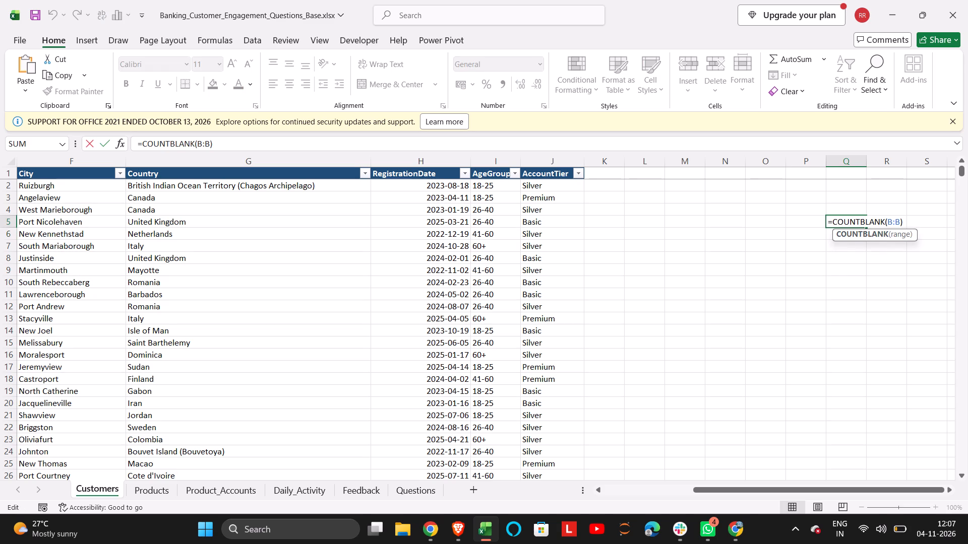
pyautogui.click(904, 220)
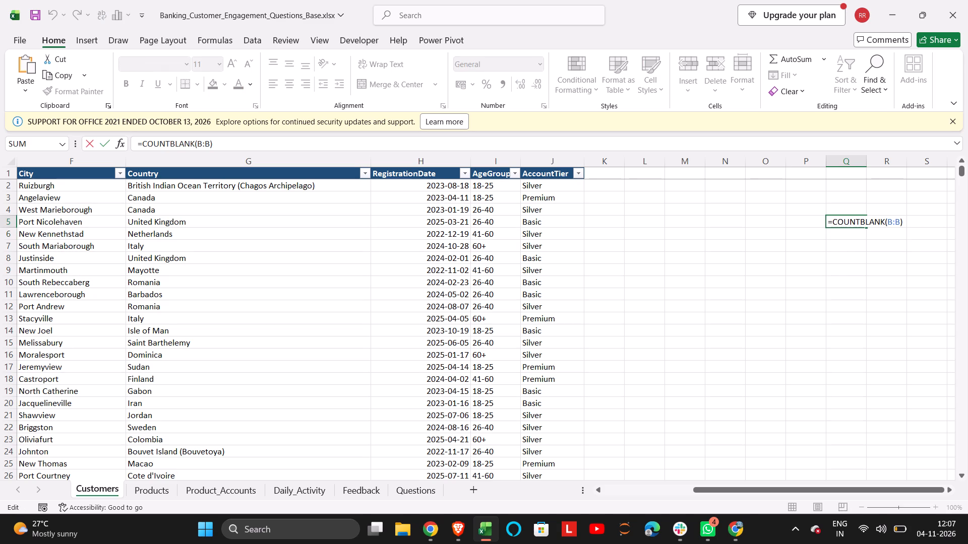
pyautogui.click(854, 290)
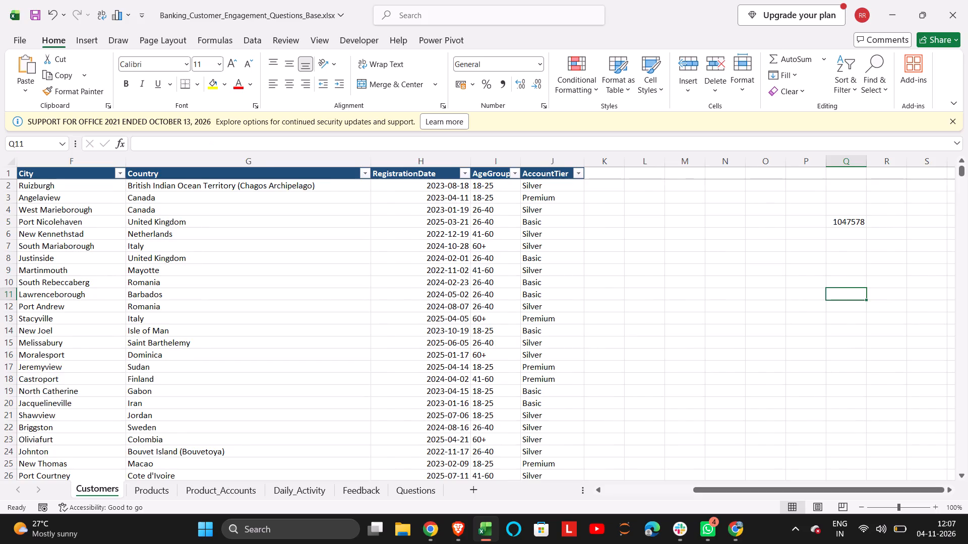
pyautogui.hscroll(6, 445, 296)
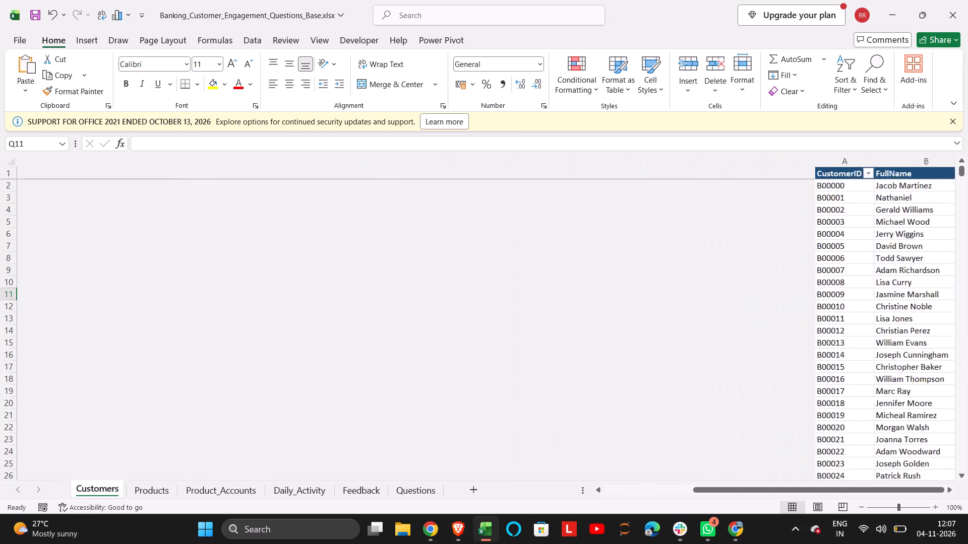
pyautogui.hscroll(-2, 445, 296)
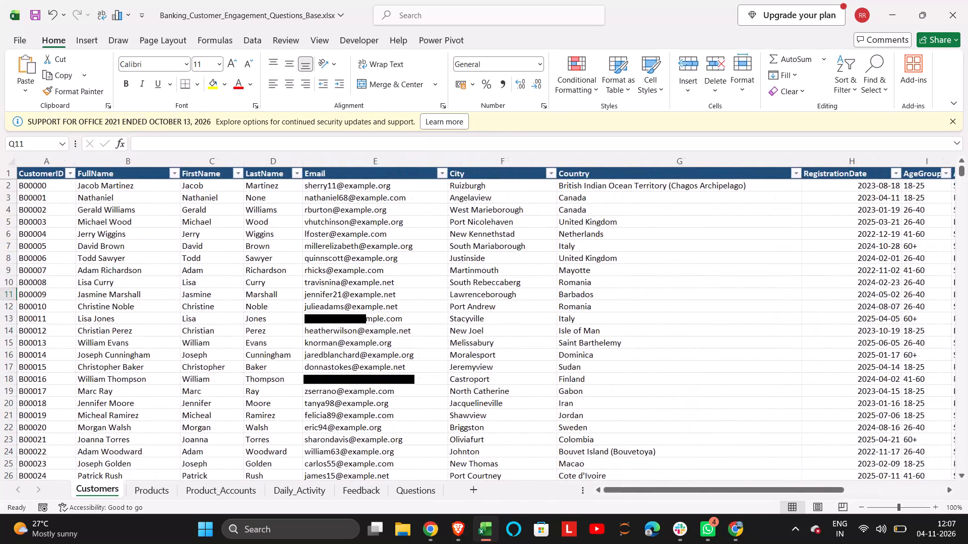
pyautogui.click(48, 162)
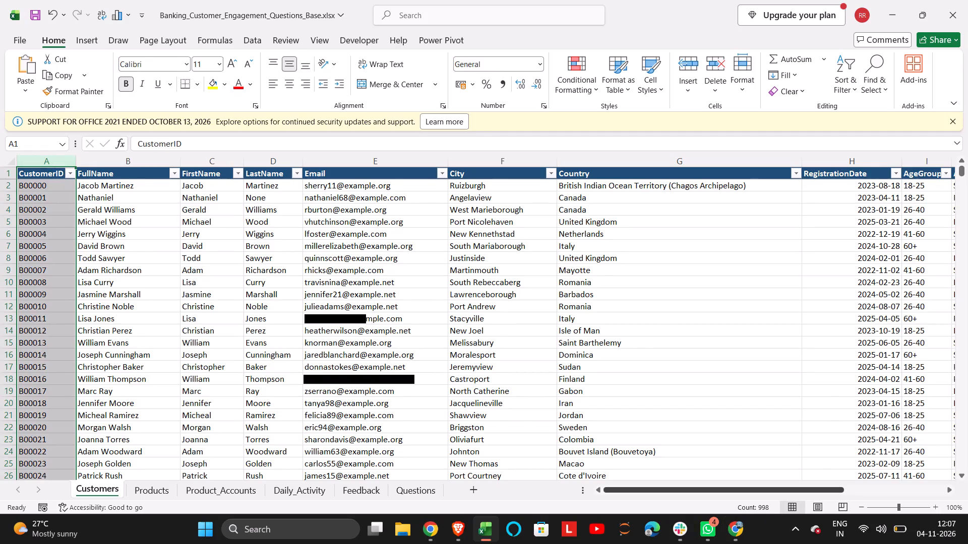
pyautogui.scroll(1, 179, 273)
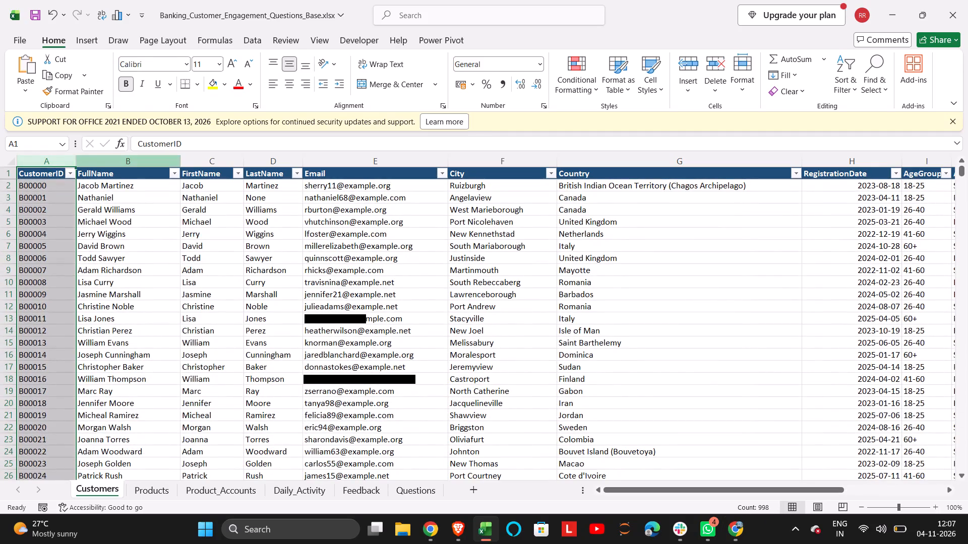
pyautogui.click(141, 163)
pyautogui.hscroll(-6, 221, 277)
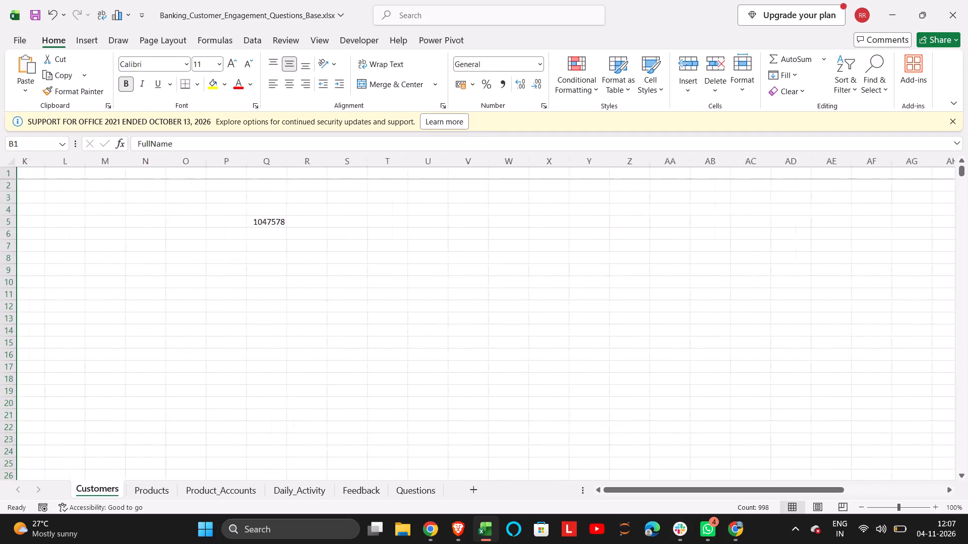
# Limit the COUNTBLANK formula in Q5 to the range B2:B997.
pyautogui.doubleClick(203, 221)
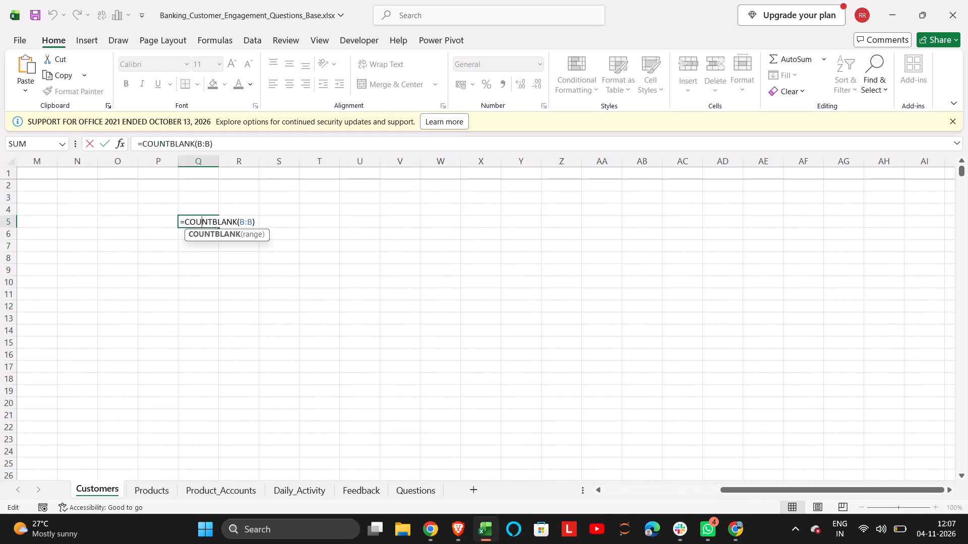
pyautogui.click(252, 224)
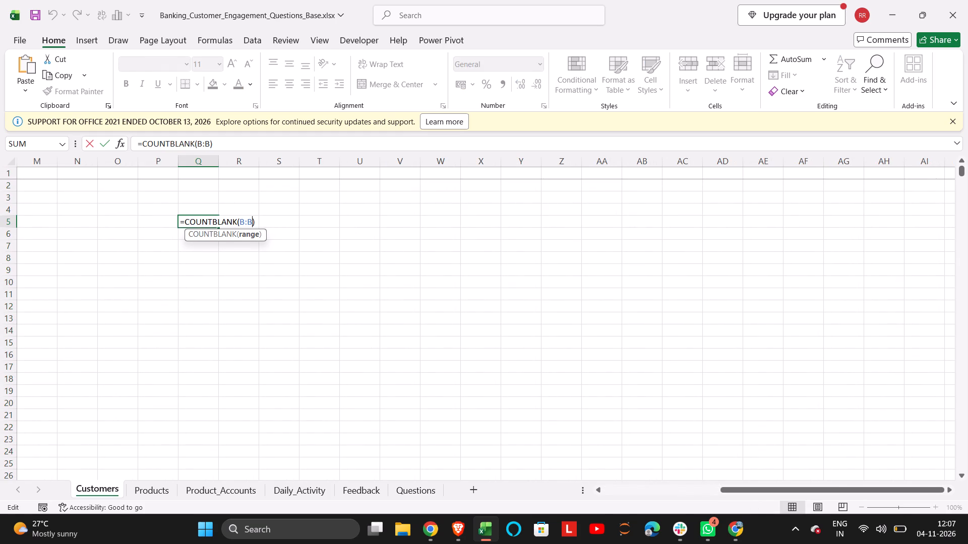
pyautogui.press('9')
pyautogui.press('9')
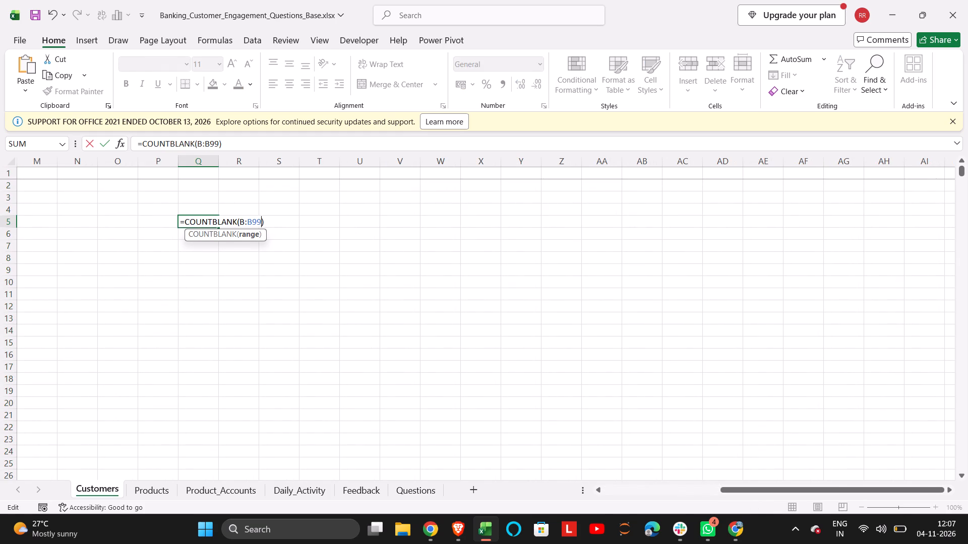
pyautogui.press('7')
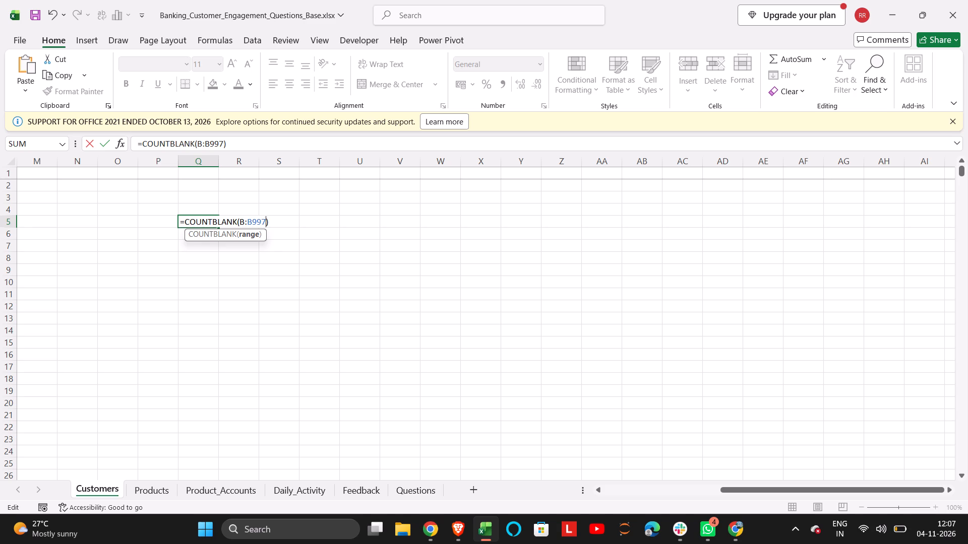
pyautogui.click(243, 222)
pyautogui.press('2')
pyautogui.press('Return')
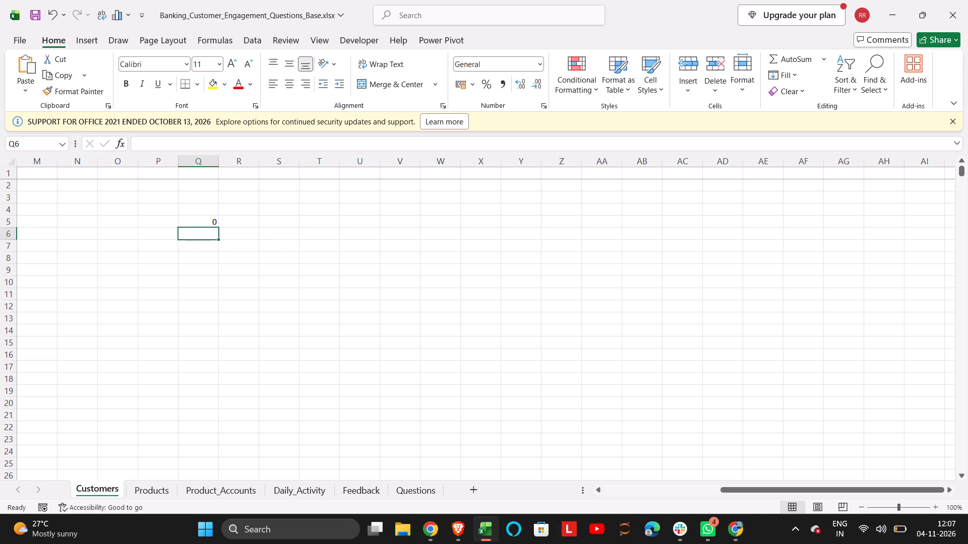
pyautogui.click(197, 222)
pyautogui.doubleClick(197, 222)
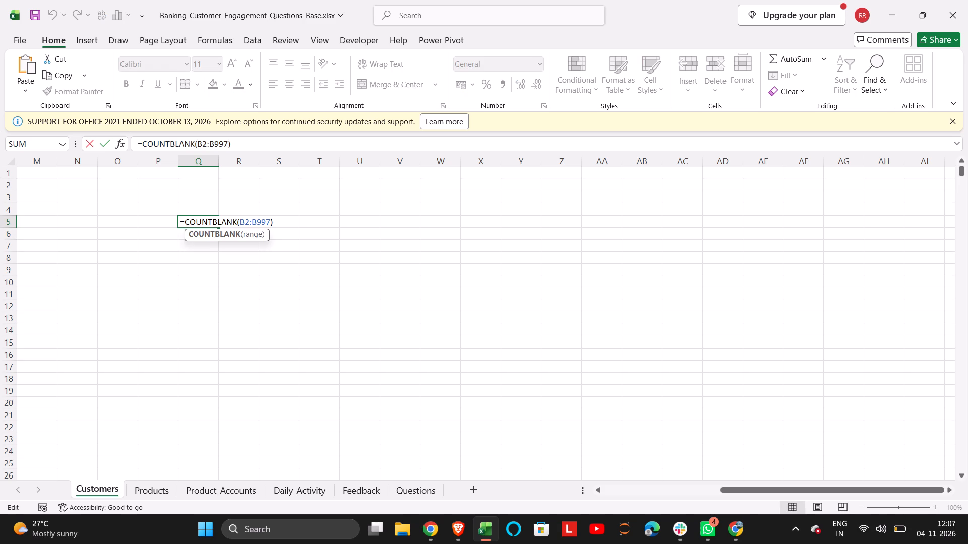
pyautogui.click(311, 227)
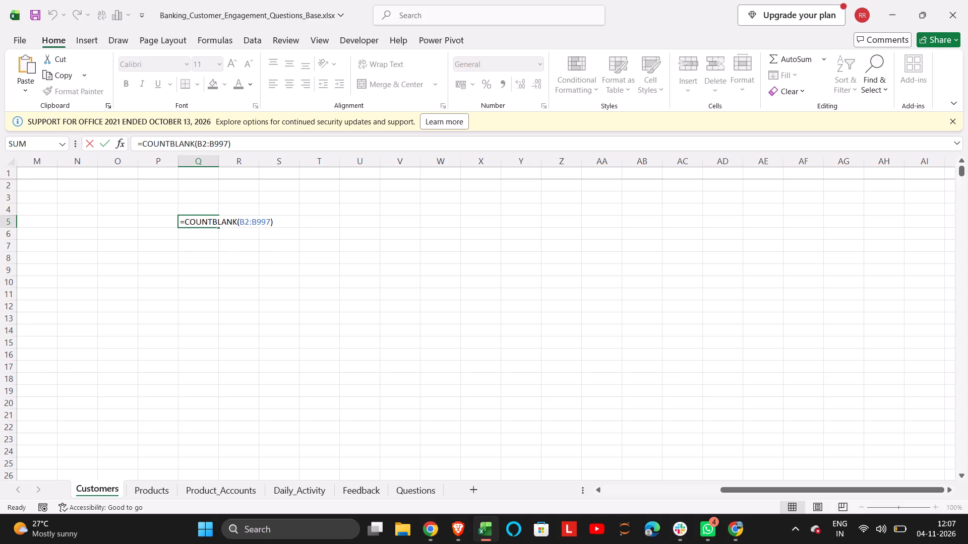
pyautogui.doubleClick(204, 221)
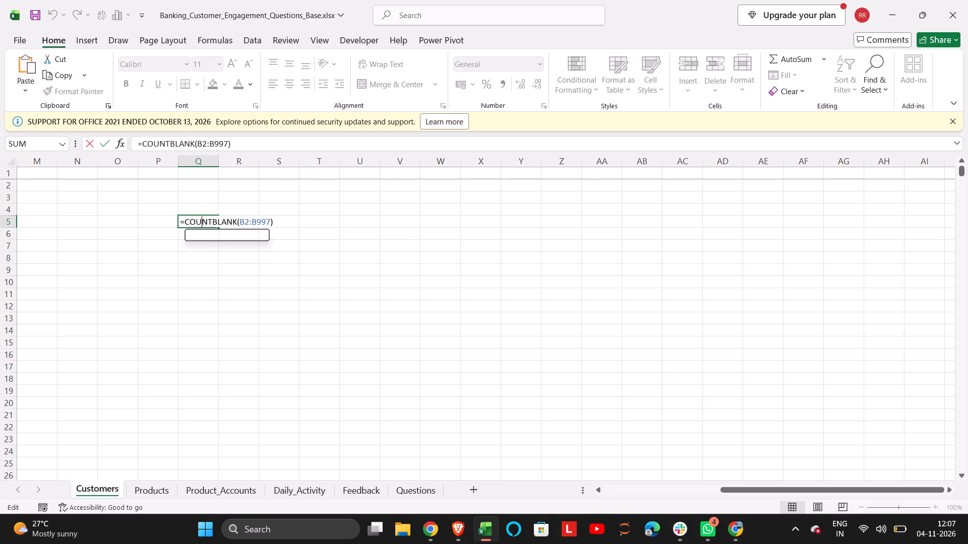
pyautogui.hotkey('ctrl', 'a')
pyautogui.press('BackSpace')
pyautogui.hscroll(4, 455, 351)
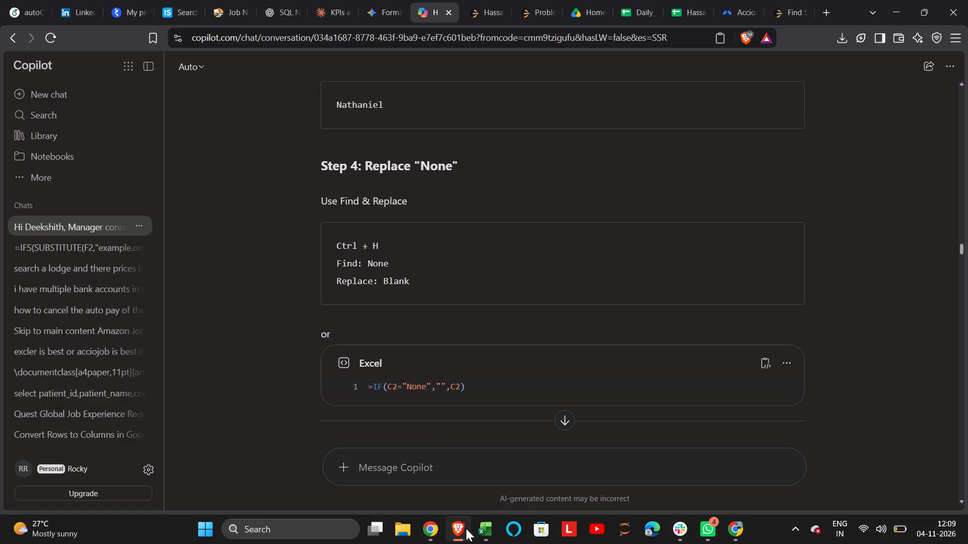
# Return to the workbook and replace every "None" with "Blank" in the LastName column of the Customers sheet.
pyautogui.click(474, 529)
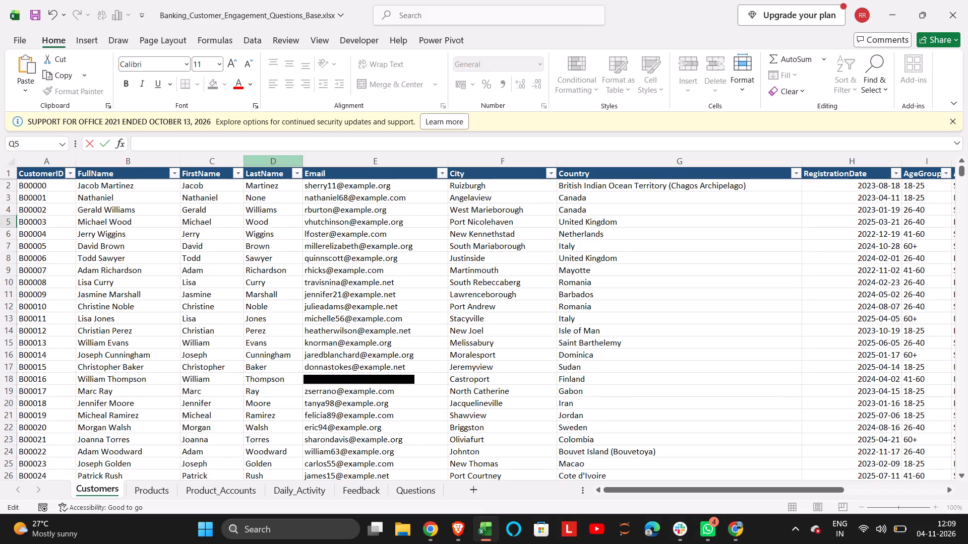
pyautogui.click(279, 156)
pyautogui.hotkey('ctrl', 'f')
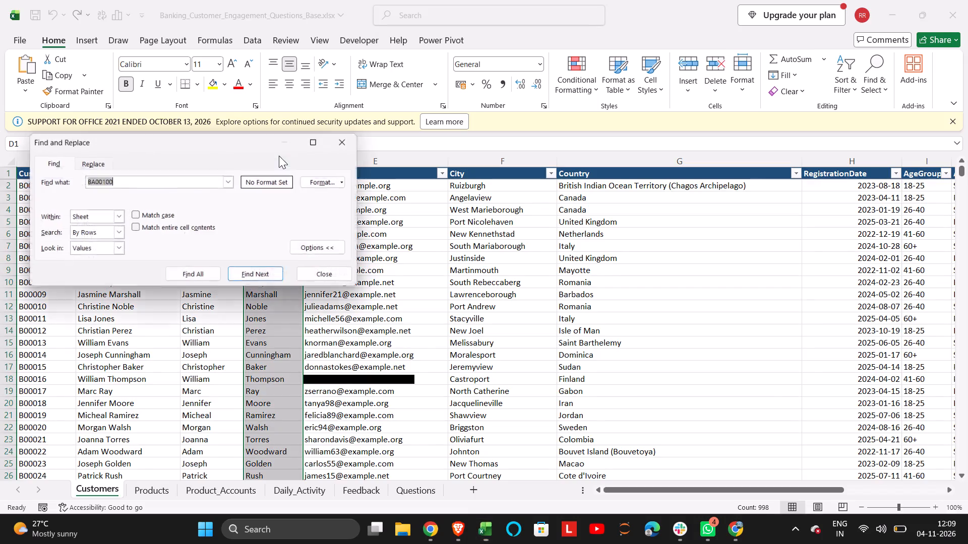
pyautogui.click(59, 161)
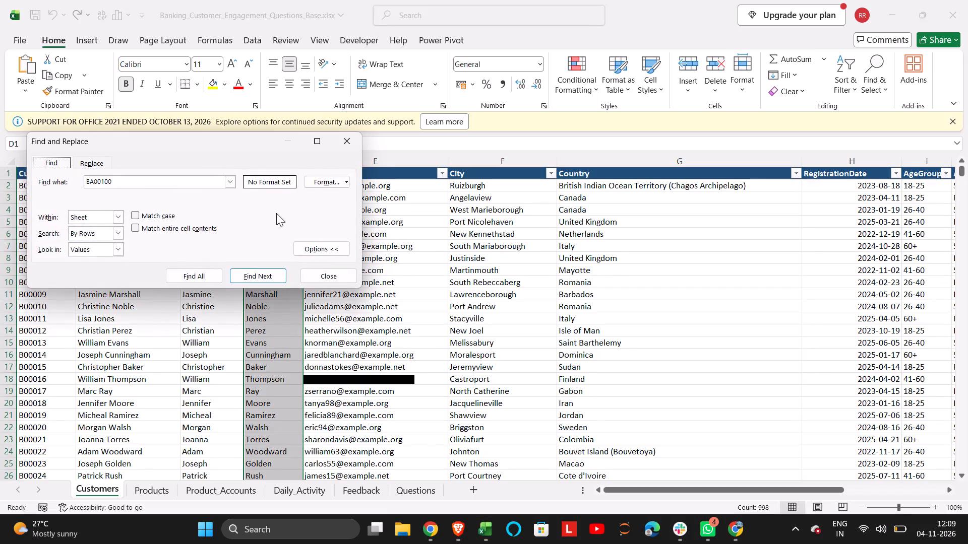
pyautogui.click(305, 246)
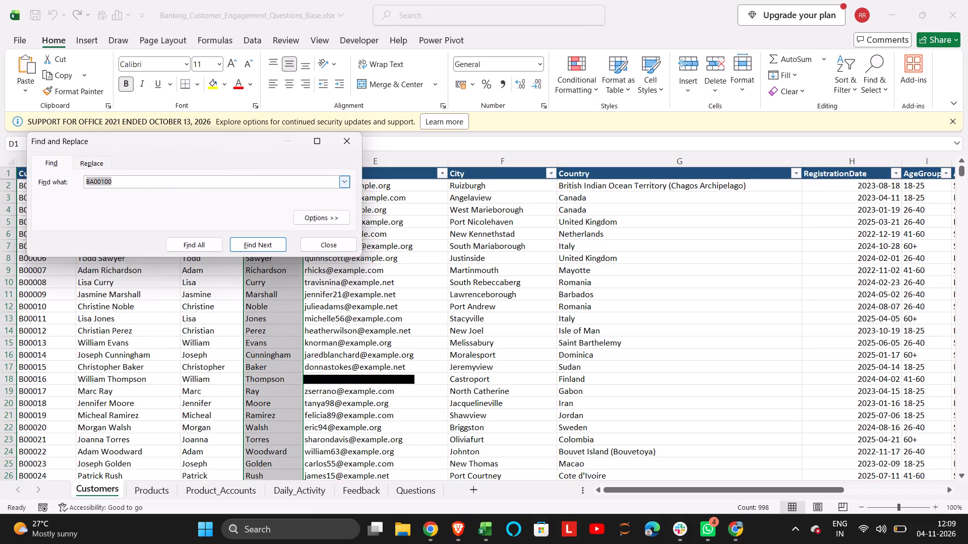
pyautogui.click(164, 181)
pyautogui.press('BackSpace')
pyautogui.press('BackSpace')
pyautogui.press('BackSpace')
pyautogui.press('BackSpace')
pyautogui.press('BackSpace')
pyautogui.press('BackSpace')
pyautogui.press('BackSpace')
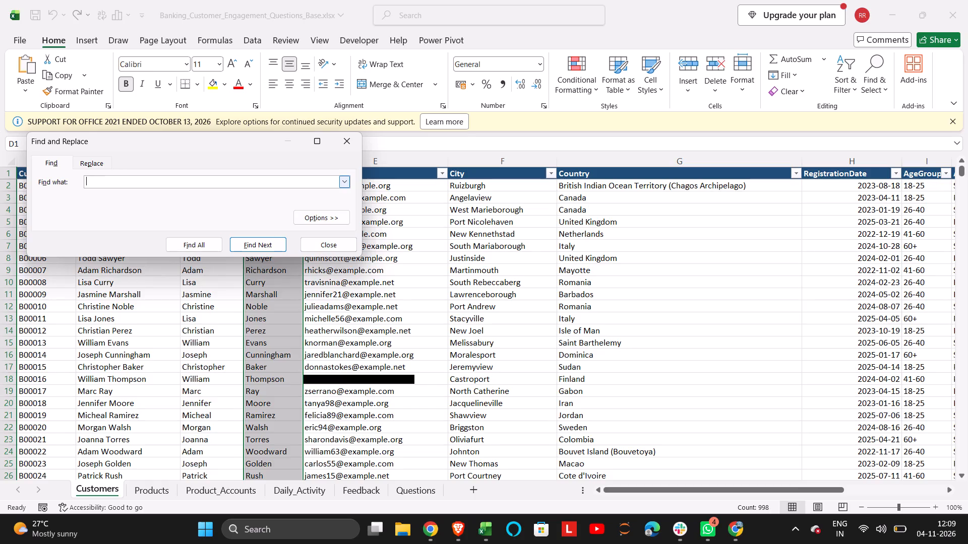
pyautogui.write('None')
pyautogui.click(97, 161)
pyautogui.click(101, 201)
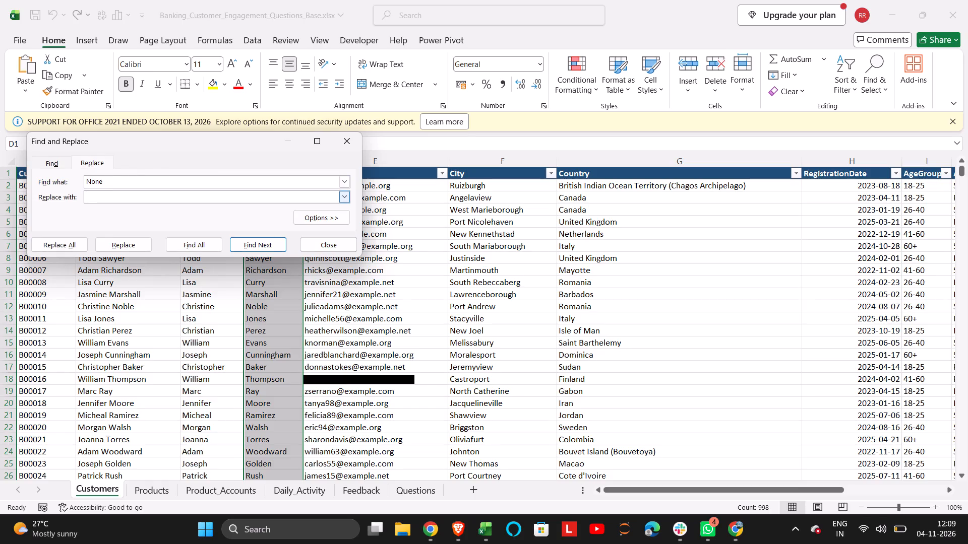
pyautogui.write('Blank')
pyautogui.click(74, 244)
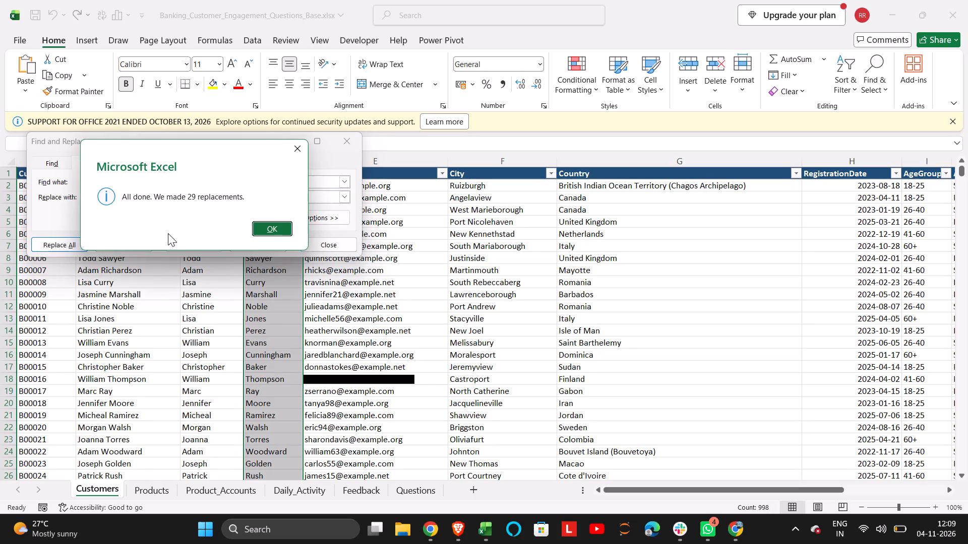
pyautogui.click(272, 225)
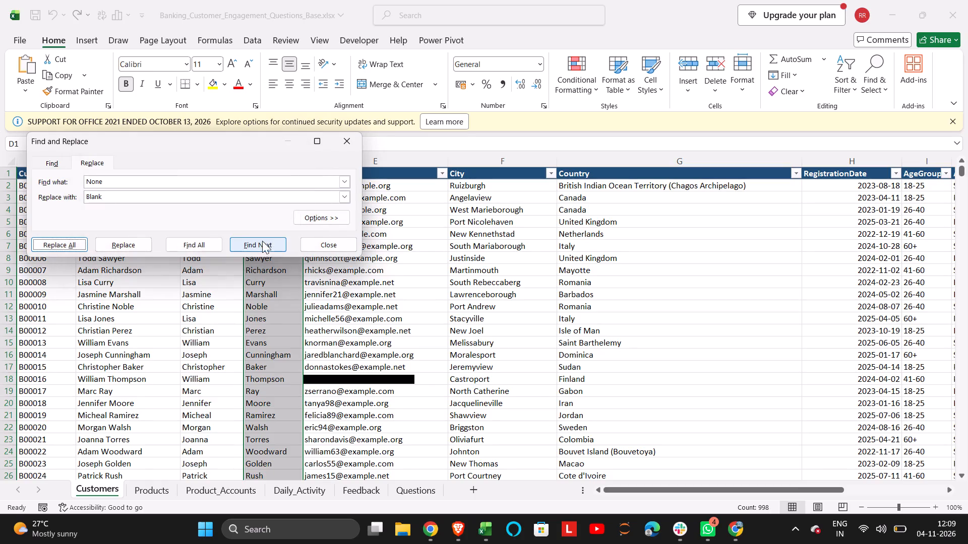
pyautogui.click(343, 140)
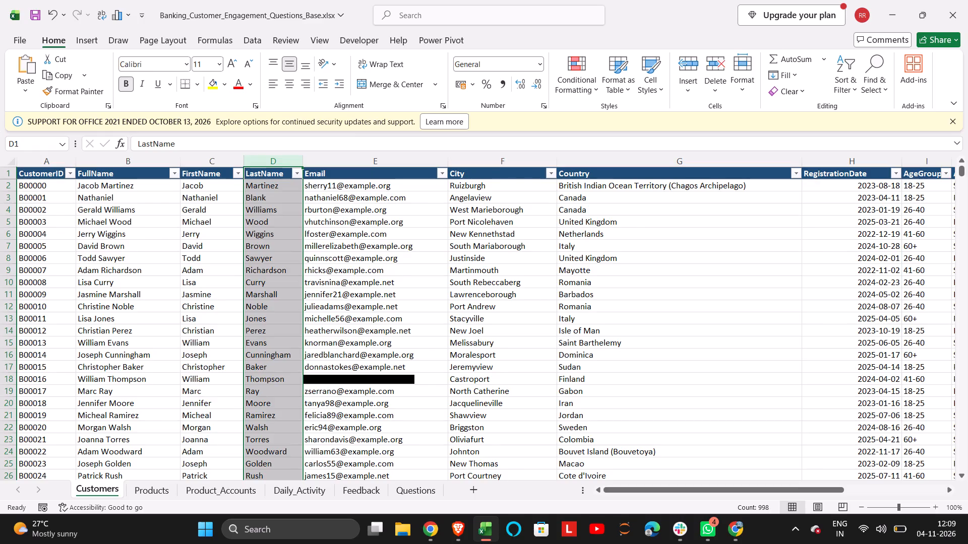
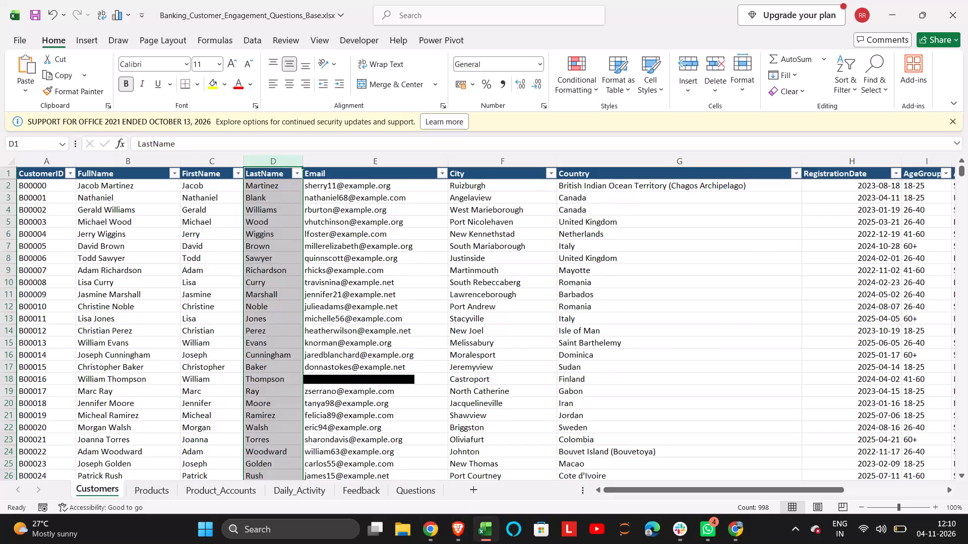
# Check the remaining Customers columns and the Products, Product_Accounts and Daily_Activity sheets for missing values.
pyautogui.hscroll(-3, 598, 352)
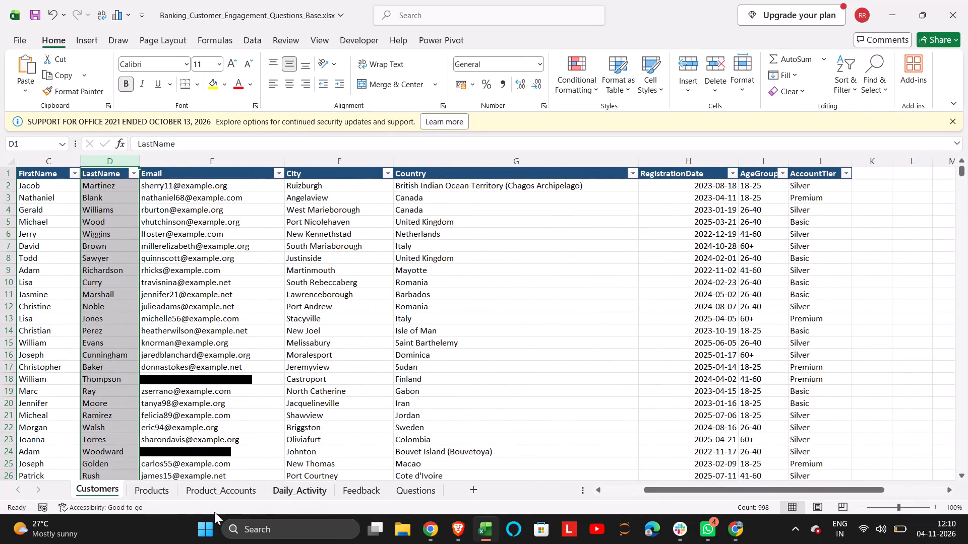
pyautogui.click(165, 497)
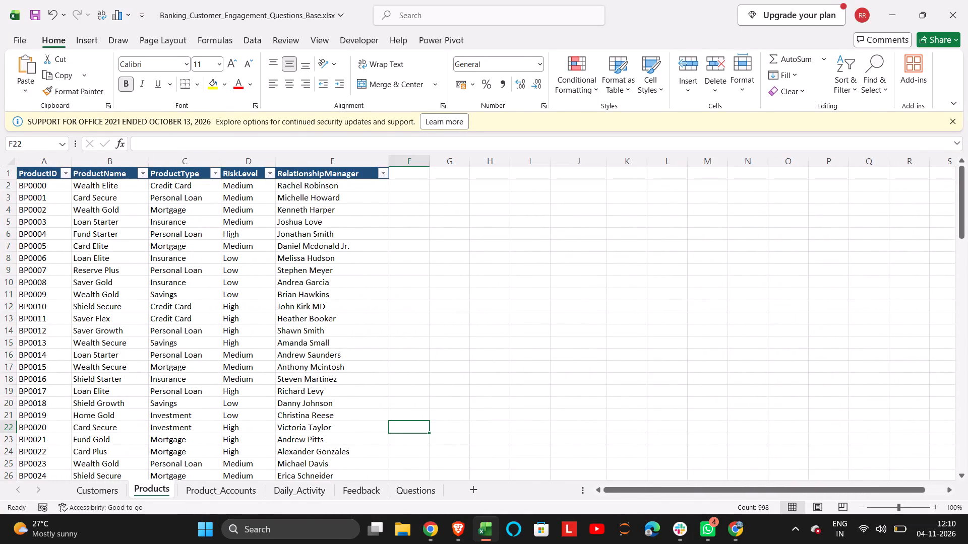
pyautogui.click(423, 307)
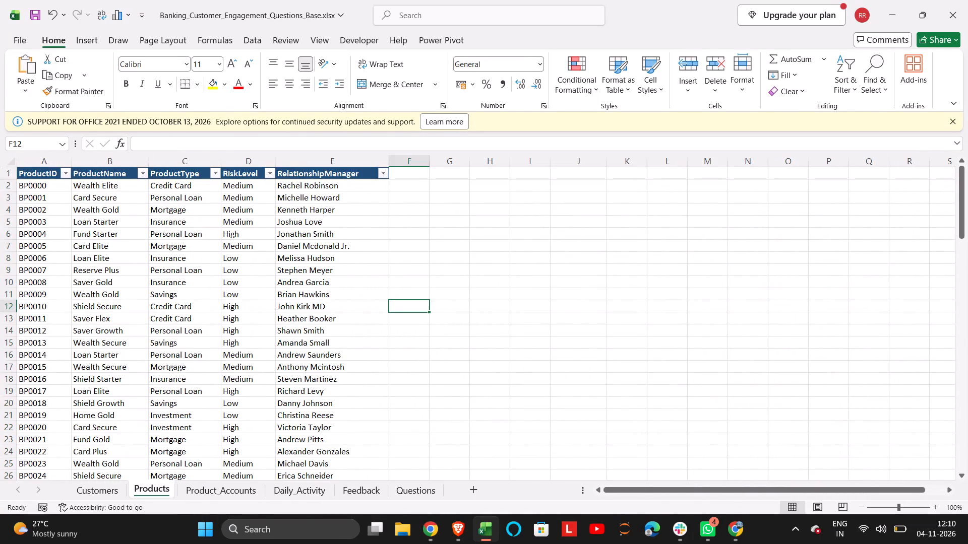
pyautogui.click(223, 490)
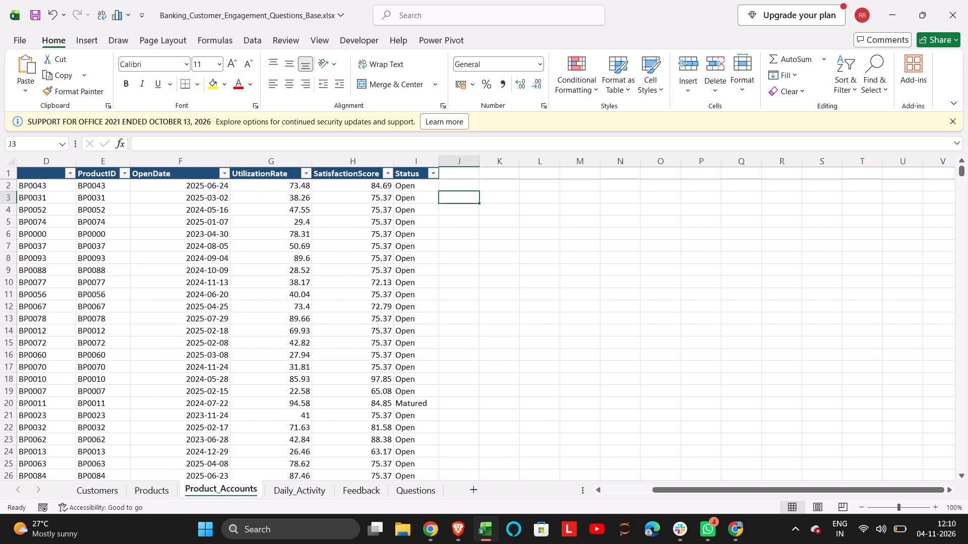
pyautogui.click(294, 486)
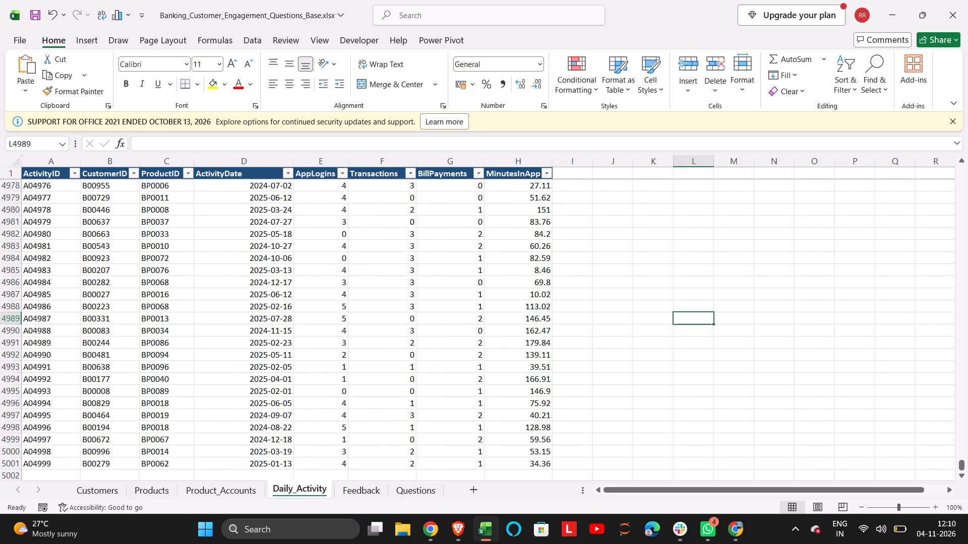
# Replace every "None" with "No Comment" in the Comment column of the Feedback sheet.
pyautogui.click(349, 489)
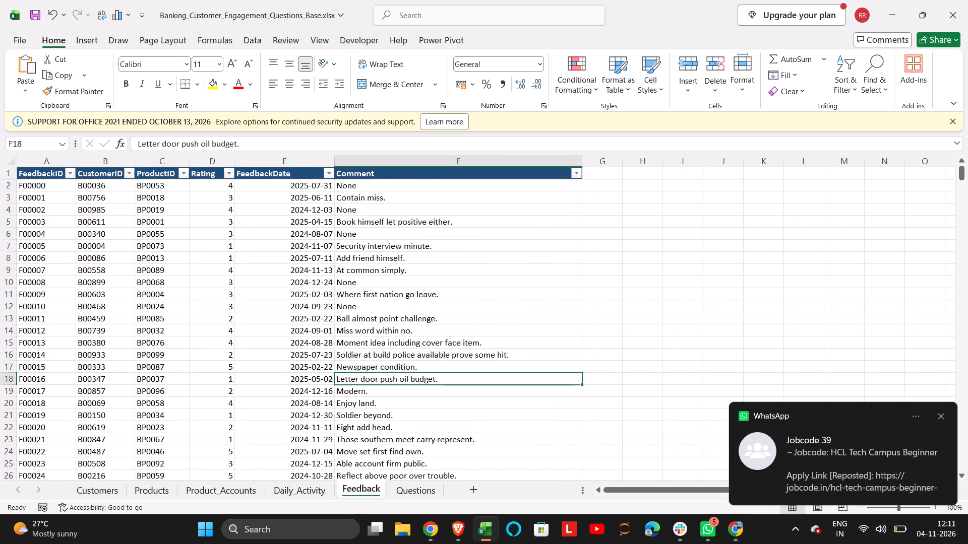
pyautogui.click(941, 417)
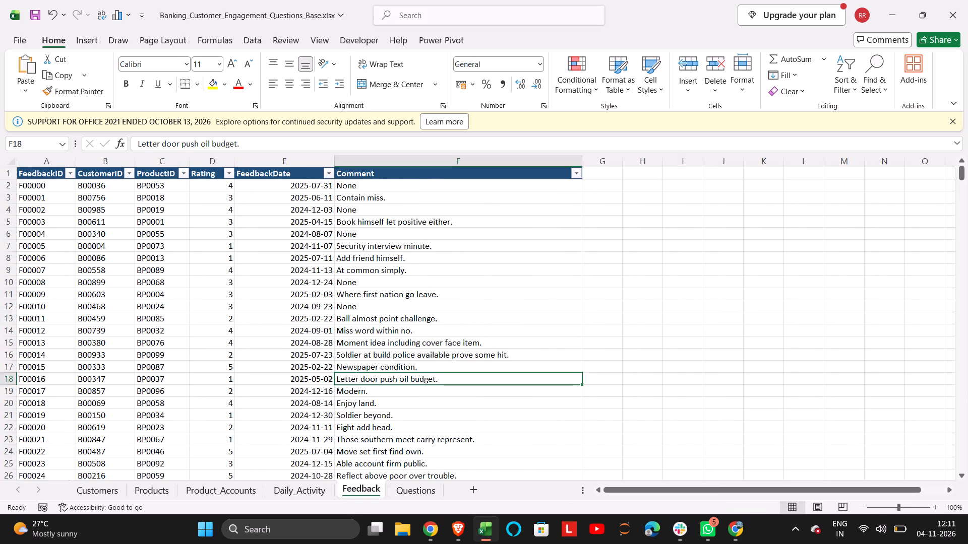
pyautogui.click(489, 161)
pyautogui.hotkey('ctrl', 'f')
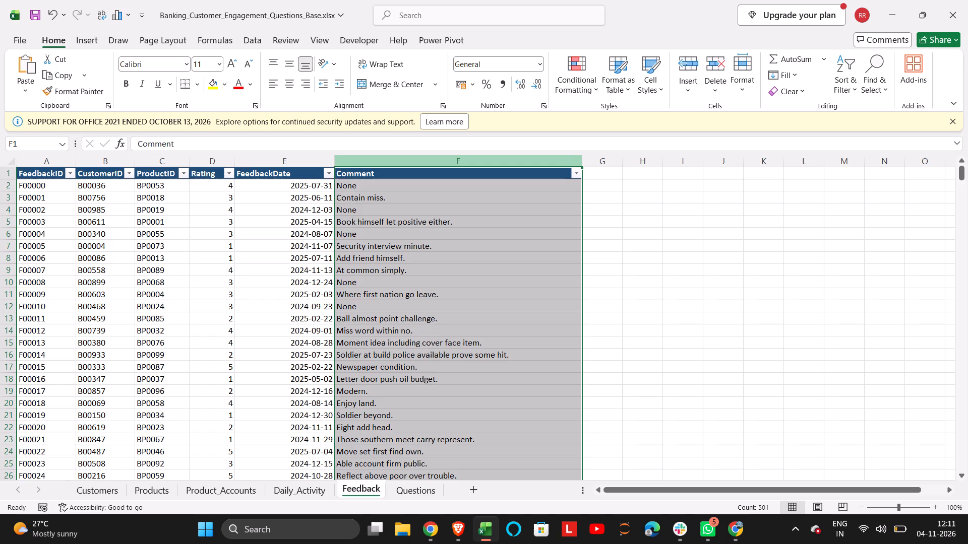
pyautogui.click(87, 169)
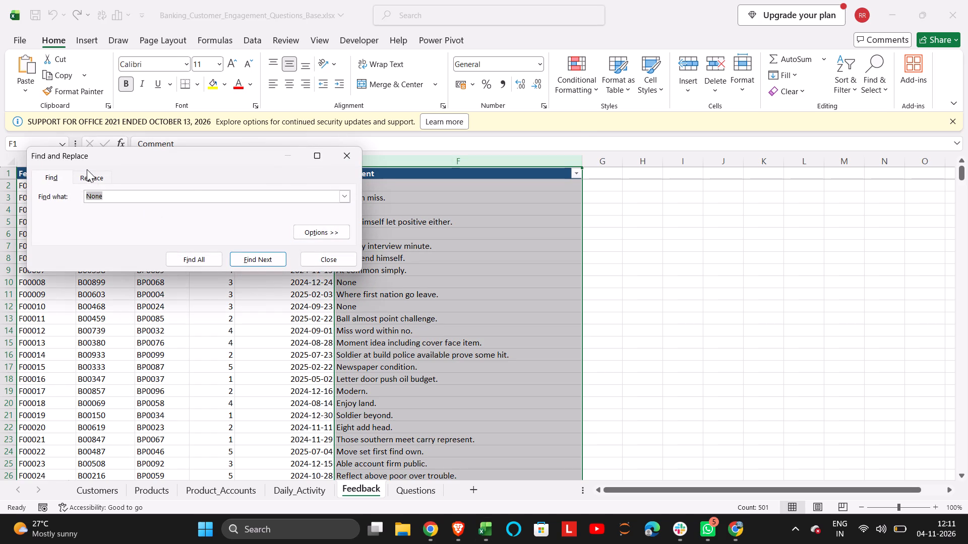
pyautogui.click(88, 175)
pyautogui.click(104, 214)
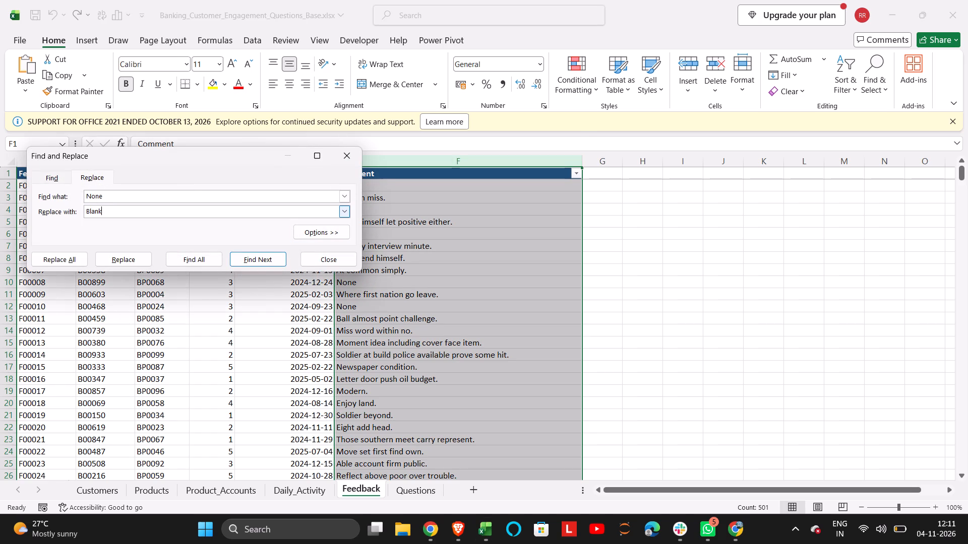
pyautogui.press('BackSpace')
pyautogui.press('BackSpace')
pyautogui.press('BackSpace')
pyautogui.press('BackSpace')
pyautogui.press('BackSpace')
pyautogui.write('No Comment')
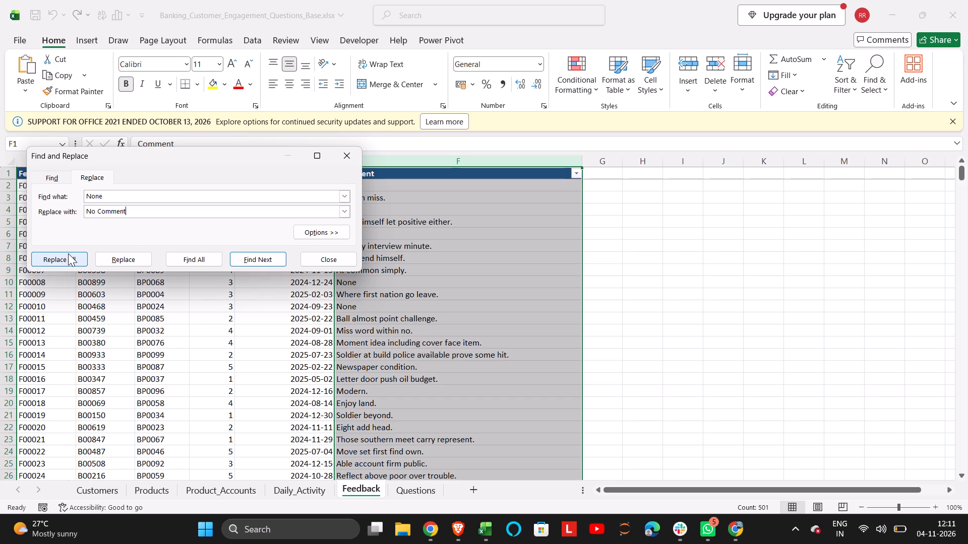
pyautogui.click(68, 253)
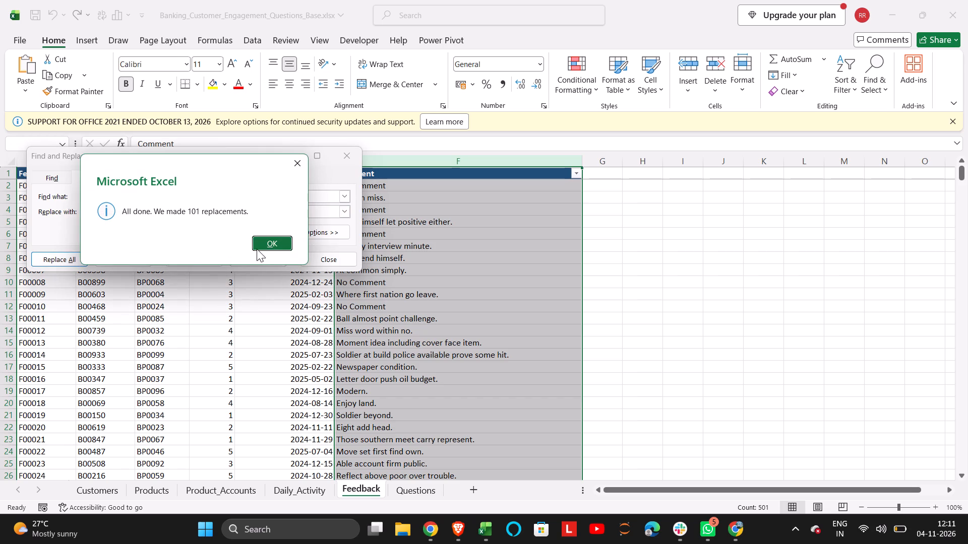
# Finish replacing "None" with "No Comment" in the Comment column of the Feedback sheet and leave Find and Replace.
pyautogui.click(264, 245)
pyautogui.click(347, 155)
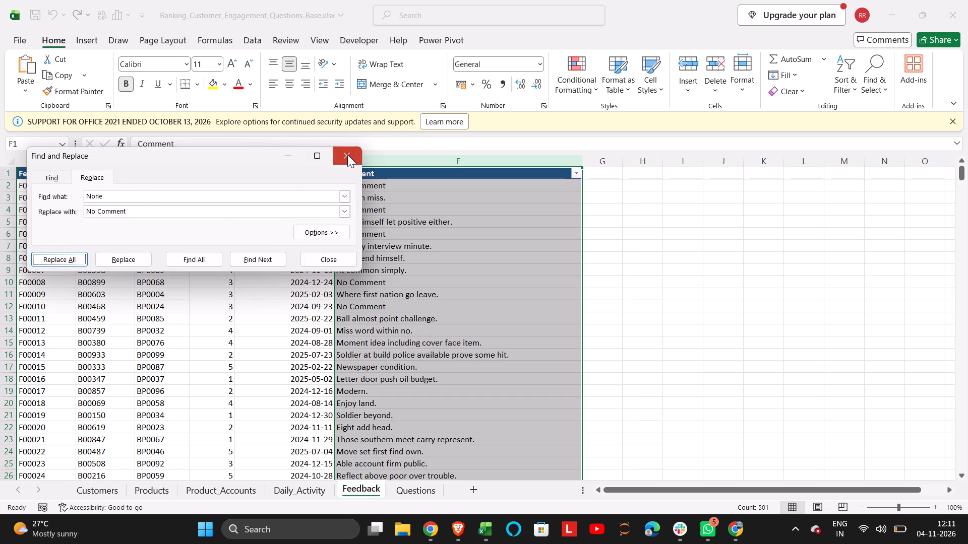
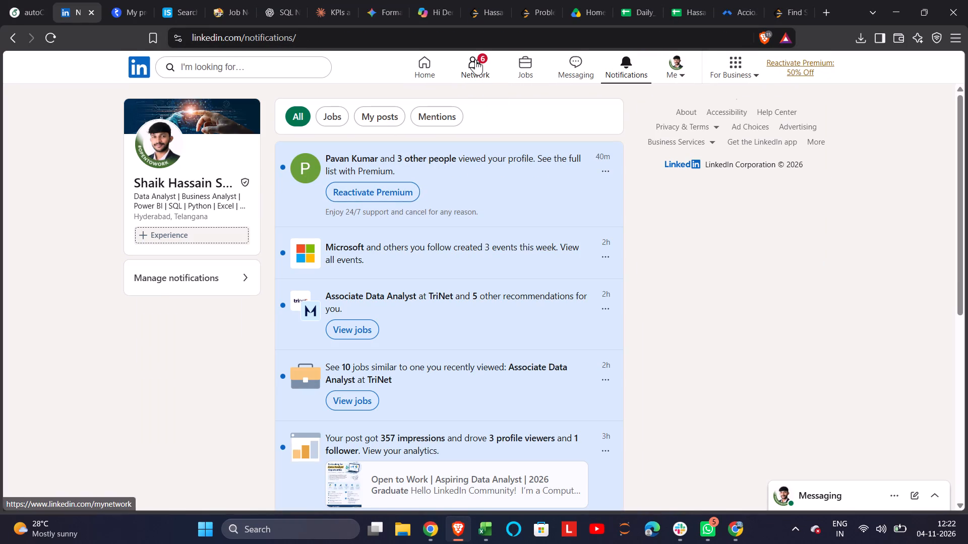
pyautogui.click(475, 59)
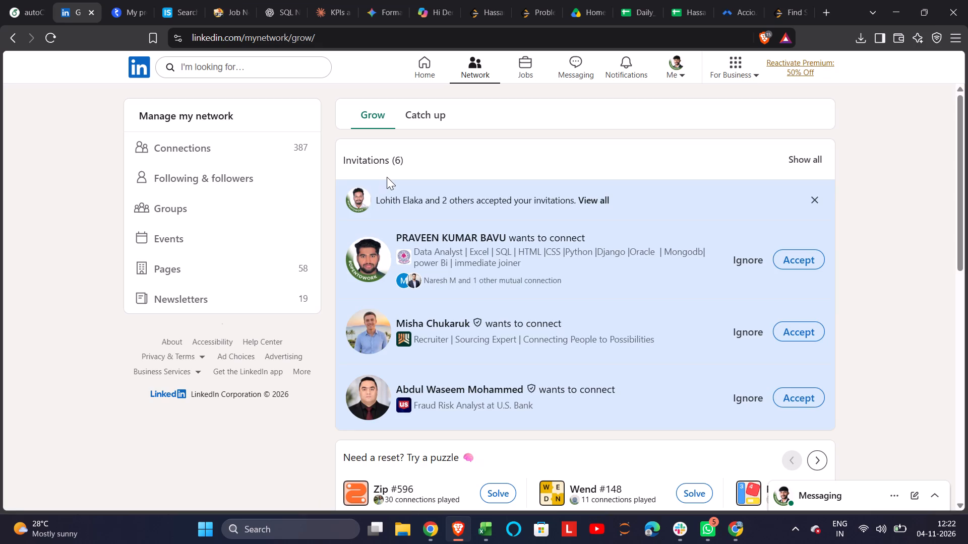
pyautogui.click(798, 256)
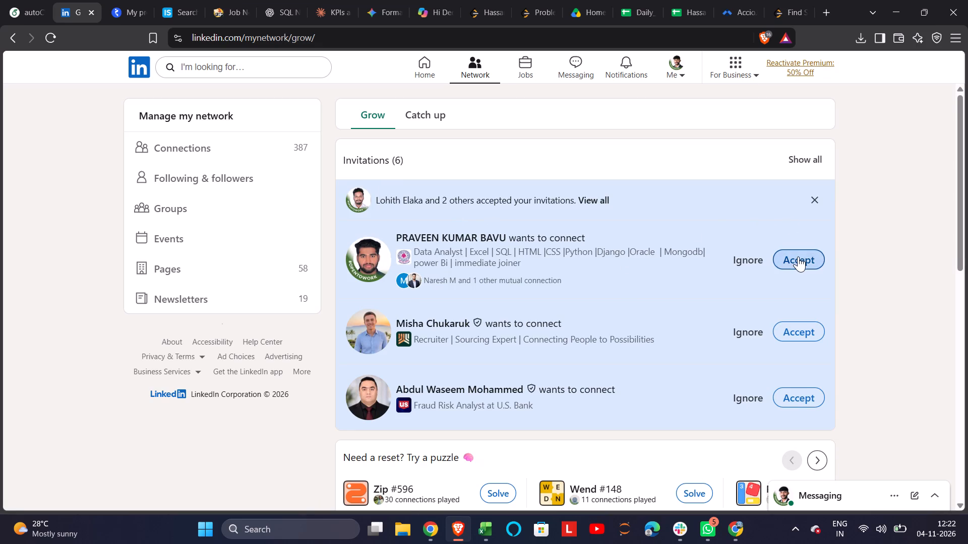
pyautogui.click(796, 259)
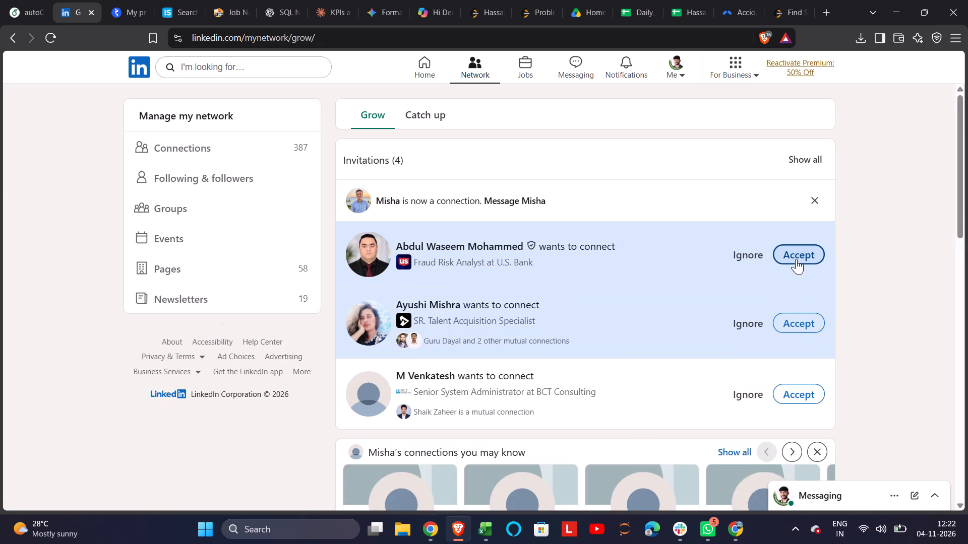
pyautogui.click(796, 259)
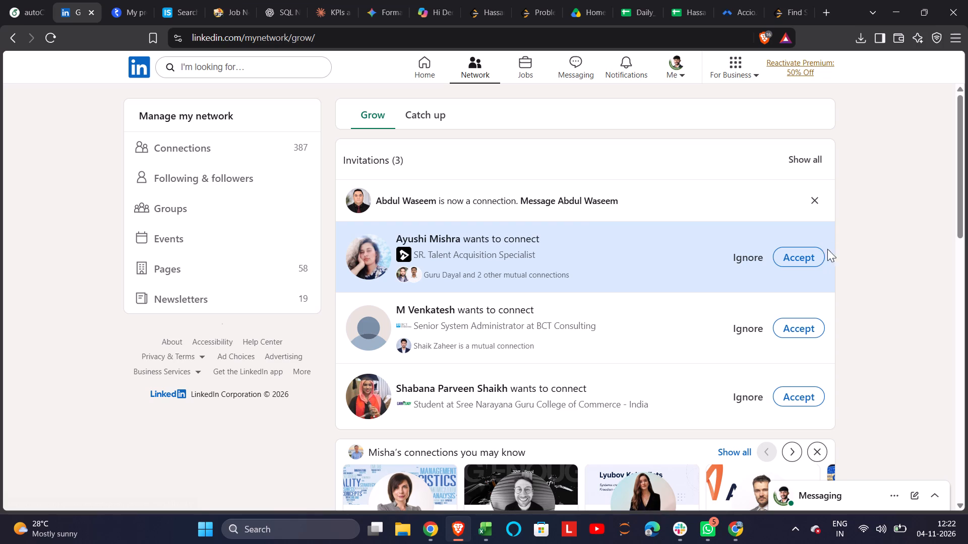
pyautogui.click(816, 257)
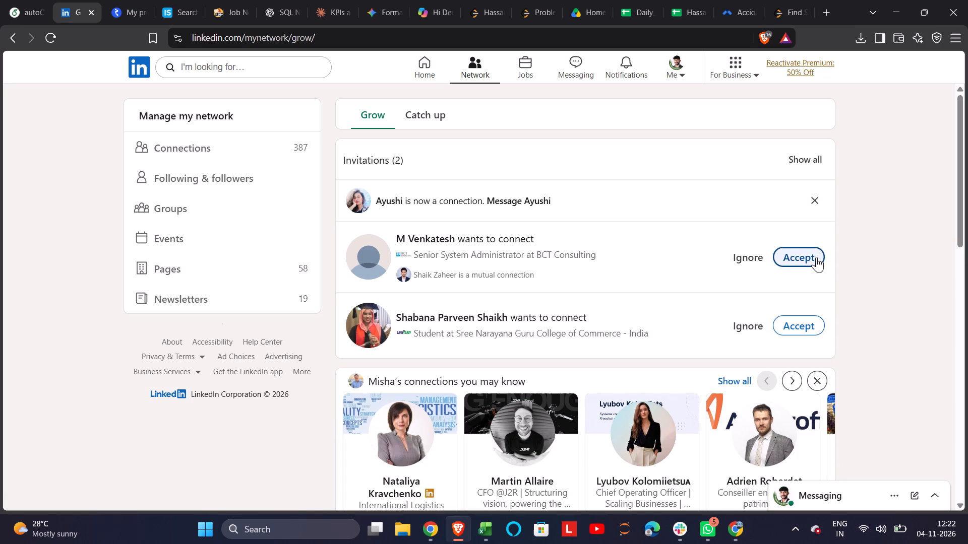
pyautogui.click(816, 257)
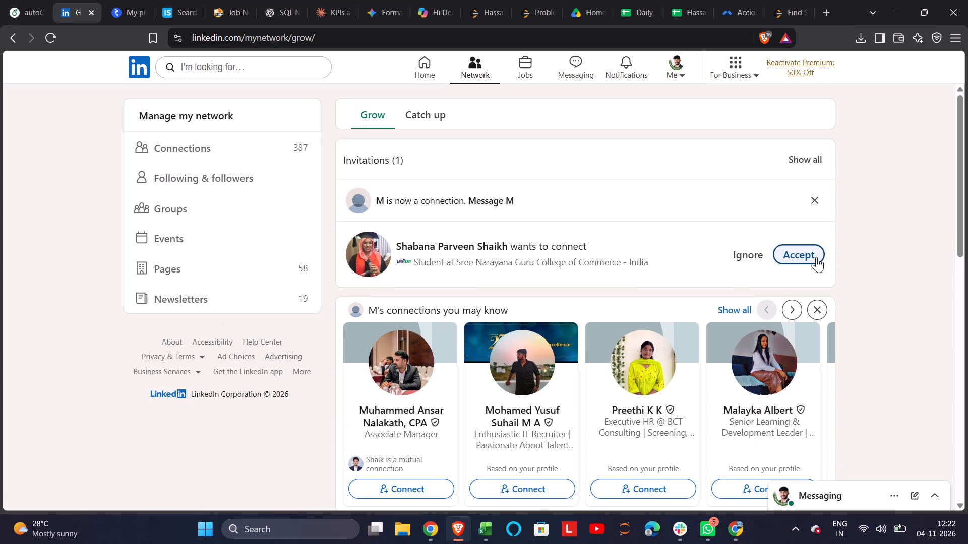
pyautogui.click(816, 257)
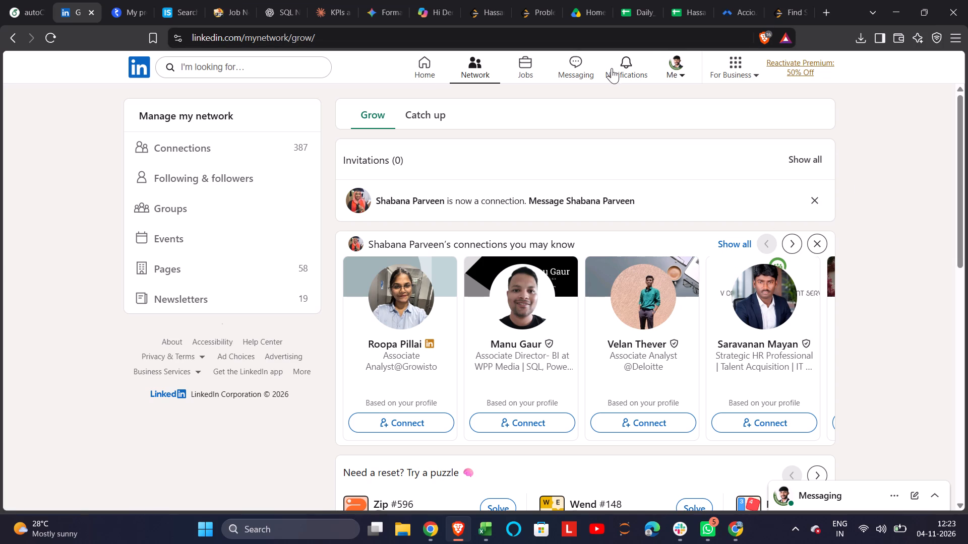
# Return to the LinkedIn home feed, expand Code Ninety's Data Analyst hiring post and read its full job details.
pyautogui.click(412, 63)
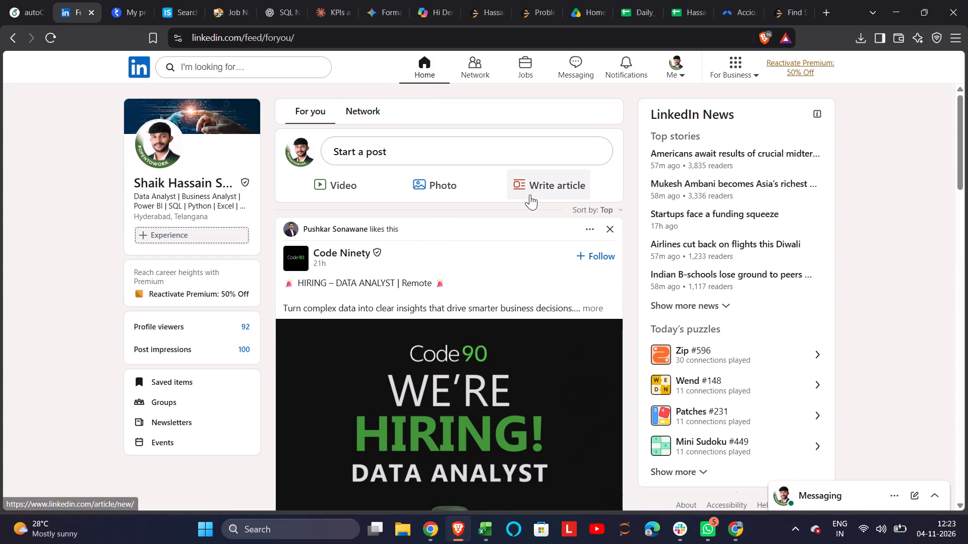
pyautogui.scroll(-3, 488, 265)
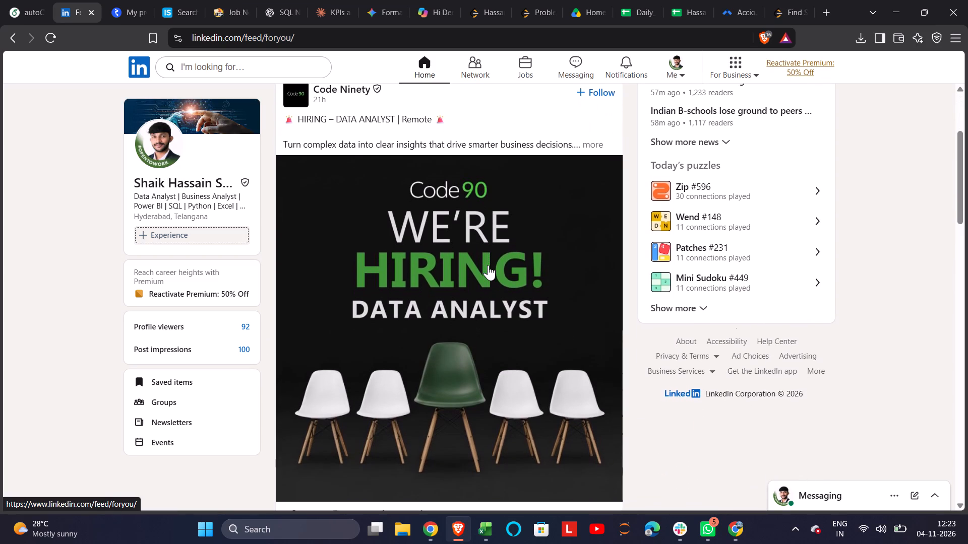
pyautogui.scroll(-1, 488, 265)
pyautogui.scroll(1, 411, 259)
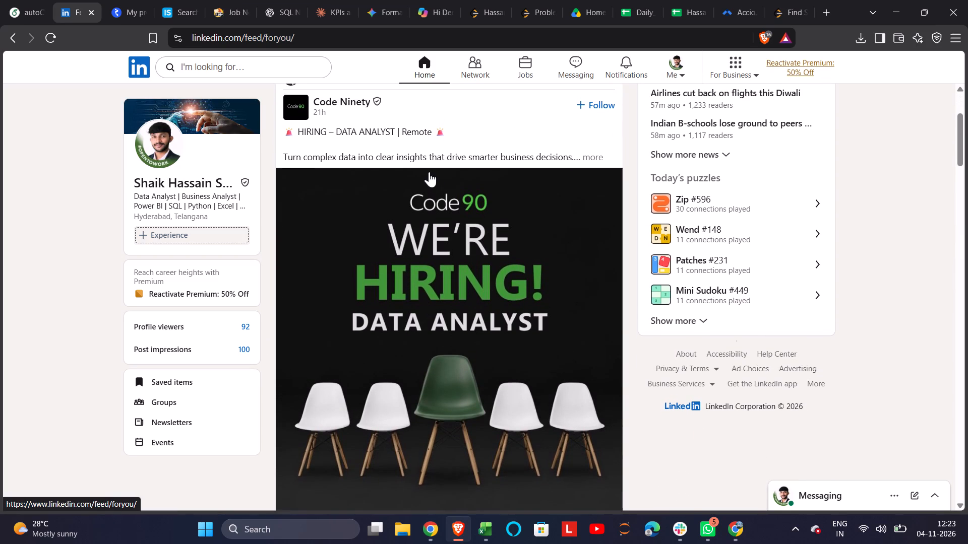
pyautogui.click(596, 159)
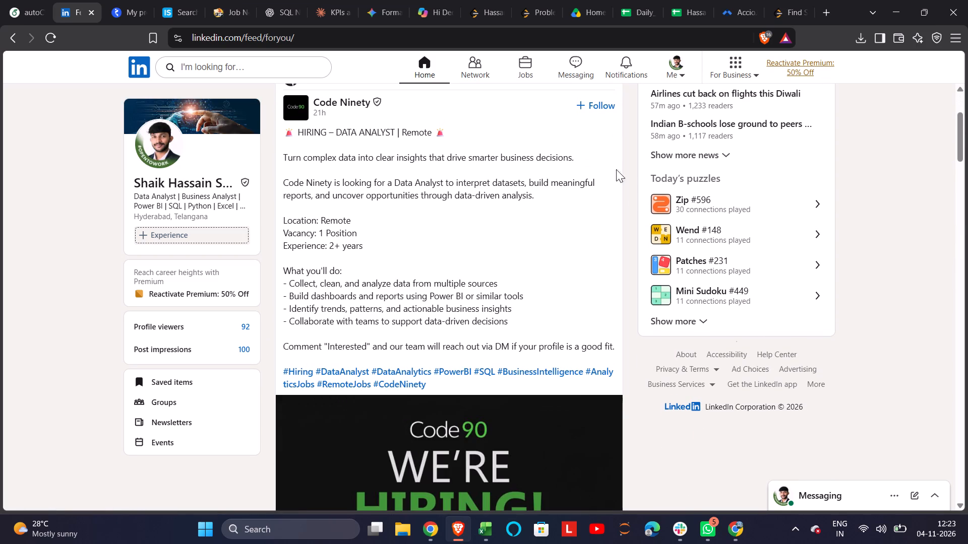
pyautogui.scroll(-4, 465, 274)
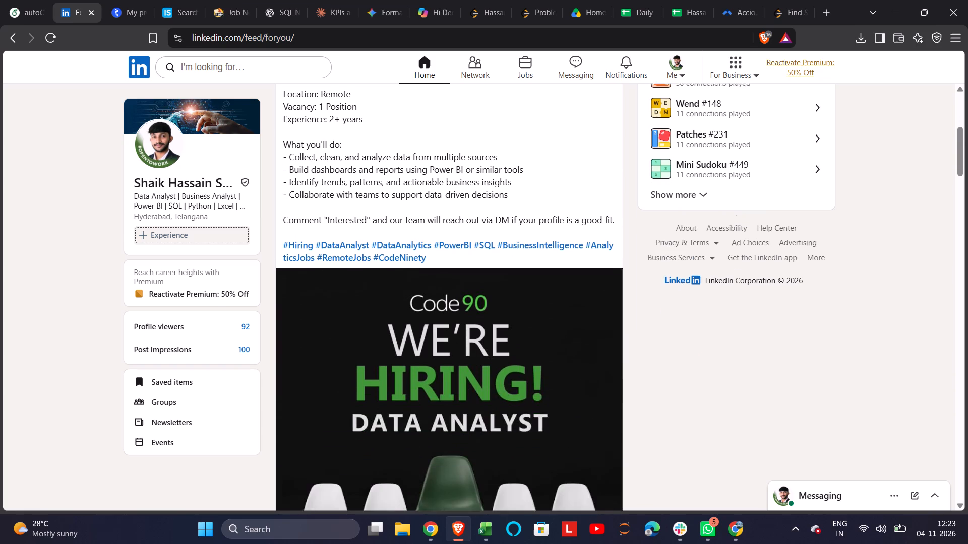
# Browse further down the LinkedIn feed and examine the "Modern tech hiring process" post.
pyautogui.scroll(-8, 465, 274)
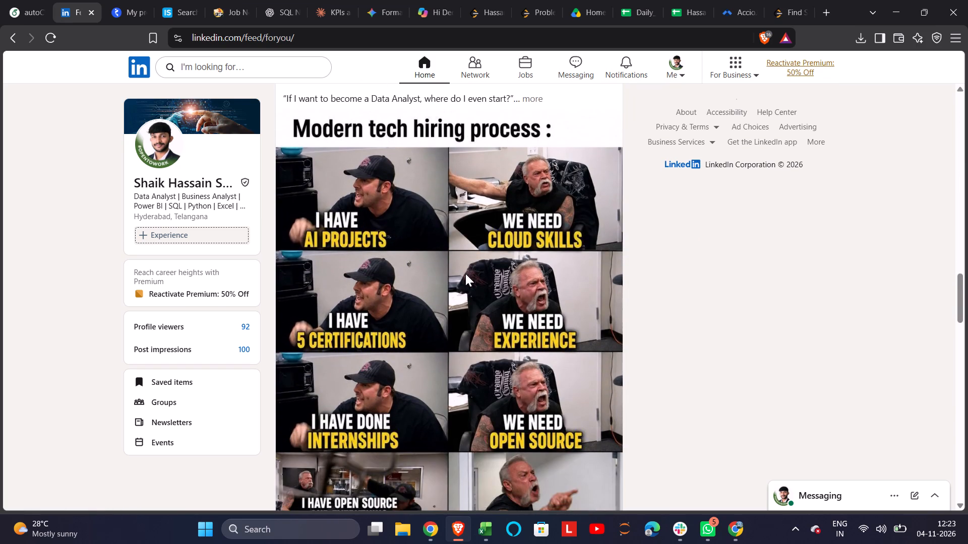
pyautogui.scroll(-1, 465, 274)
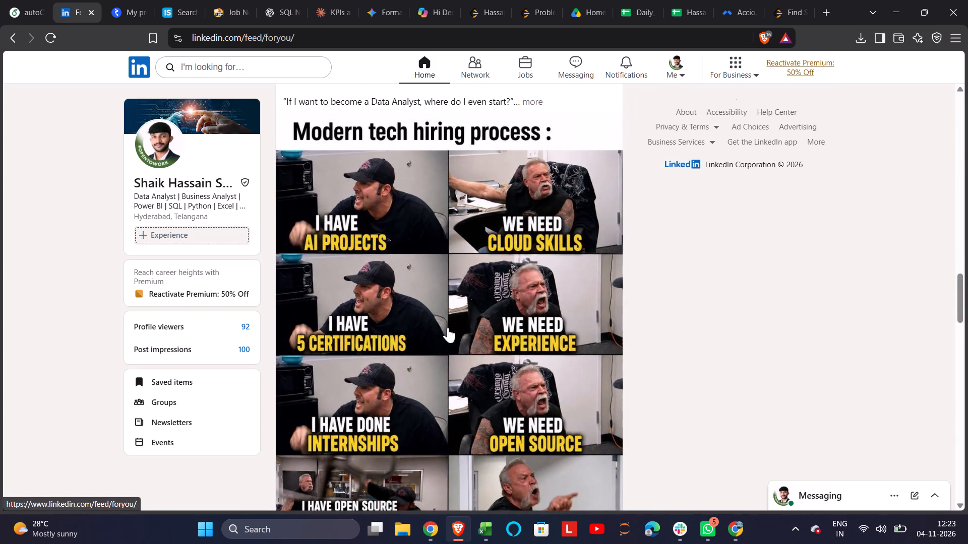
pyautogui.scroll(-1, 338, 405)
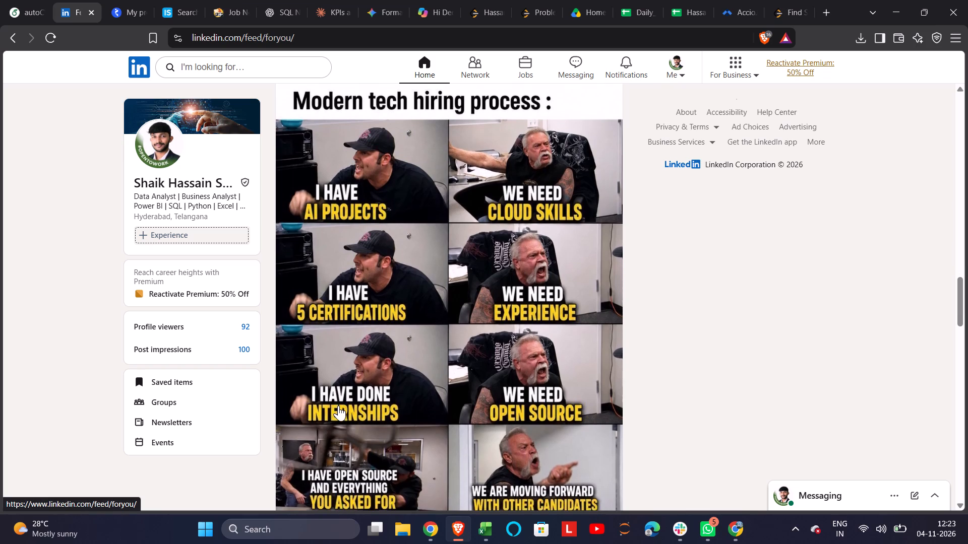
pyautogui.scroll(-1, 338, 405)
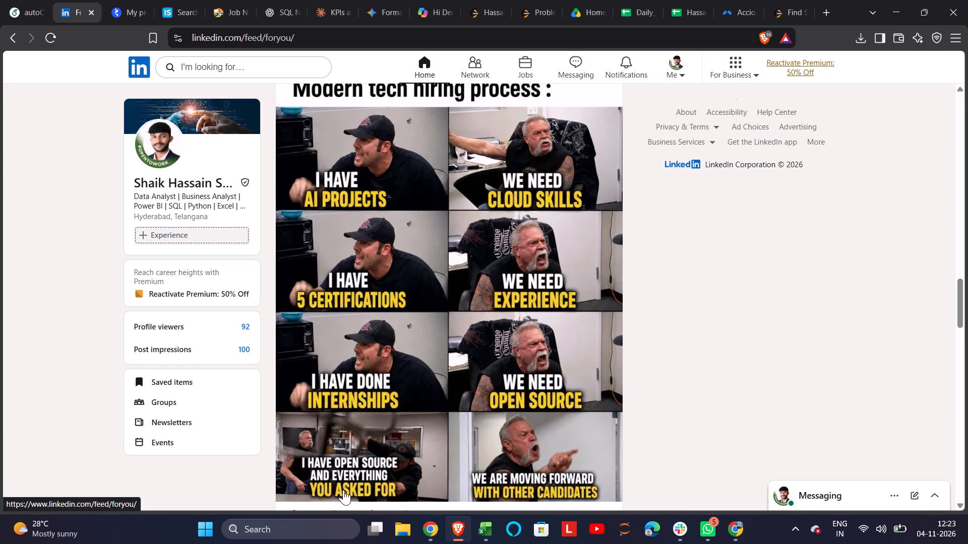
pyautogui.scroll(1, 387, 481)
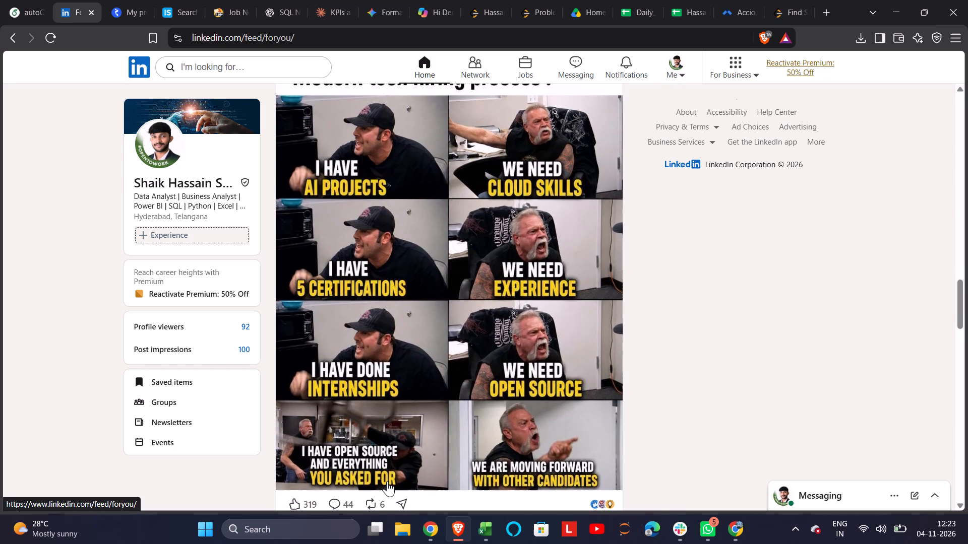
pyautogui.scroll(1, 387, 481)
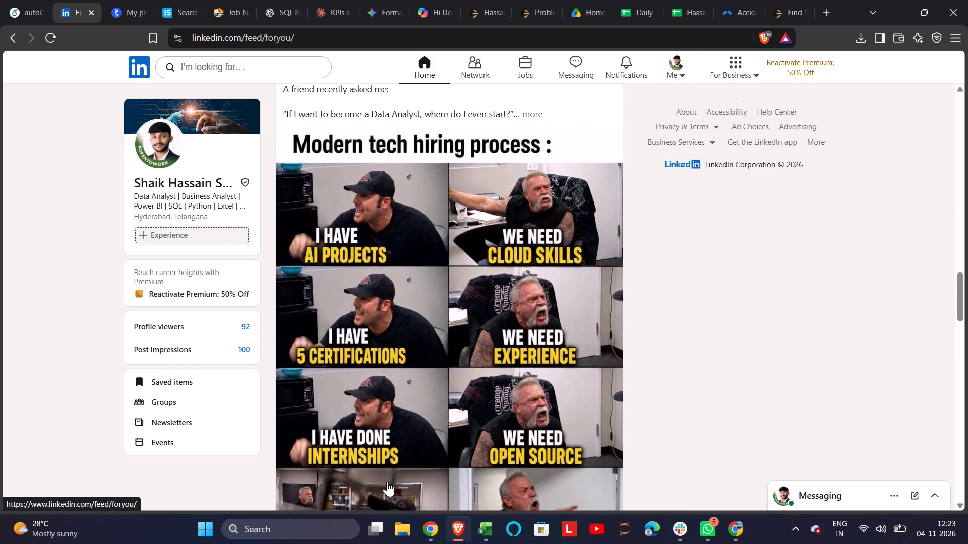
pyautogui.scroll(1, 387, 481)
pyautogui.scroll(-1, 387, 481)
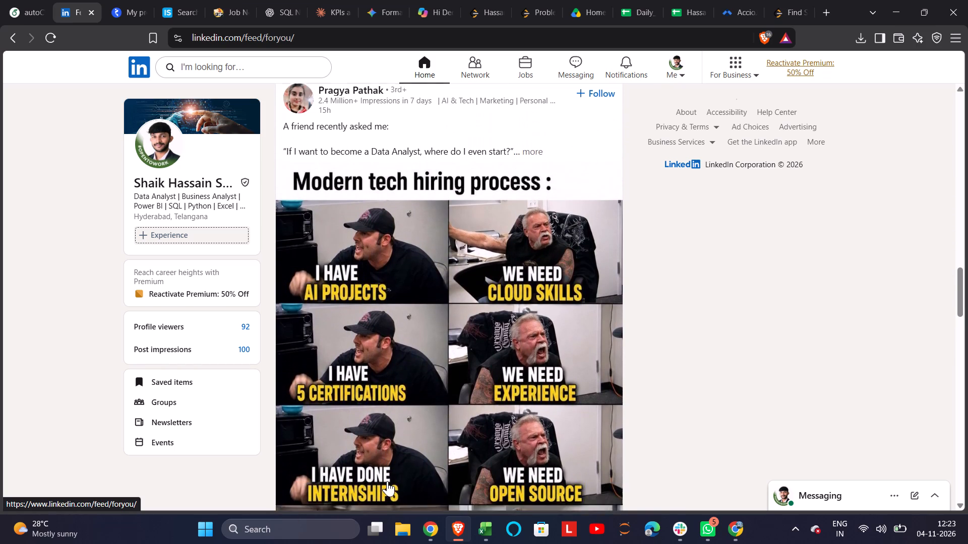
pyautogui.scroll(-2, 387, 481)
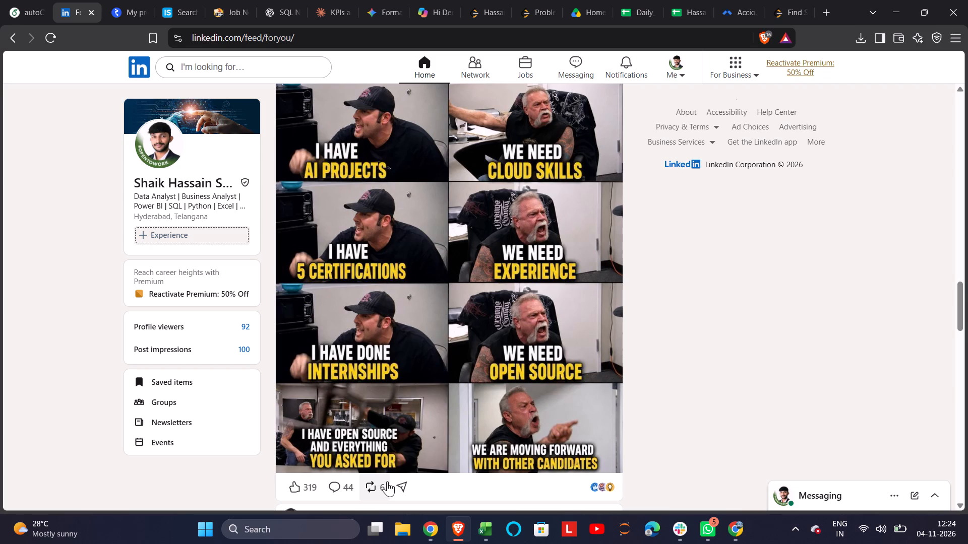
# Switch to the Daily_Task spreadsheet and enter the date 2026-11-04 in the first empty row, row 21.
pyautogui.click(681, 6)
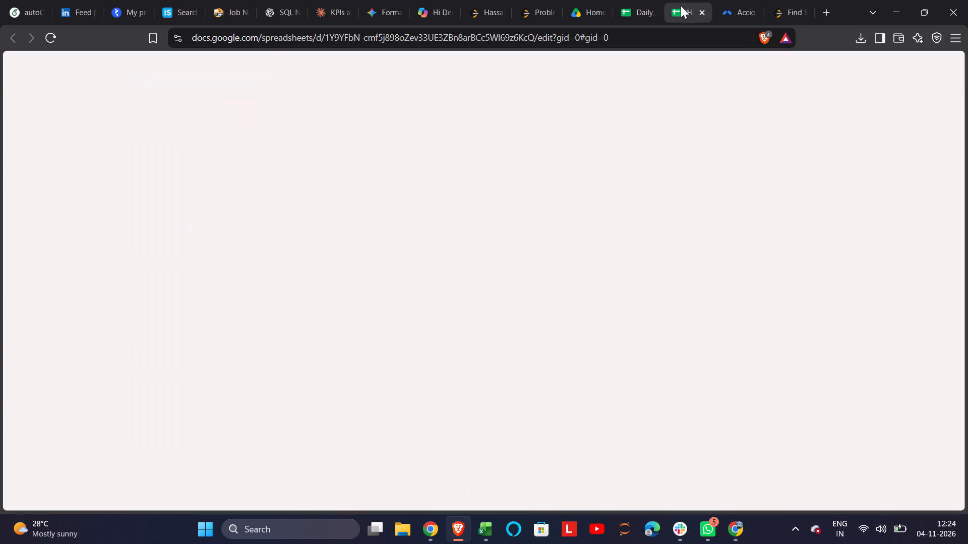
pyautogui.click(623, 5)
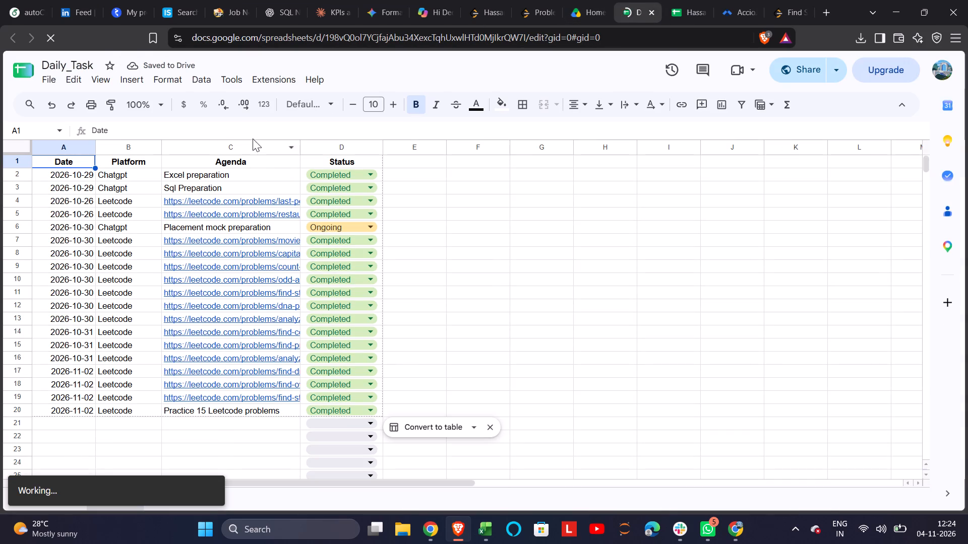
pyautogui.click(61, 422)
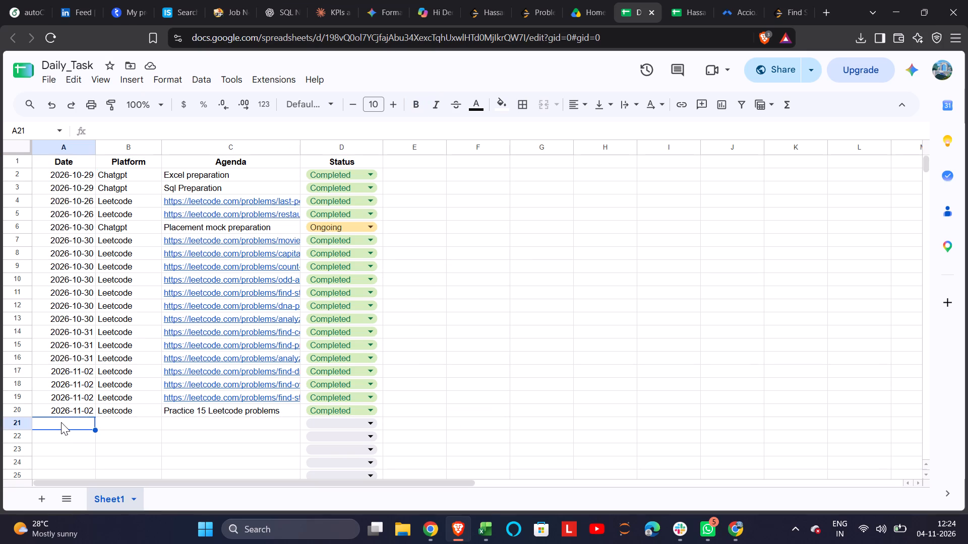
pyautogui.write('2026-')
pyautogui.write('11')
pyautogui.write('-04')
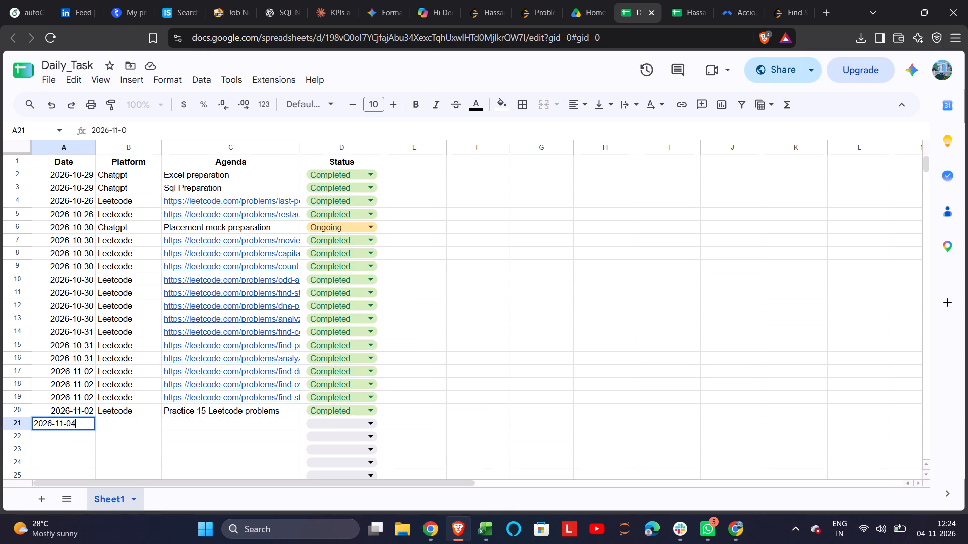
# Enter "Excel,Sql,Power Bi" as row 21's Platform and fit the Platform column's width to its contents.
pyautogui.doubleClick(119, 425)
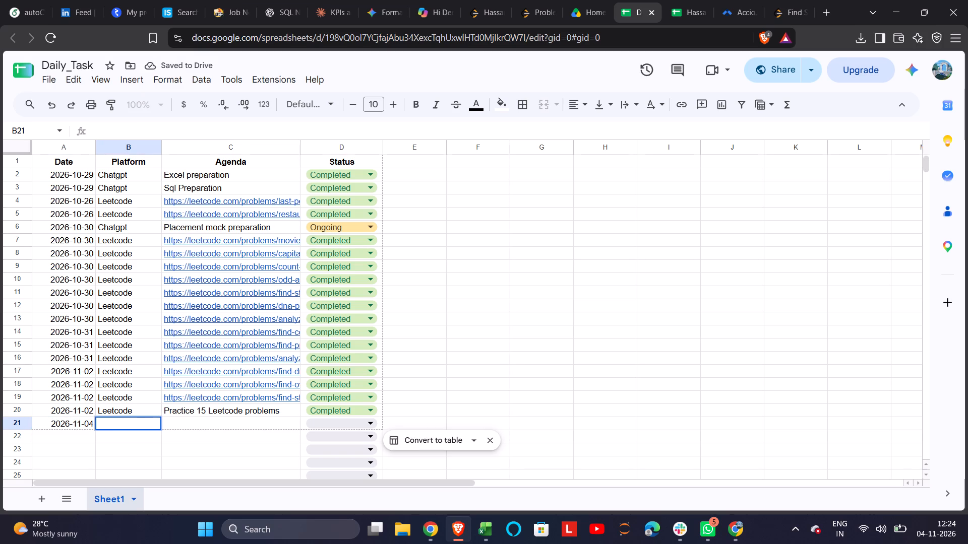
pyautogui.write('Excel')
pyautogui.press(',')
pyautogui.write('Sql')
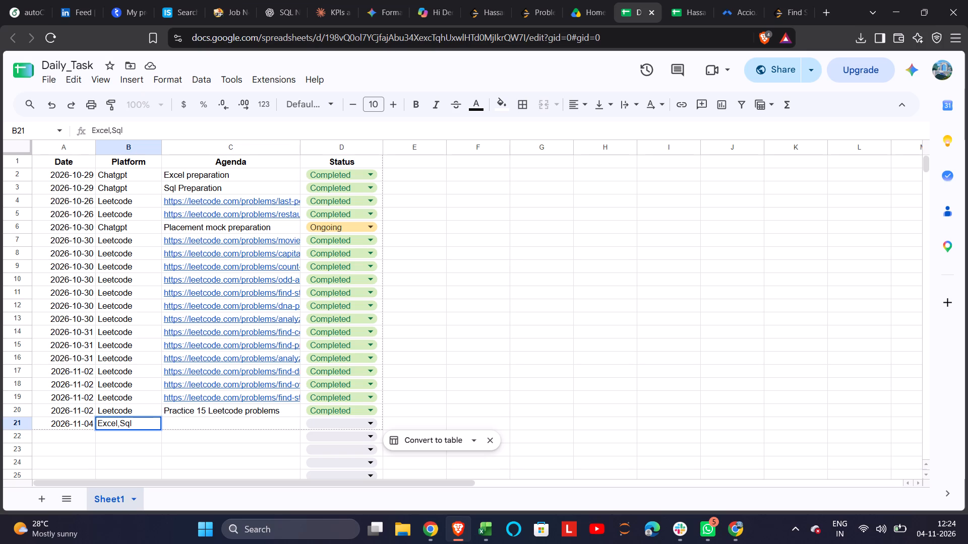
pyautogui.press(',')
pyautogui.write('Power bi')
pyautogui.press('BackSpace')
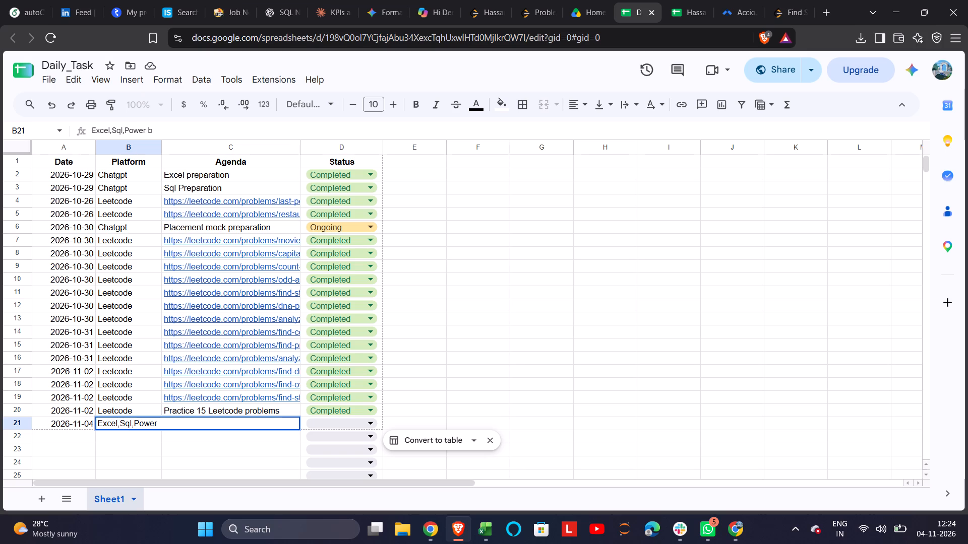
pyautogui.press('BackSpace')
pyautogui.write('Bi')
pyautogui.press('Return')
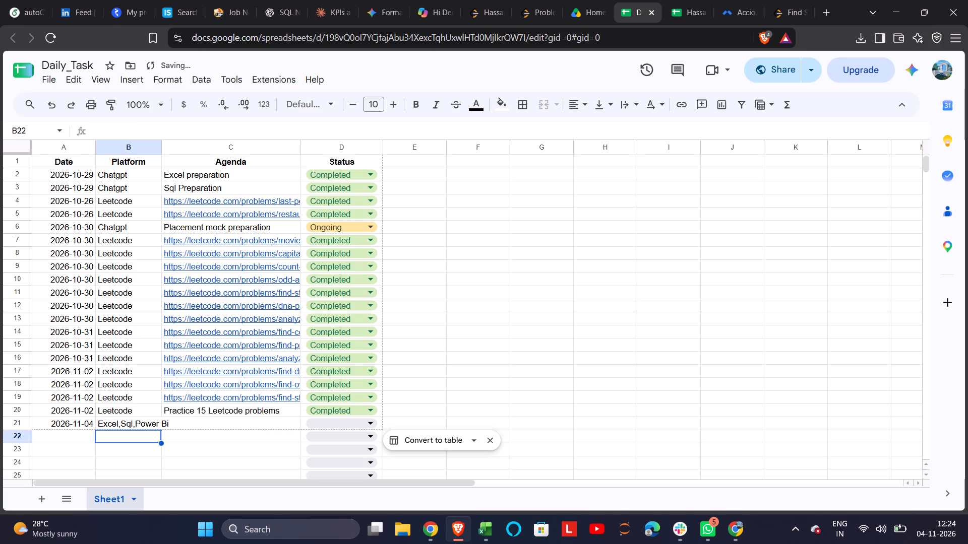
pyautogui.doubleClick(163, 147)
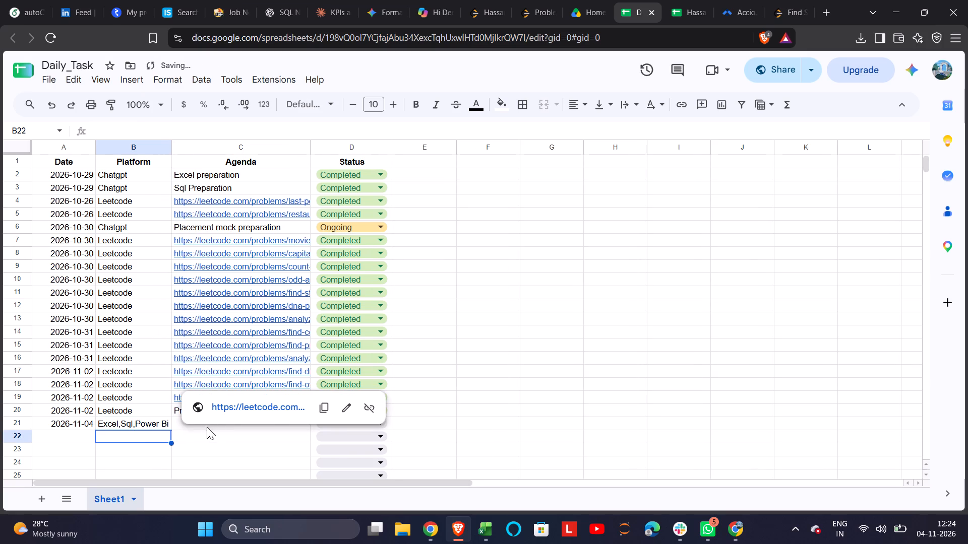
# Switch to the banking engagement workbook in Excel and upload a copy of it to OneDrive - Personal.
pyautogui.click(191, 427)
pyautogui.doubleClick(191, 427)
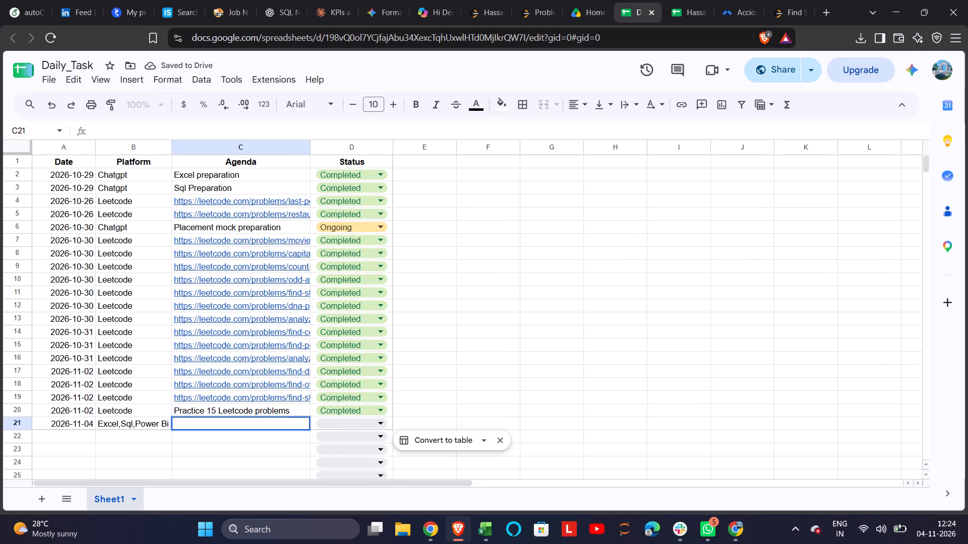
pyautogui.click(485, 526)
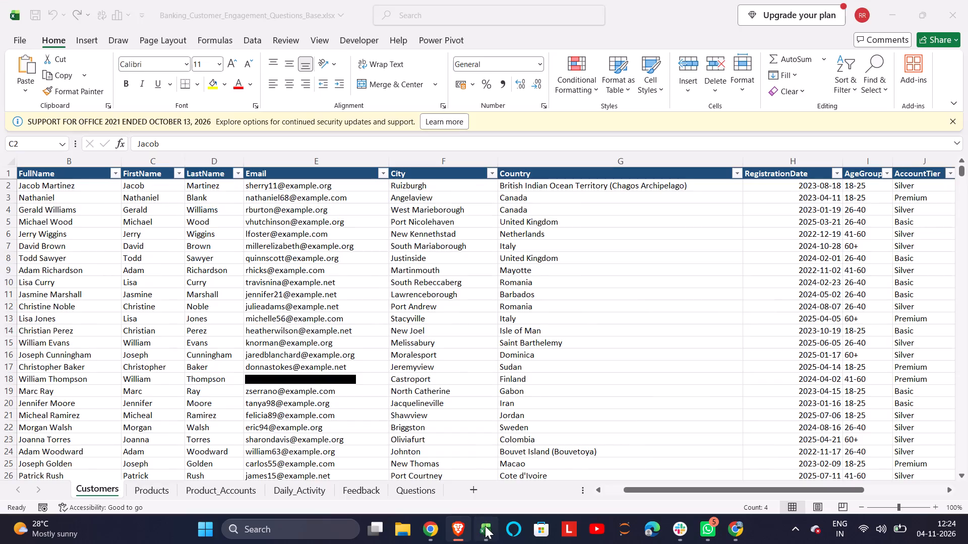
pyautogui.click(243, 7)
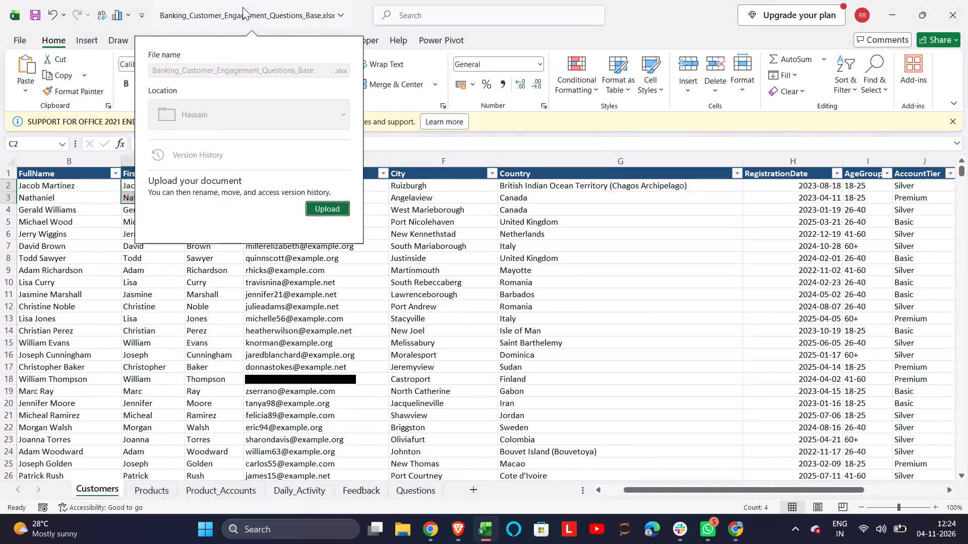
pyautogui.click(223, 12)
pyautogui.doubleClick(173, 13)
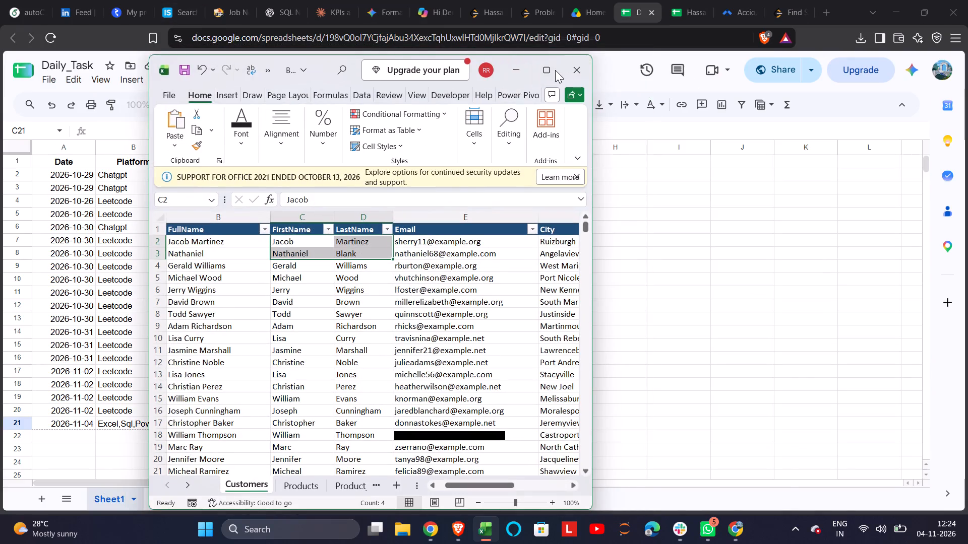
pyautogui.click(553, 69)
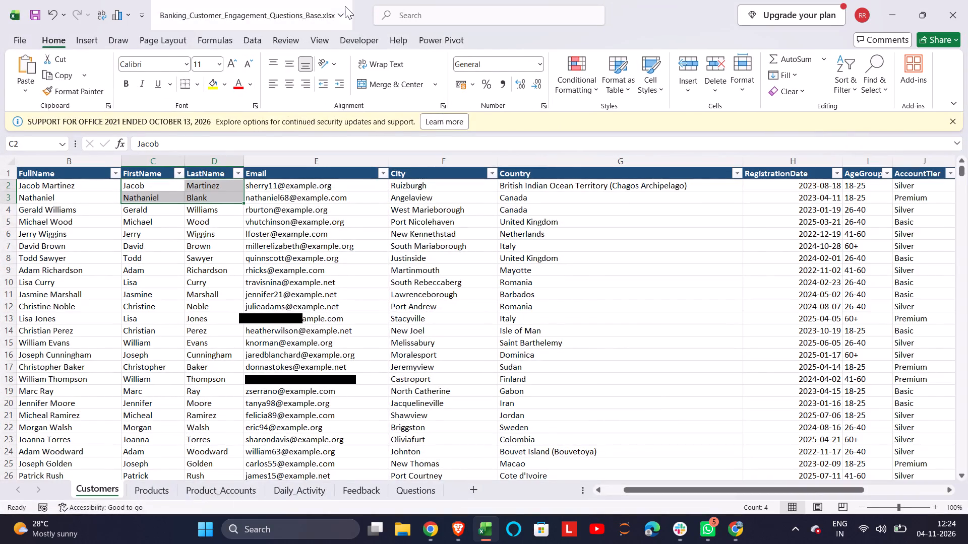
pyautogui.click(335, 13)
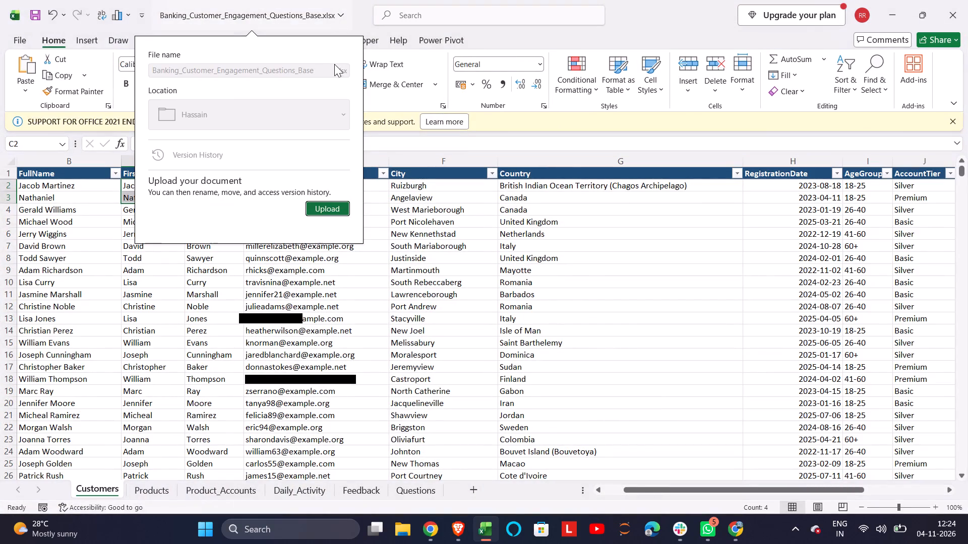
pyautogui.click(334, 68)
pyautogui.click(324, 207)
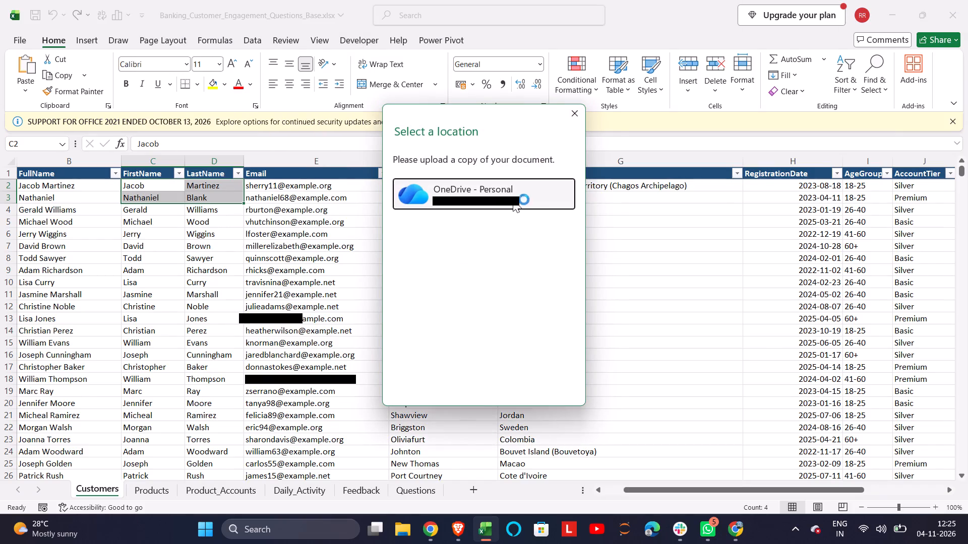
pyautogui.click(512, 199)
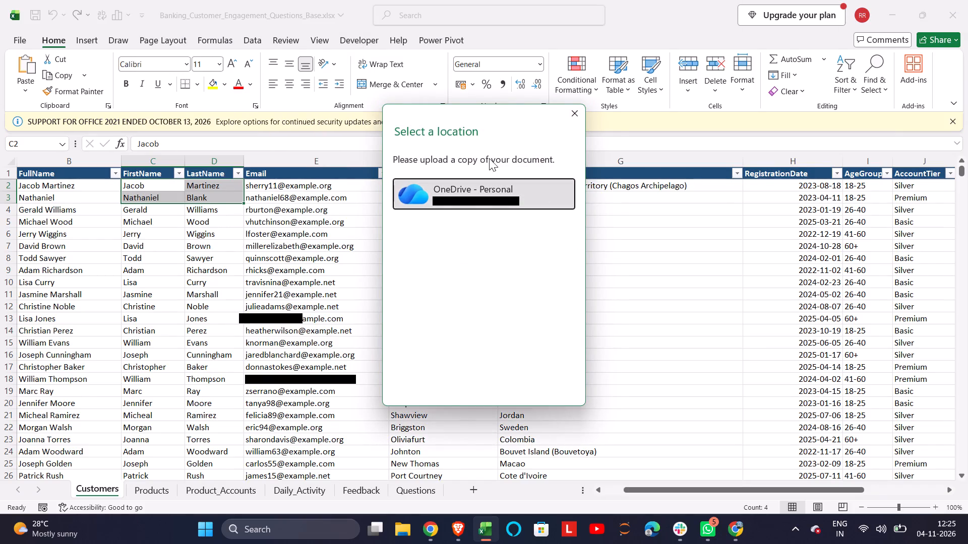
pyautogui.click(570, 121)
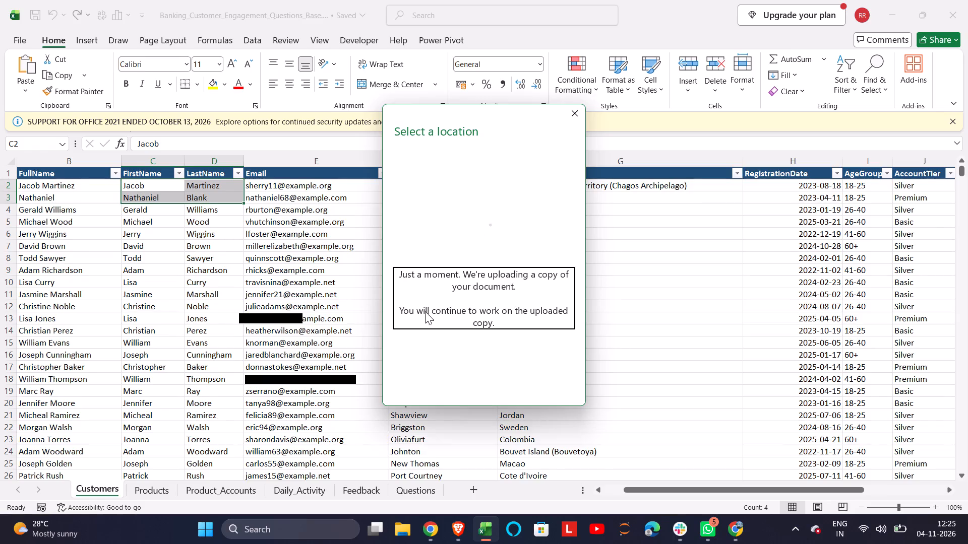
# Copy the workbook's file name, Banking_Customer_Engagement_Questions_Base, and paste it as row 21's Agenda in the Daily_Task spreadsheet.
pyautogui.click(302, 4)
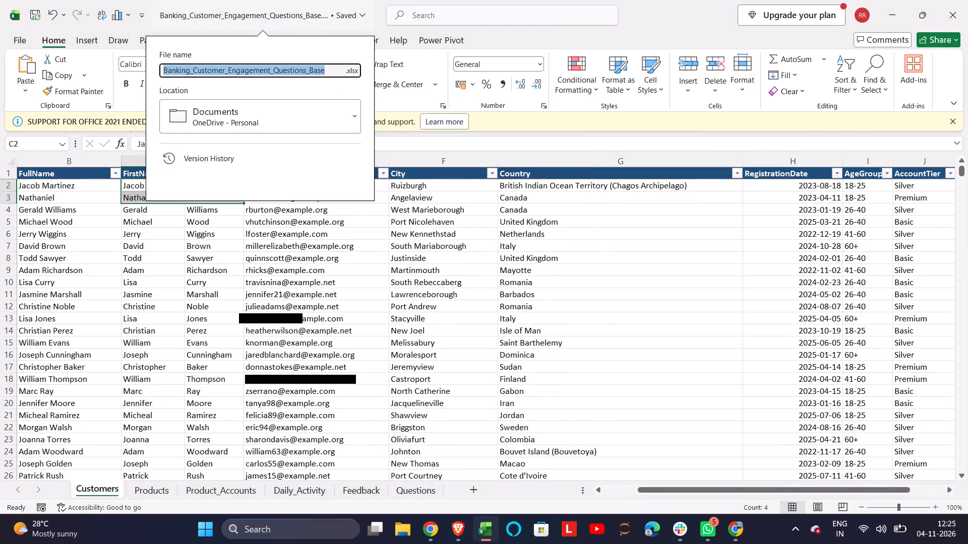
pyautogui.click(327, 69)
pyautogui.hotkey('ctrl', 'a')
pyautogui.hotkey('ctrl', 'c')
pyautogui.click(446, 450)
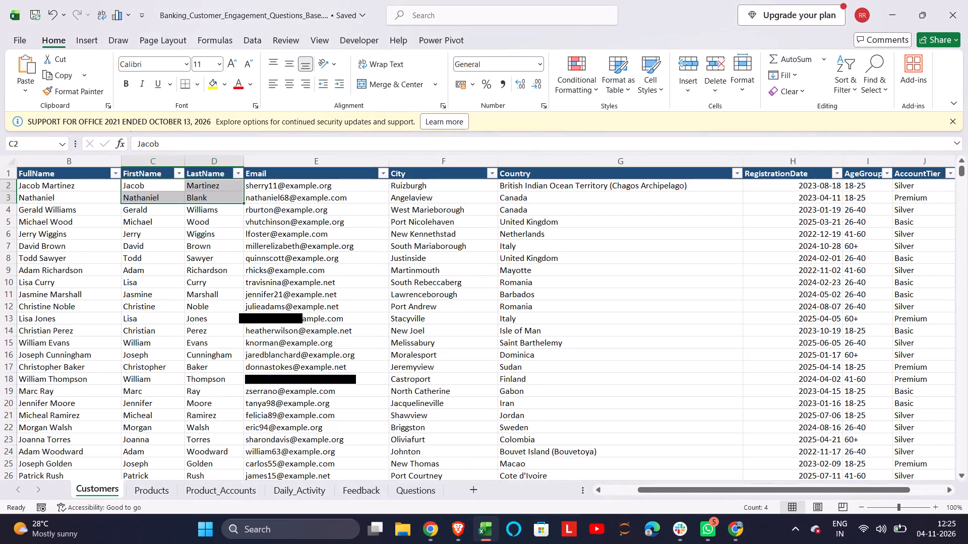
pyautogui.click(457, 531)
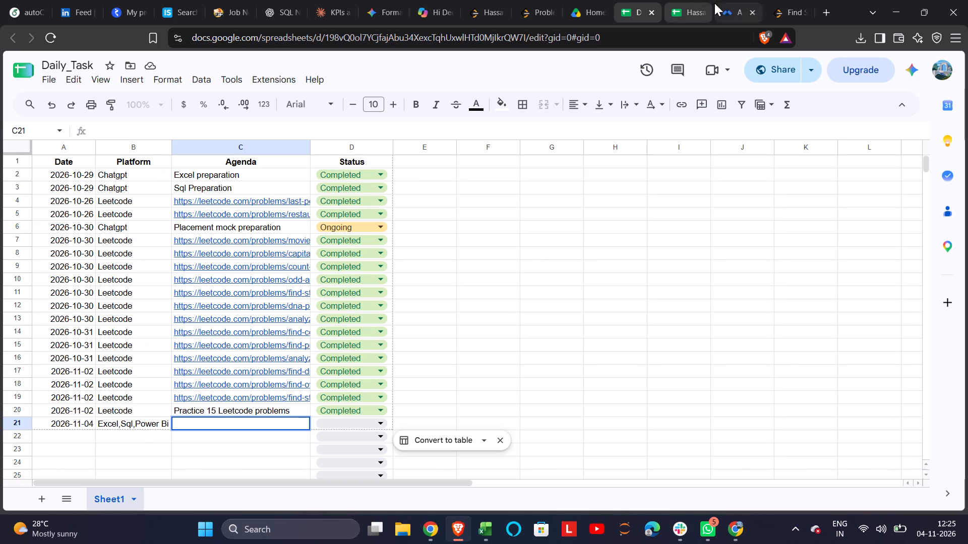
pyautogui.click(227, 424)
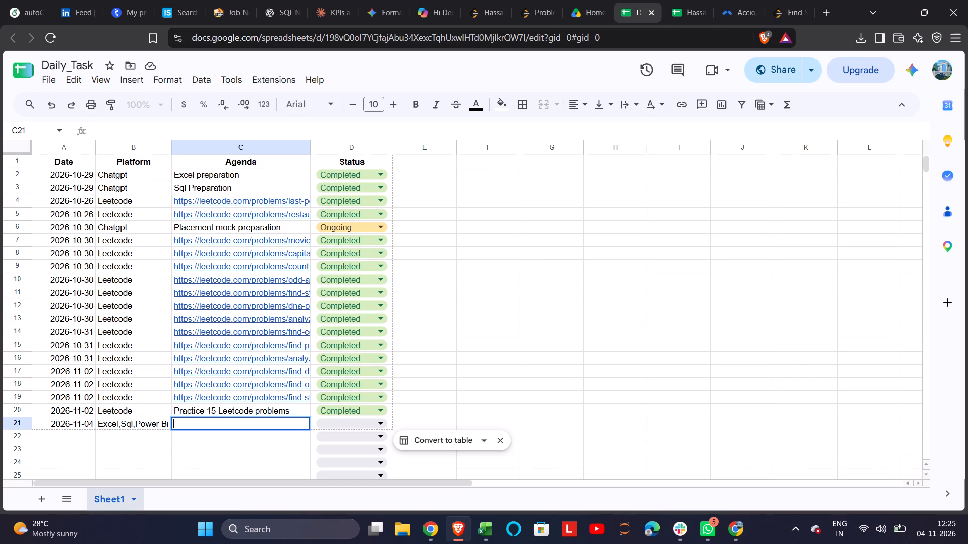
pyautogui.hotkey('ctrl', 'v')
pyautogui.click(502, 412)
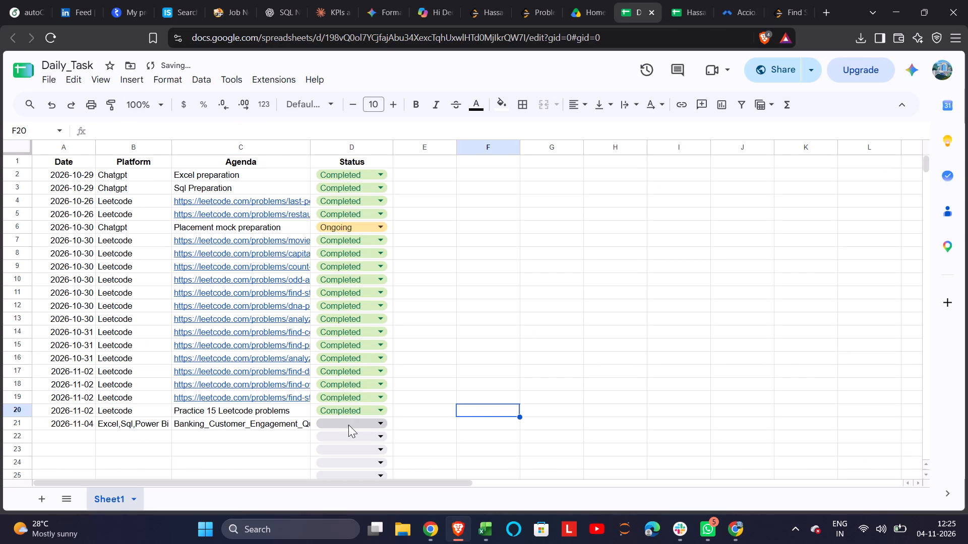
# Set row 21's Status to Ongoing and fit the Agenda column's width to its contents.
pyautogui.click(367, 423)
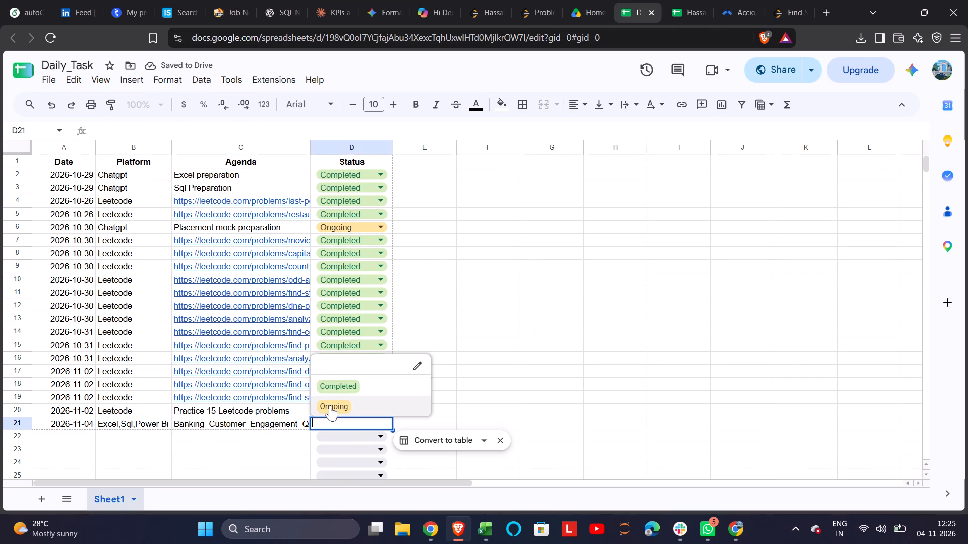
pyautogui.click(330, 405)
pyautogui.doubleClick(310, 143)
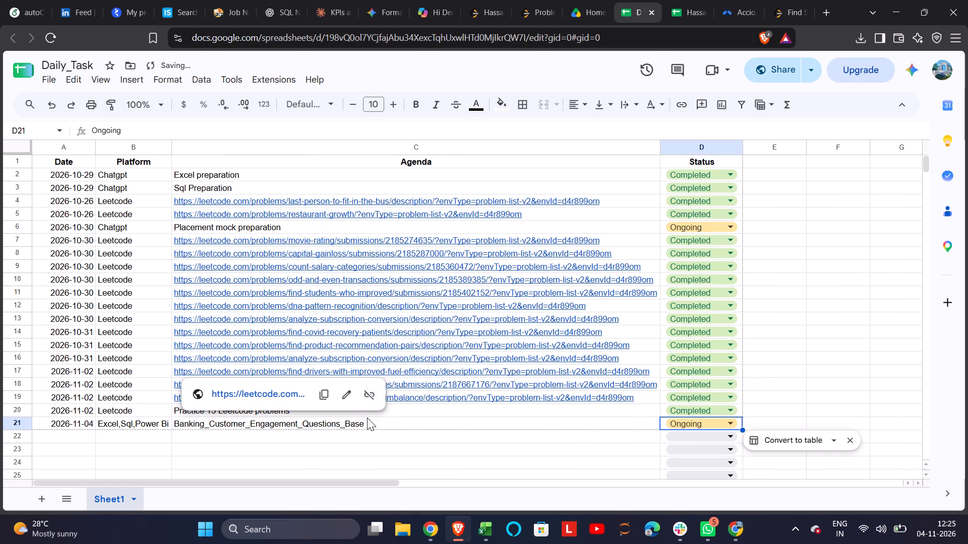
pyautogui.click(378, 420)
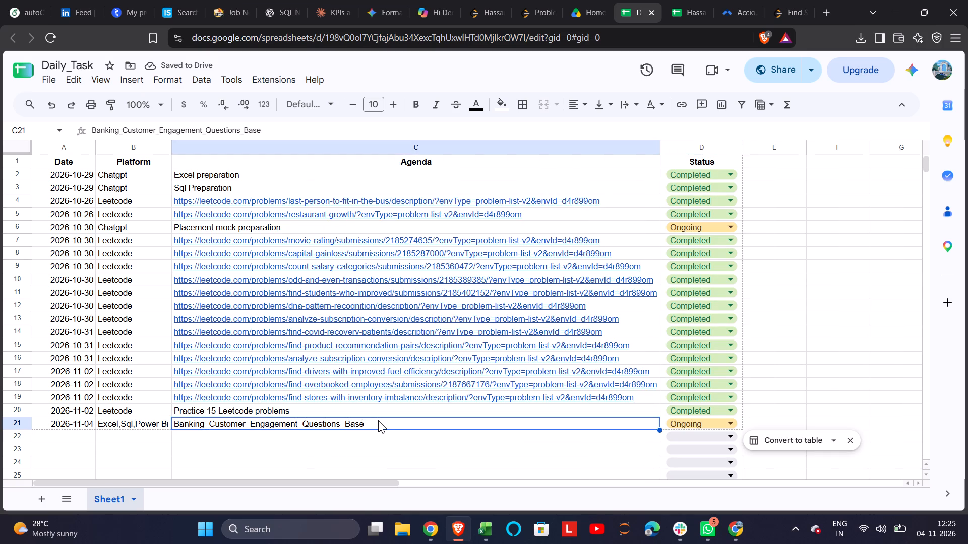
pyautogui.doubleClick(390, 425)
pyautogui.press('BackSpace')
pyautogui.press('BackSpace')
pyautogui.press('BackSpace')
pyautogui.press('BackSpace')
pyautogui.press('BackSpace')
pyautogui.press('BackSpace')
pyautogui.press('BackSpace')
pyautogui.press('BackSpace')
pyautogui.press('BackSpace')
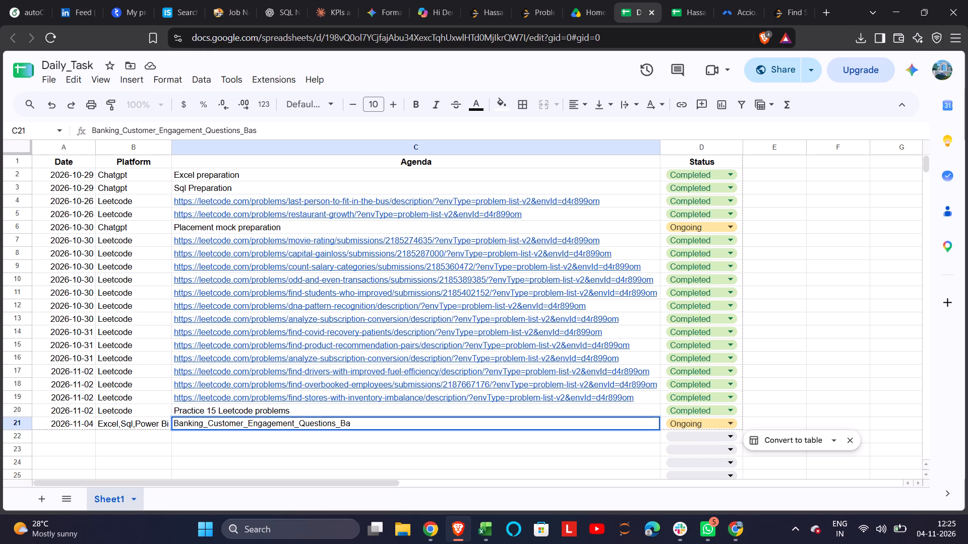
pyautogui.press('BackSpace')
pyautogui.press('BackSpace')
pyautogui.press('BackSpace')
pyautogui.press('BackSpace')
pyautogui.press('BackSpace')
pyautogui.press('BackSpace')
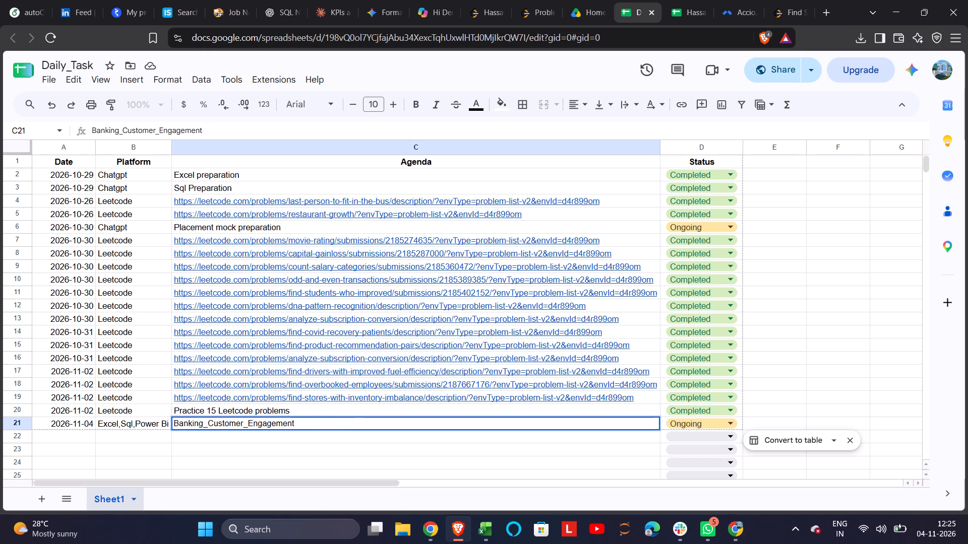
pyautogui.press('space')
pyautogui.write('Project')
pyautogui.click(944, 339)
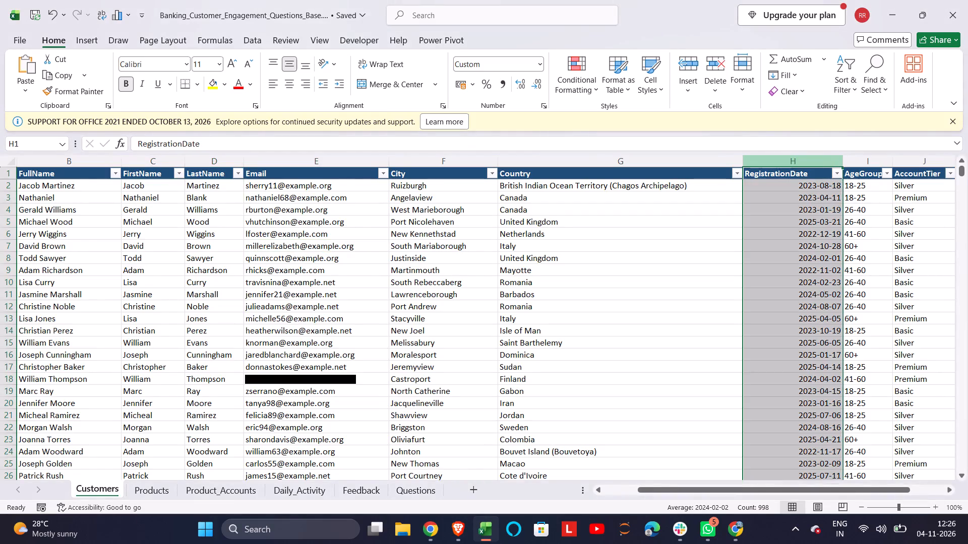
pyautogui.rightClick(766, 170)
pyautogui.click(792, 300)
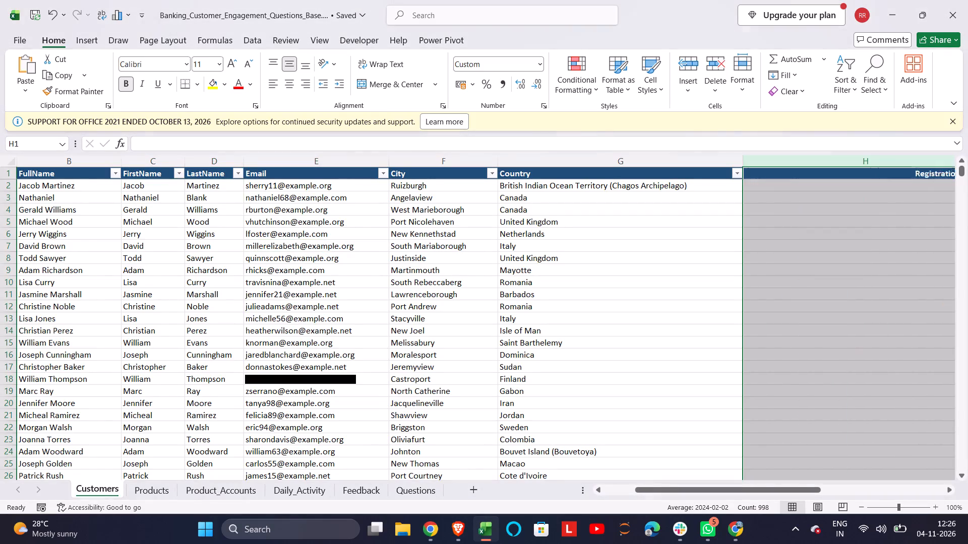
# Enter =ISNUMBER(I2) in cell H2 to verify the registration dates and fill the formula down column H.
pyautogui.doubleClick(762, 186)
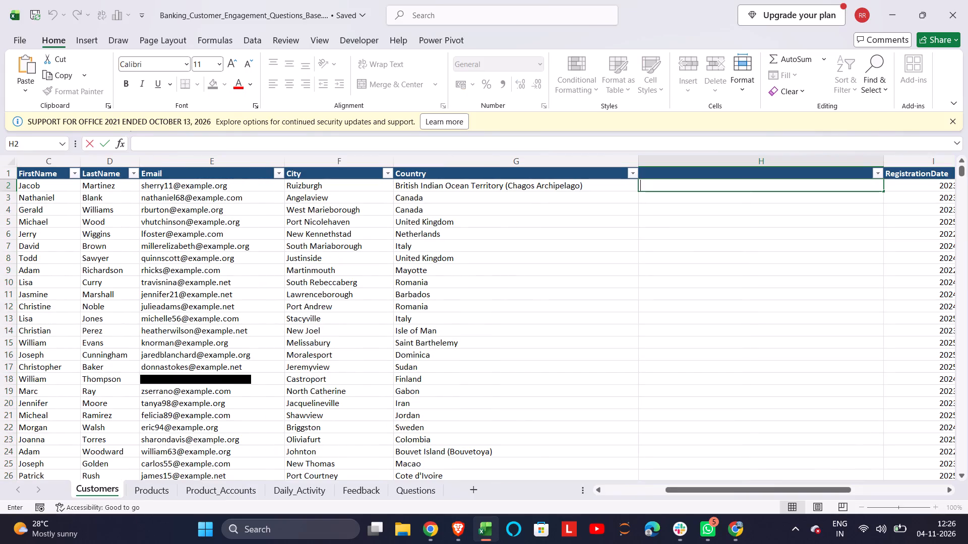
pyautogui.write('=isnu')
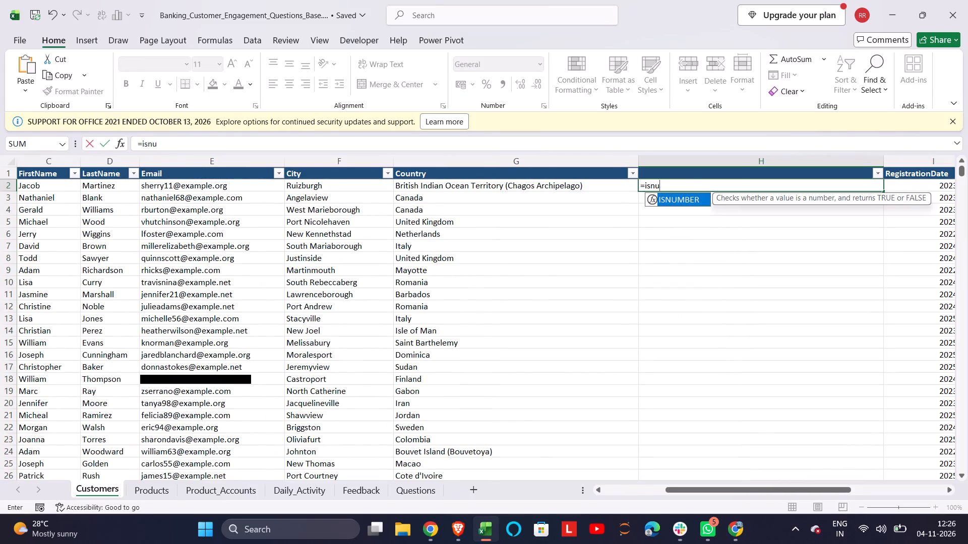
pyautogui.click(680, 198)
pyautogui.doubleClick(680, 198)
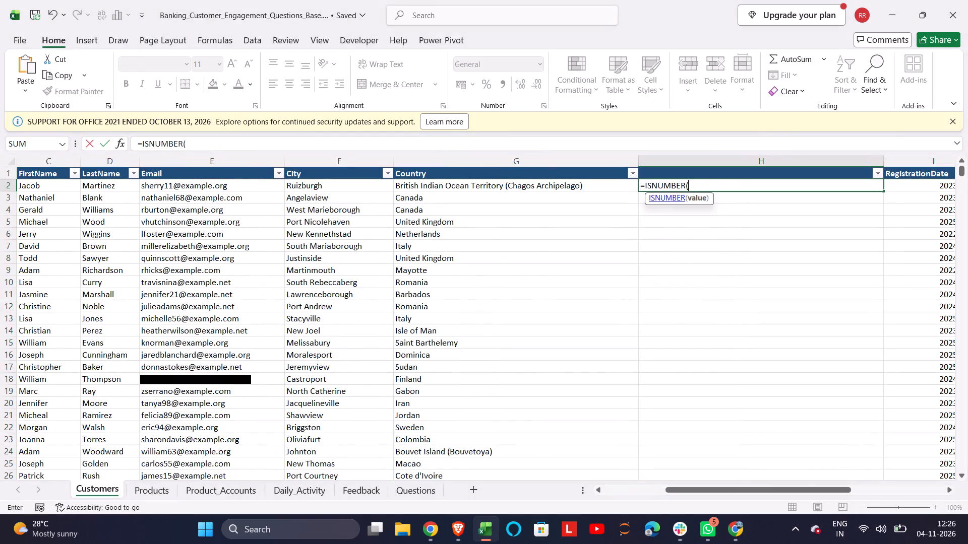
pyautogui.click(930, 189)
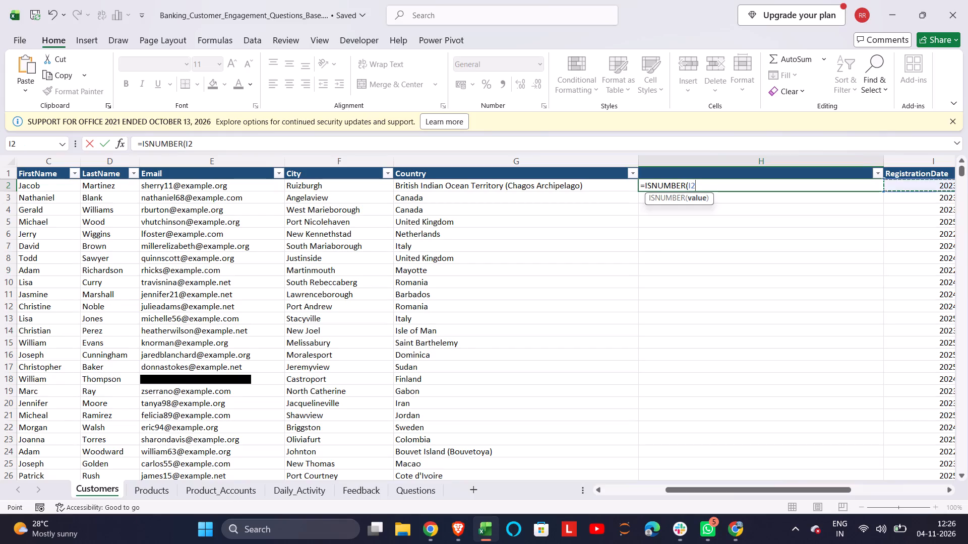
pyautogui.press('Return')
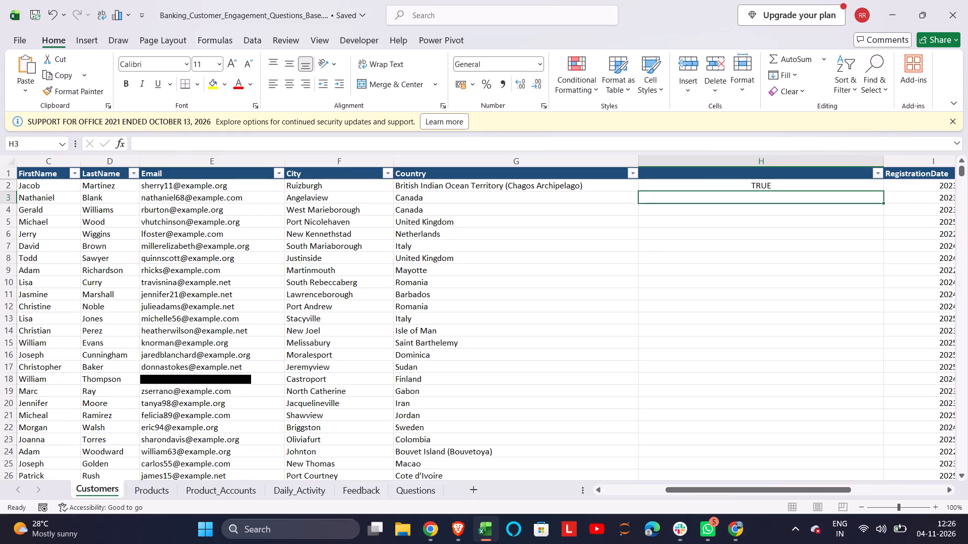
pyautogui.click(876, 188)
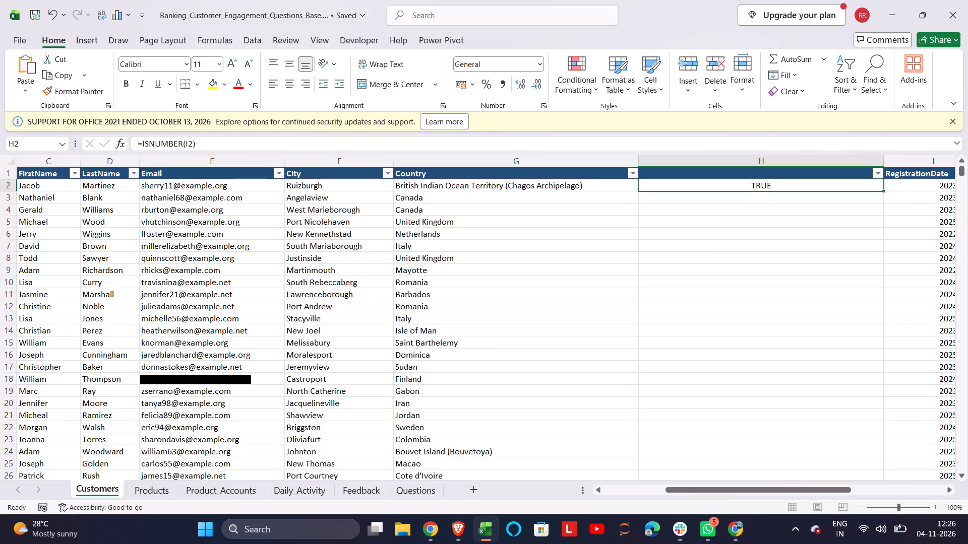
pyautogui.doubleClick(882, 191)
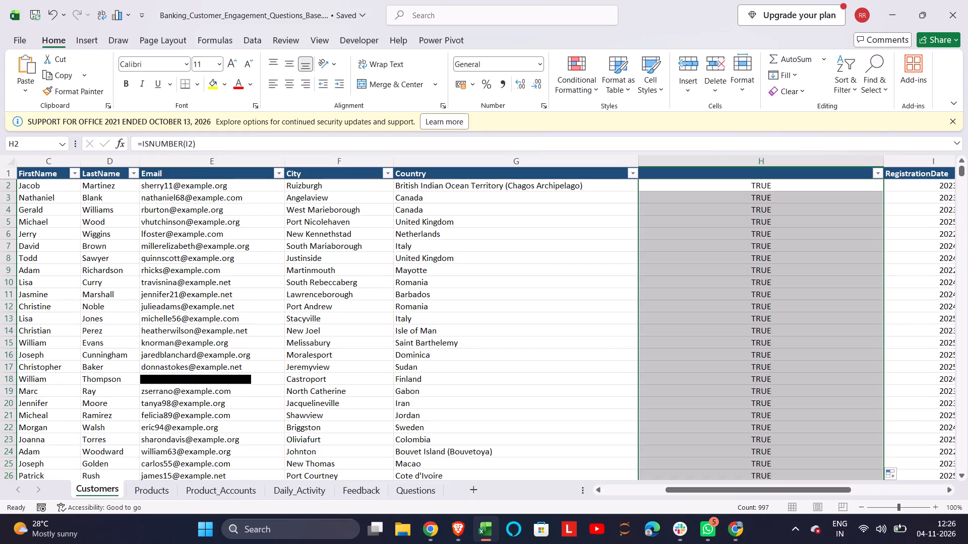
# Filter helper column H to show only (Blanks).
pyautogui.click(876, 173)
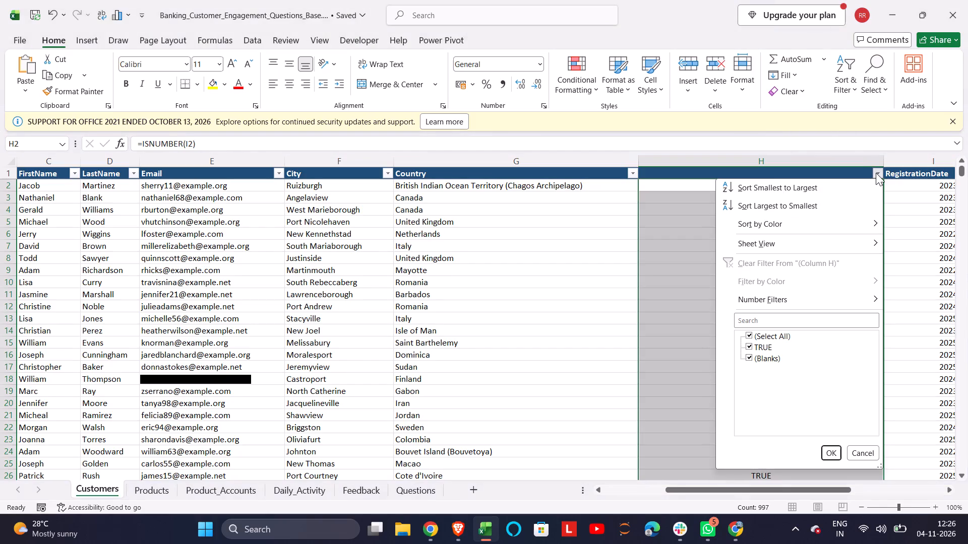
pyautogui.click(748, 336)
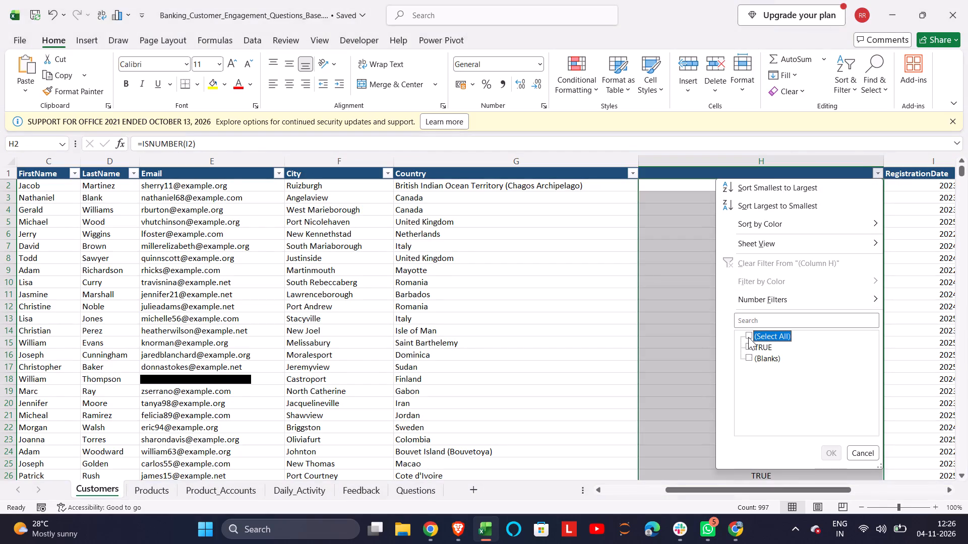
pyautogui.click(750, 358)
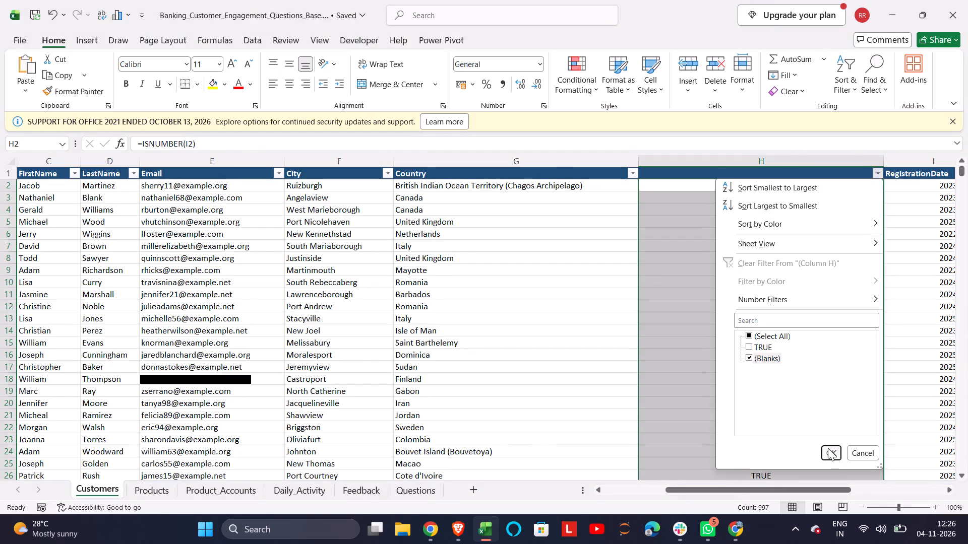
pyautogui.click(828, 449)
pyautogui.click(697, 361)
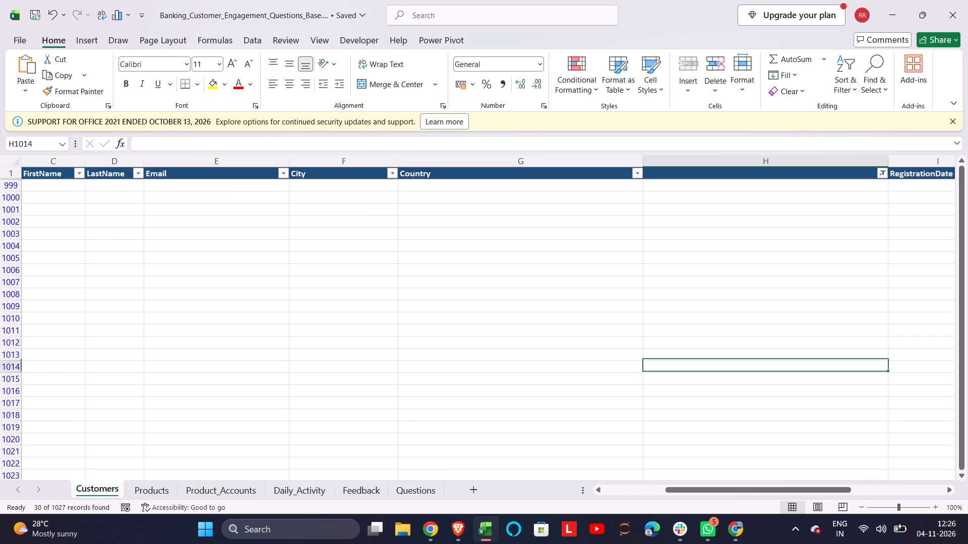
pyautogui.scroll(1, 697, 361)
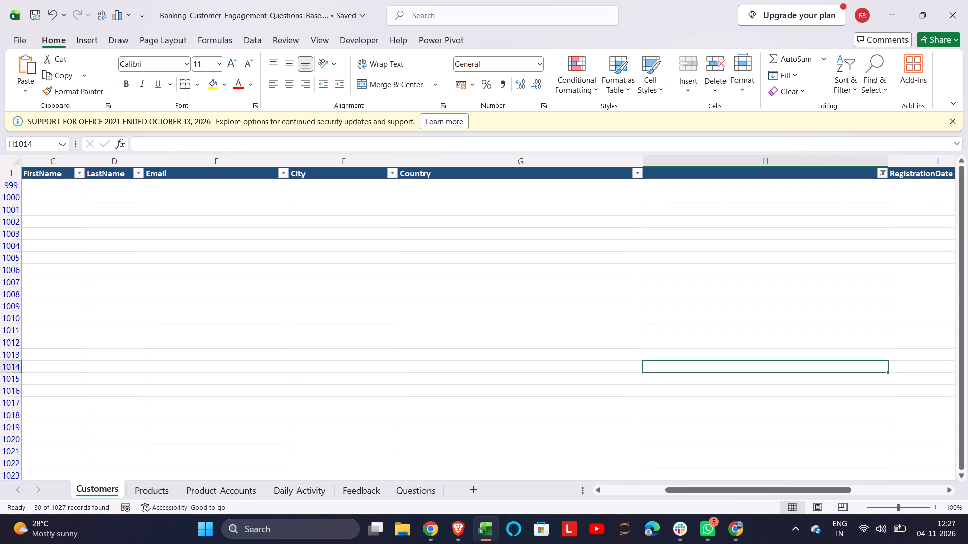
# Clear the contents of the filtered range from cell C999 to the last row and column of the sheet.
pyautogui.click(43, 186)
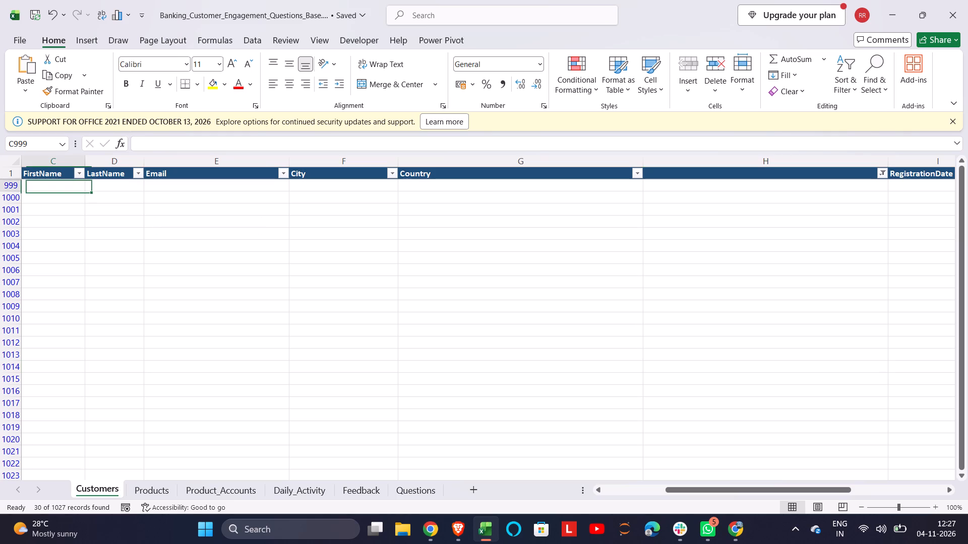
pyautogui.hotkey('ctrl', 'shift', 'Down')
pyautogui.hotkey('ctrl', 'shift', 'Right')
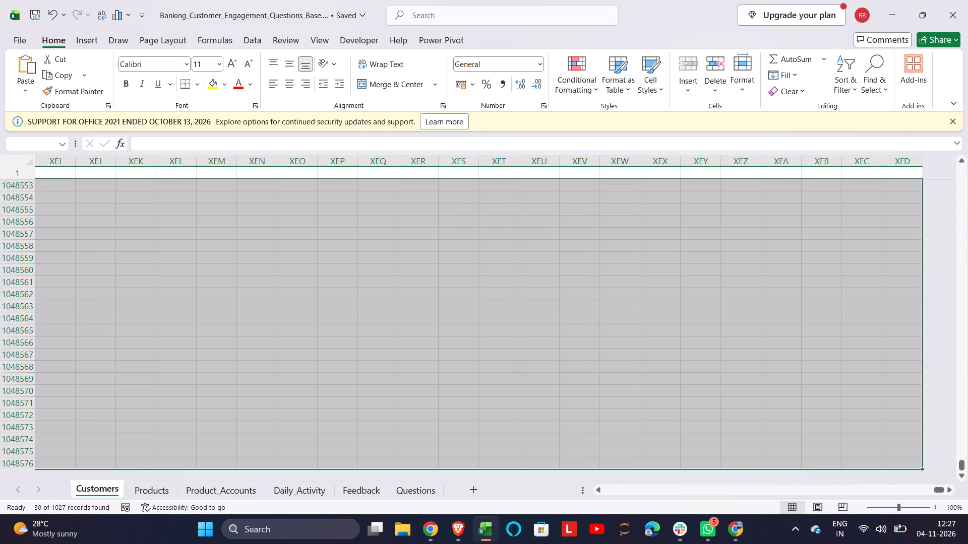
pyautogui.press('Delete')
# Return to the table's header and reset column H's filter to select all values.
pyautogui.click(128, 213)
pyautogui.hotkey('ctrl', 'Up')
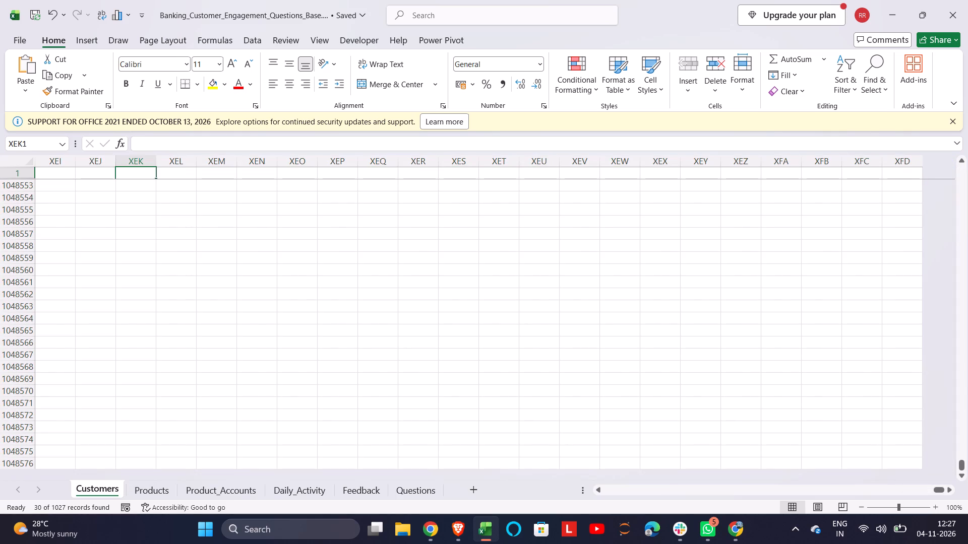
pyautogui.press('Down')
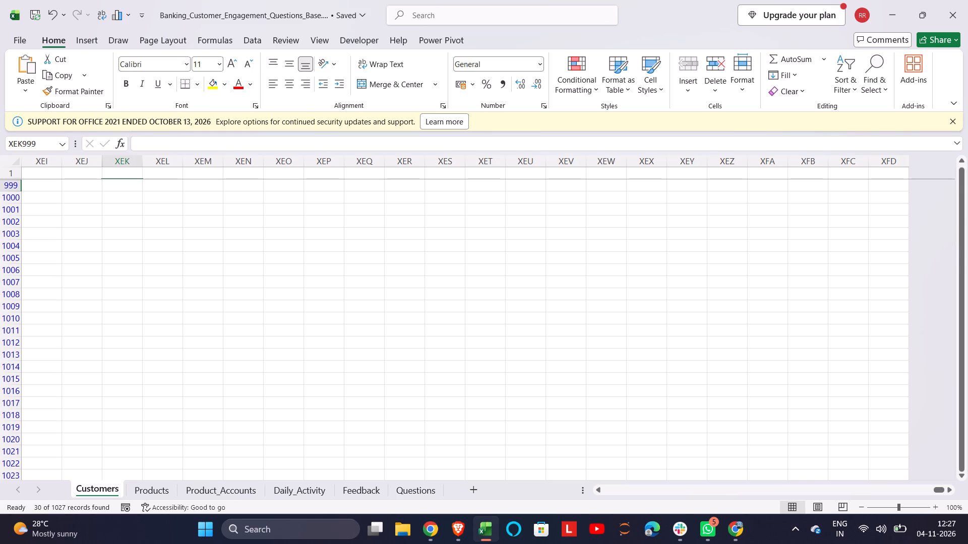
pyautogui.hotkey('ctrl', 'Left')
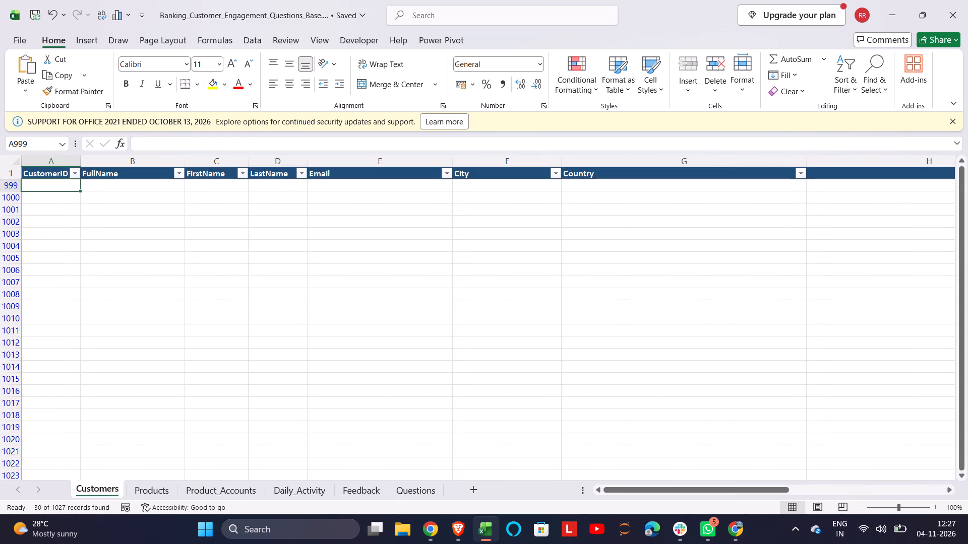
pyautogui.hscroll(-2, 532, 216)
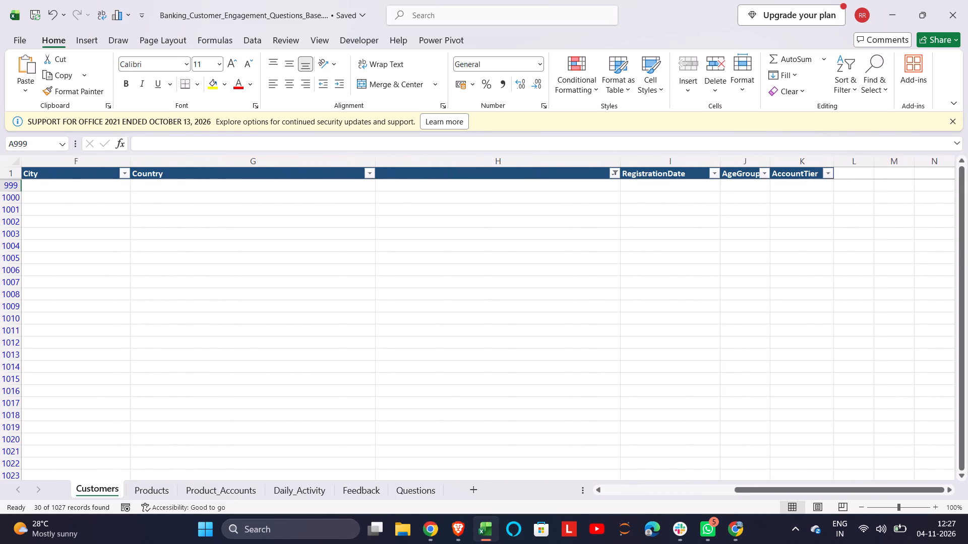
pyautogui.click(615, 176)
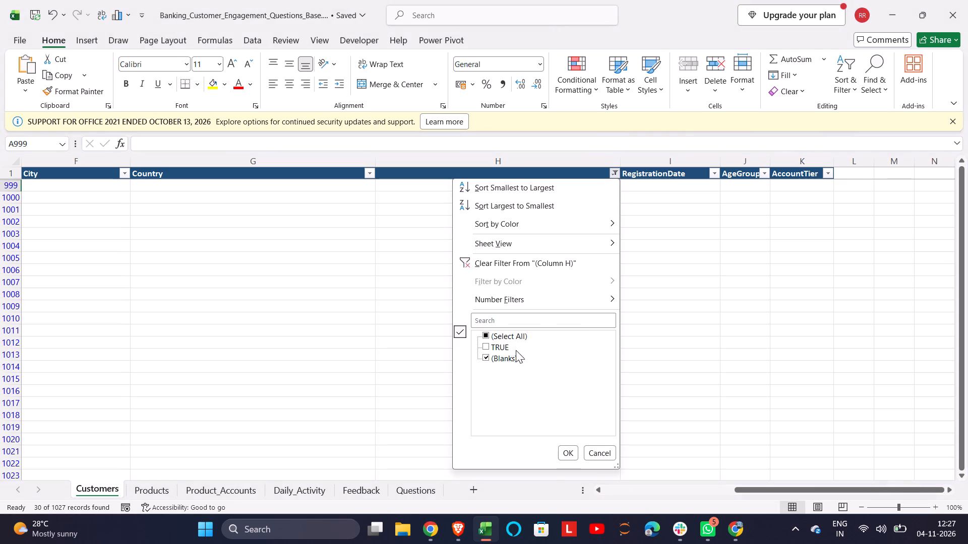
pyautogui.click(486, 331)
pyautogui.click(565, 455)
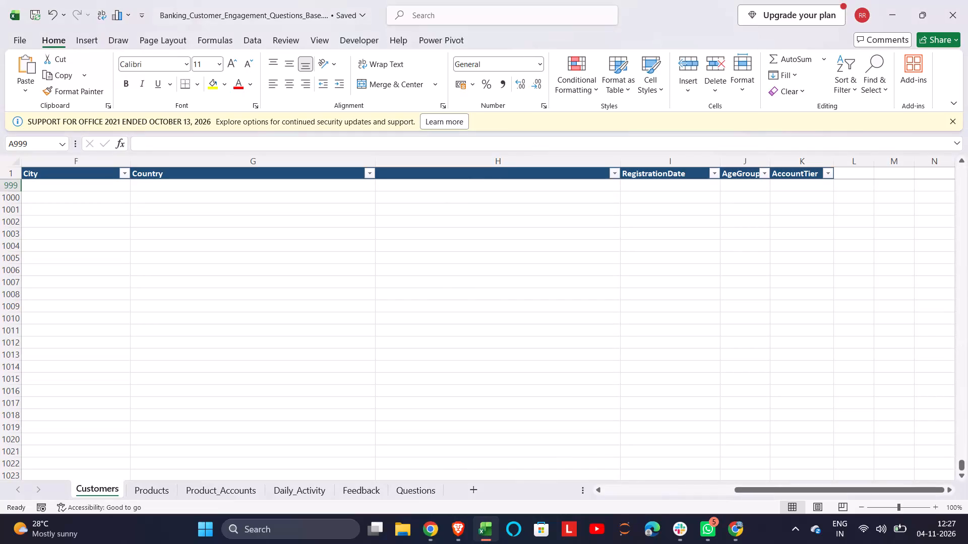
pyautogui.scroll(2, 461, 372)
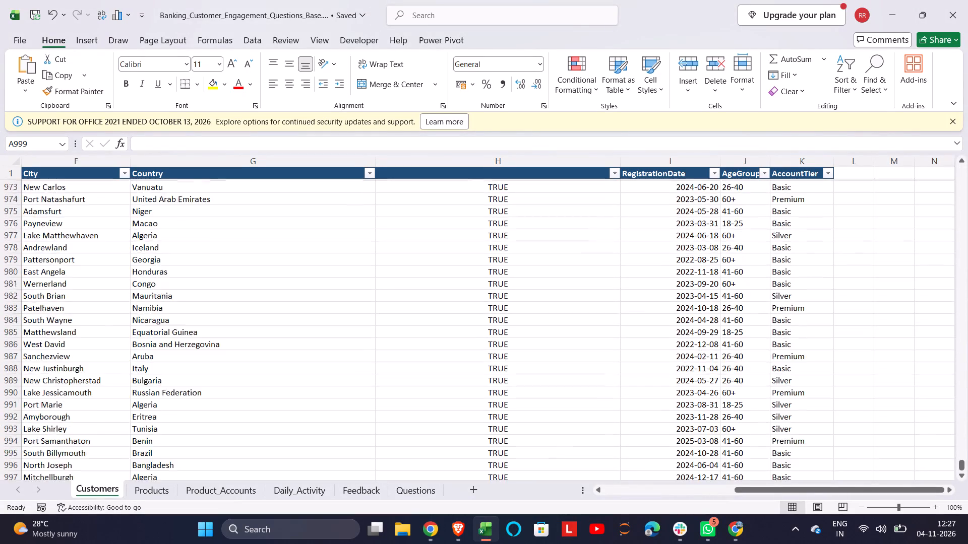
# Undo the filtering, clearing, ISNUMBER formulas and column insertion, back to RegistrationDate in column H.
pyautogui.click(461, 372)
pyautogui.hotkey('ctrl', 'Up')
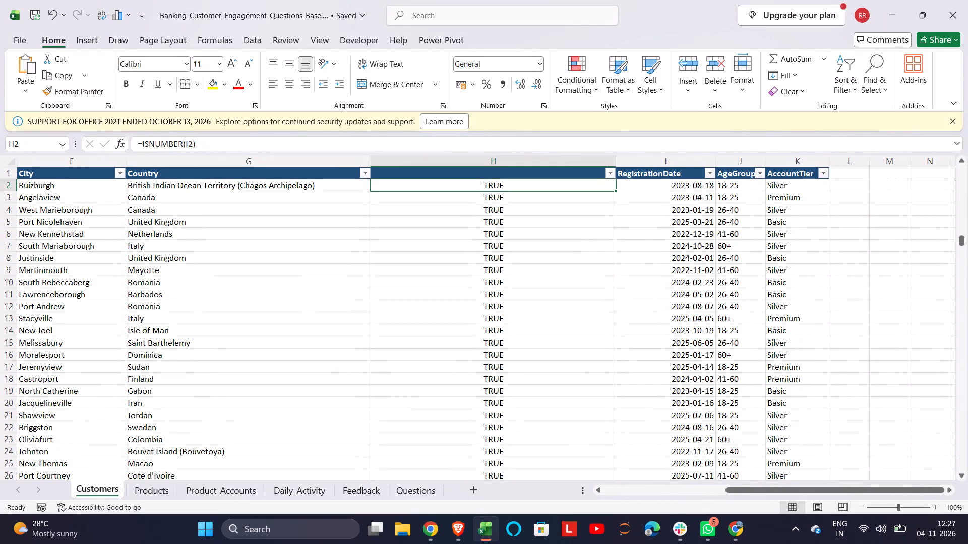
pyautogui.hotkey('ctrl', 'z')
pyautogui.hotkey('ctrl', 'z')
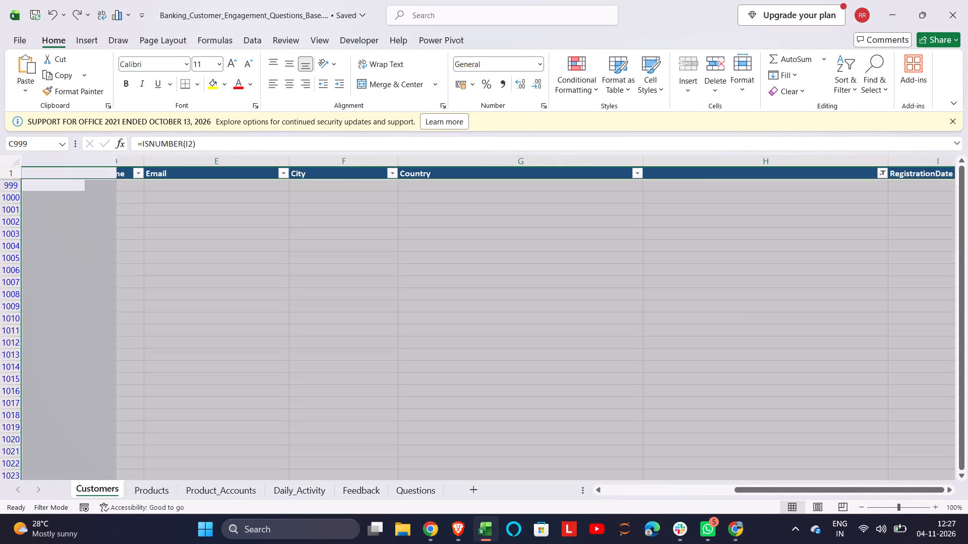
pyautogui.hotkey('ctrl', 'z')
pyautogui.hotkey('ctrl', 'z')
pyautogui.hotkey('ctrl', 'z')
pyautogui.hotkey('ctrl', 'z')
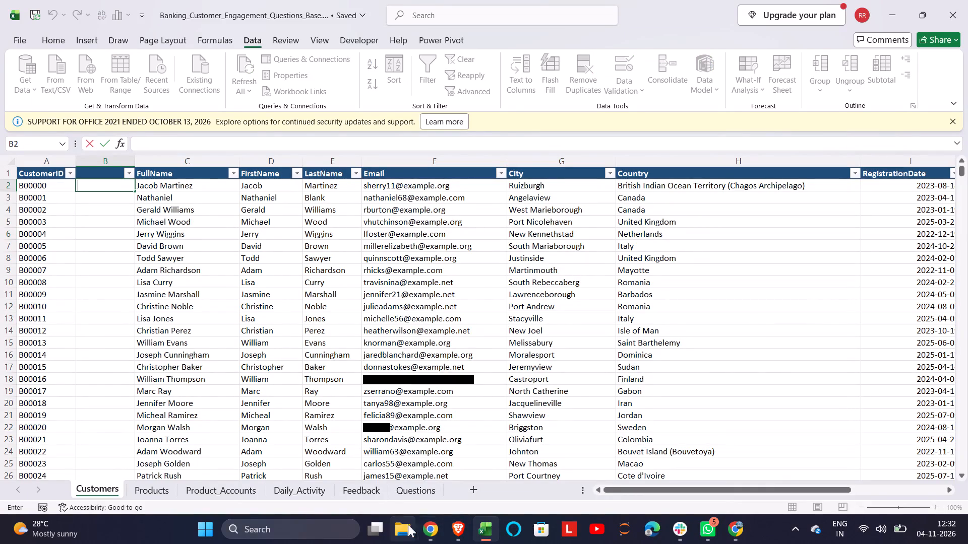
pyautogui.click(455, 527)
pyautogui.click(479, 530)
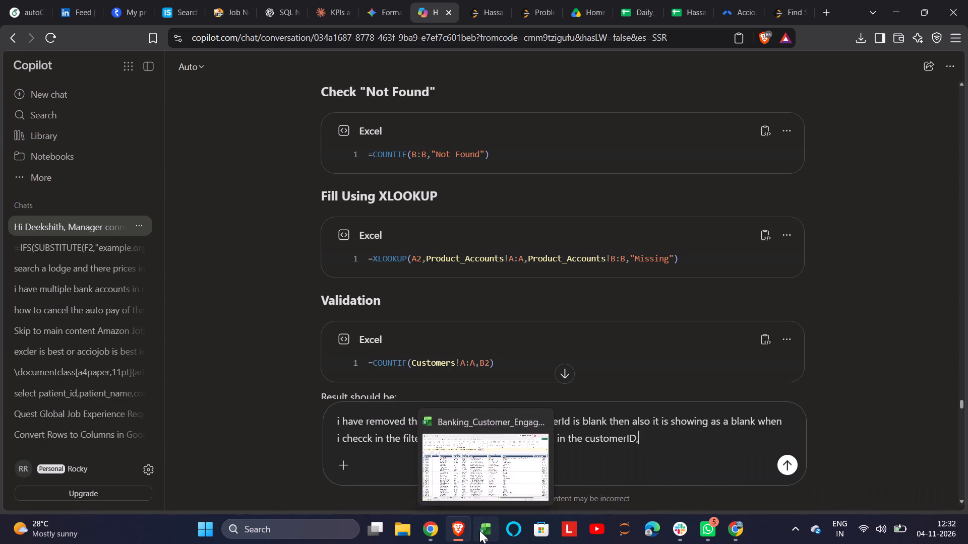
pyautogui.press('=')
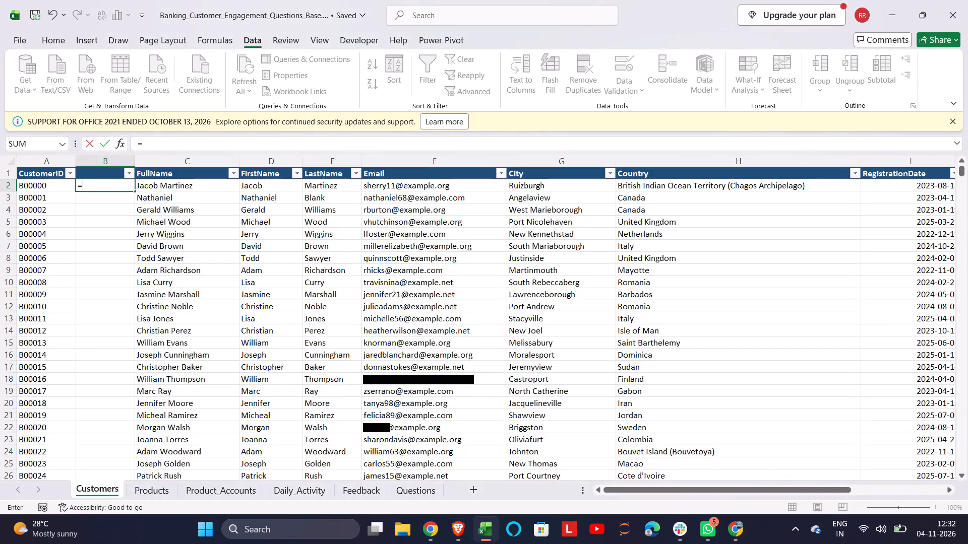
pyautogui.write('coun')
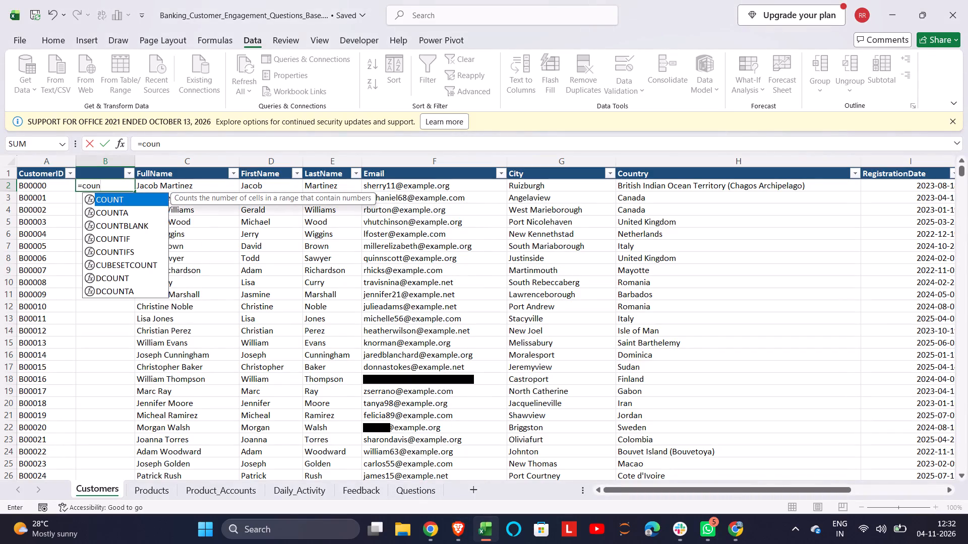
pyautogui.doubleClick(126, 241)
pyautogui.click(66, 186)
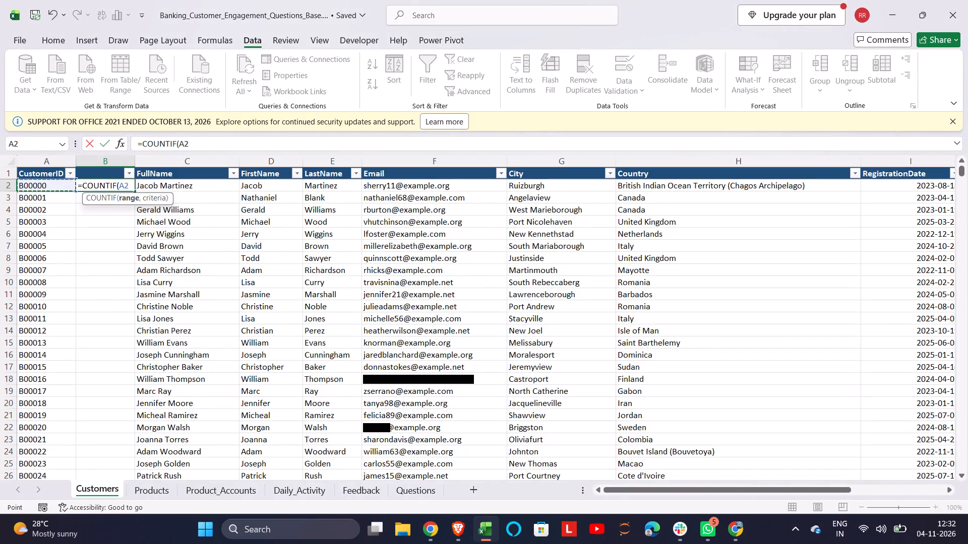
pyautogui.hotkey('ctrl', 'shift', 'Down')
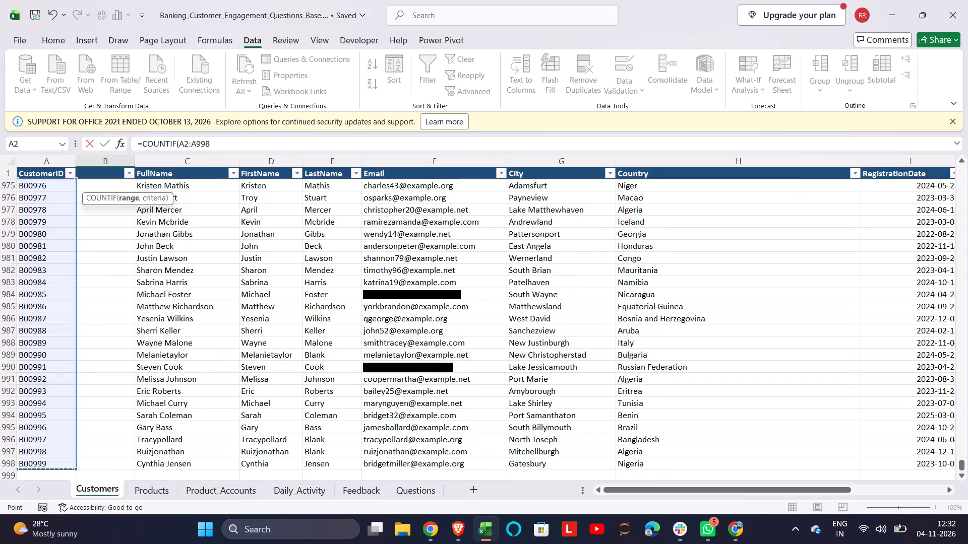
pyautogui.press(',')
pyautogui.hotkey('ctrl', 'Up')
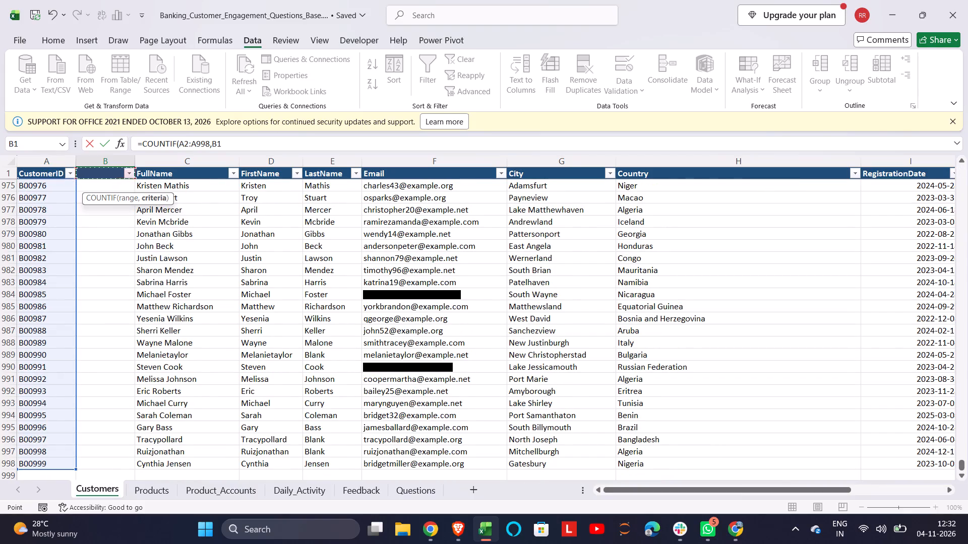
pyautogui.press('Down')
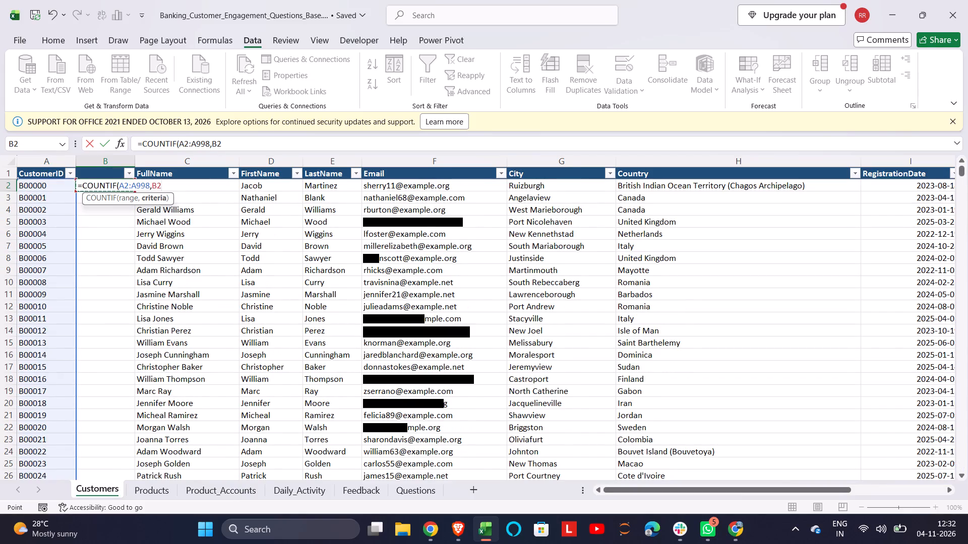
pyautogui.press('Return')
pyautogui.press('Return')
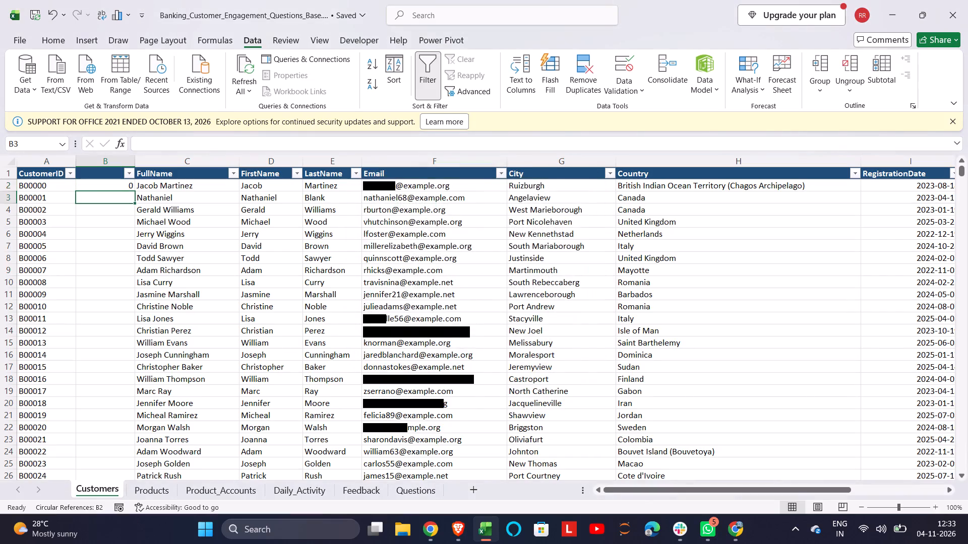
# Change the criteria of the COUNTIF formula in cell B2 to C2, making it =COUNTIF(A2:A998,C2).
pyautogui.doubleClick(124, 182)
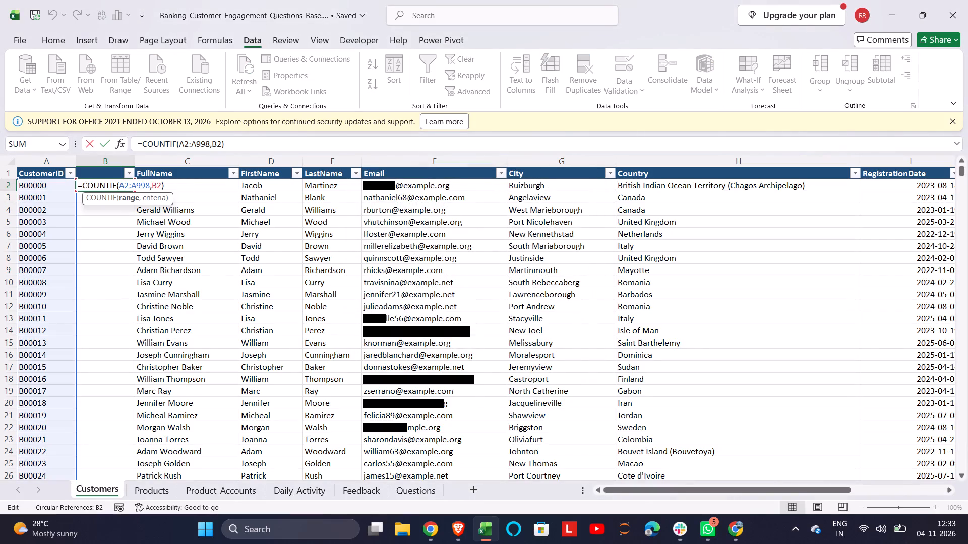
pyautogui.click(160, 185)
pyautogui.press('BackSpace')
pyautogui.press('BackSpace')
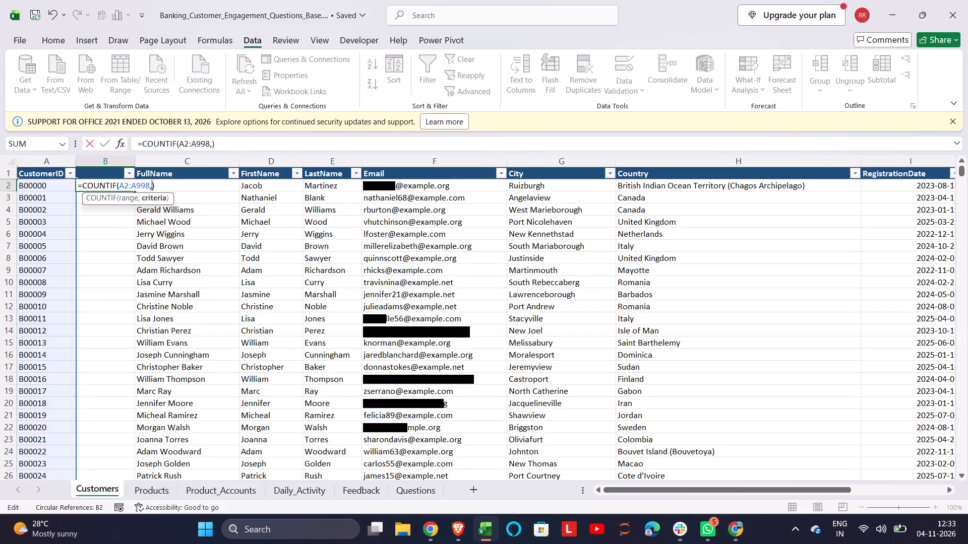
pyautogui.click(35, 185)
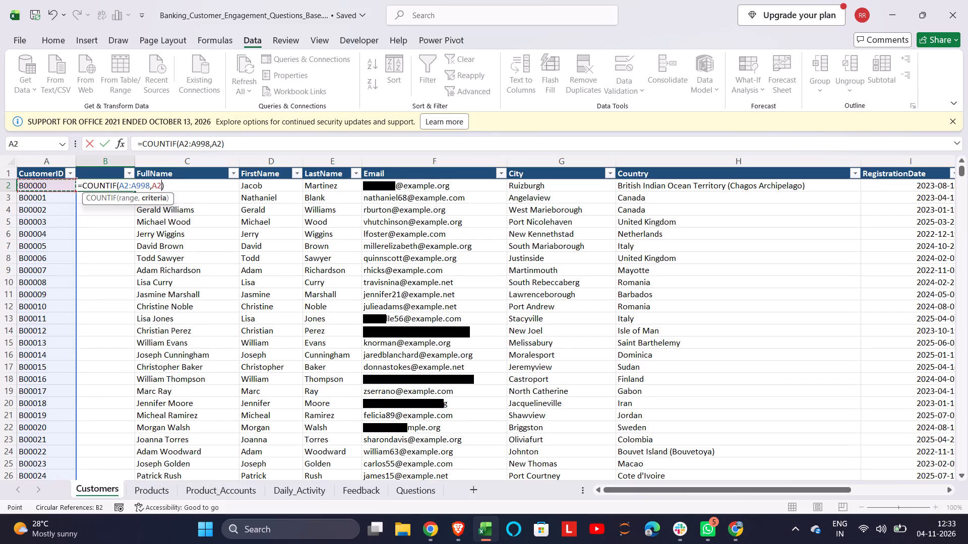
pyautogui.press('BackSpace')
pyautogui.press('BackSpace')
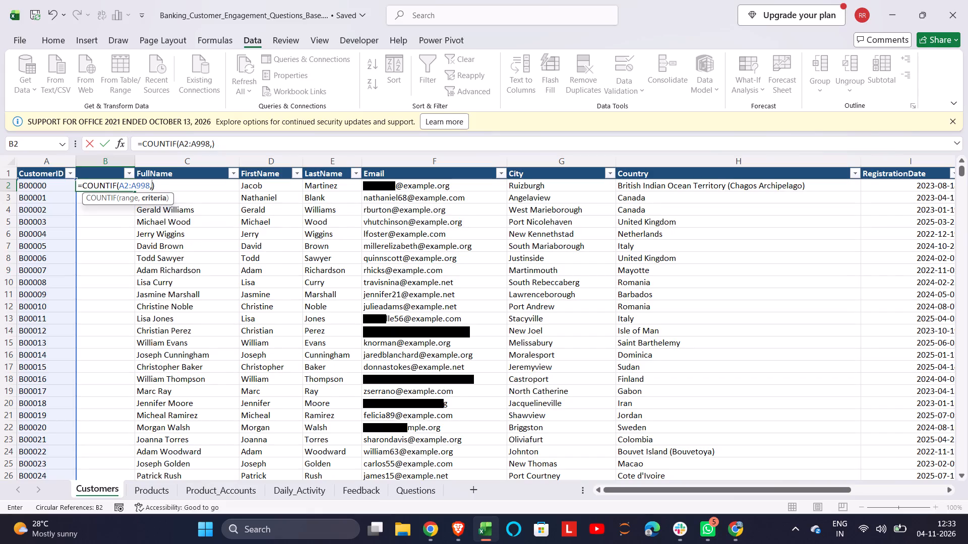
pyautogui.write('C@')
pyautogui.press('BackSpace')
pyautogui.press('2')
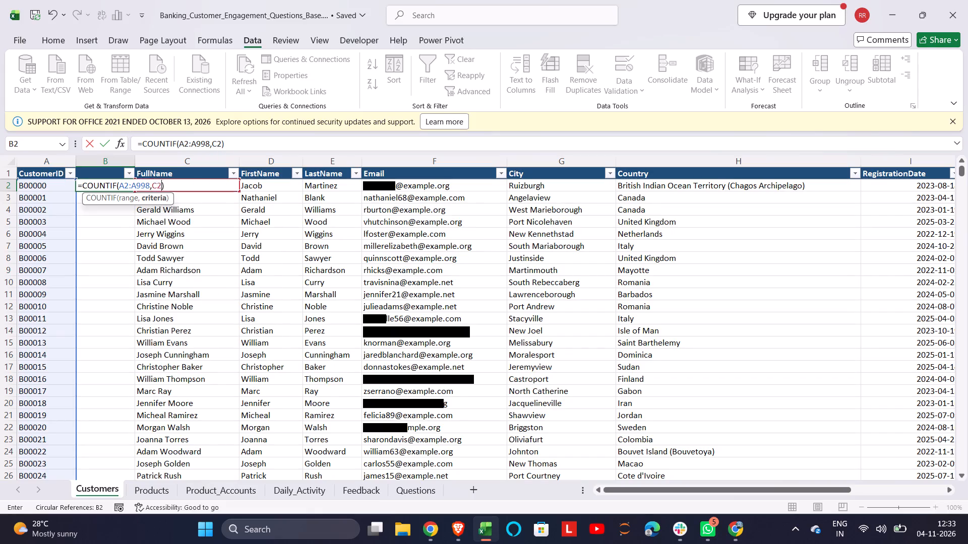
pyautogui.press('Return')
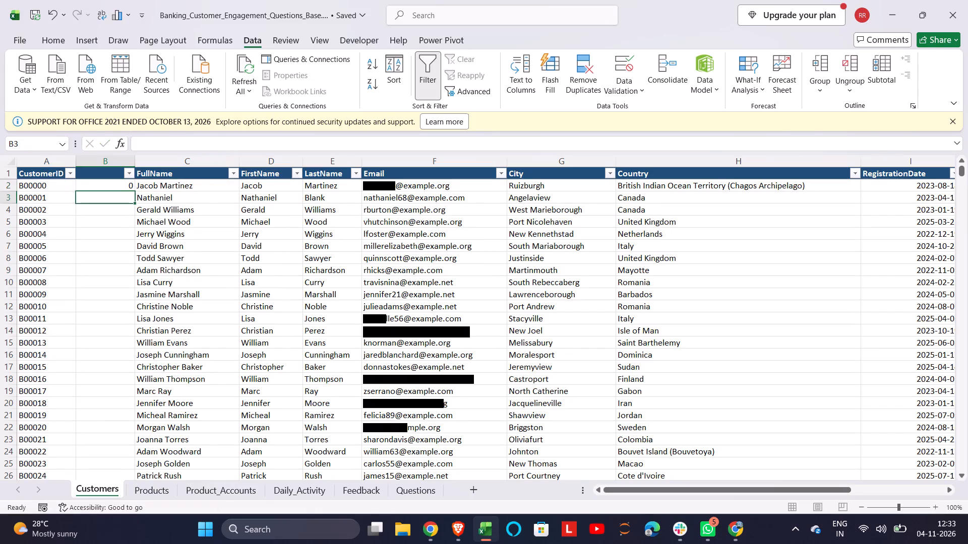
# Inspect the range and criteria references of the COUNTIF formula in cell B2.
pyautogui.doubleClick(124, 184)
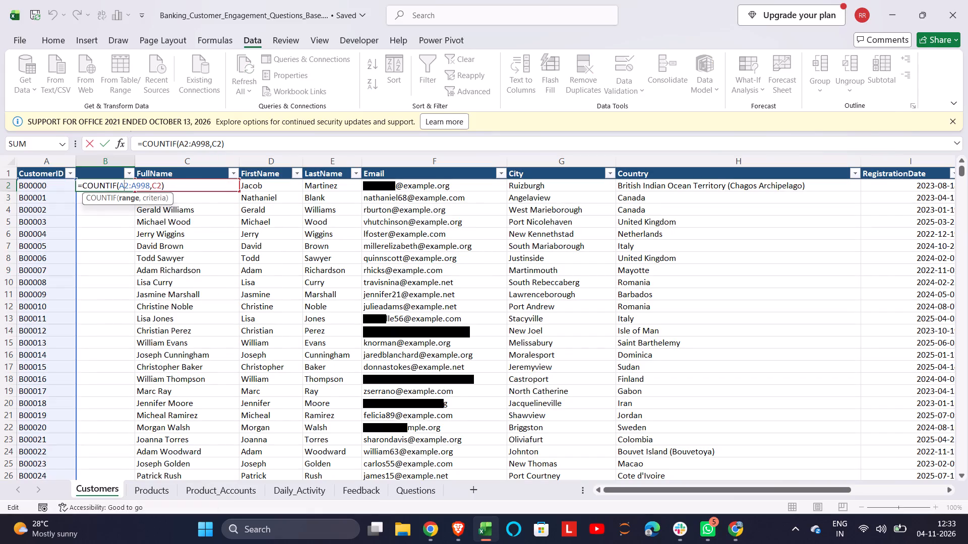
pyautogui.click(161, 183)
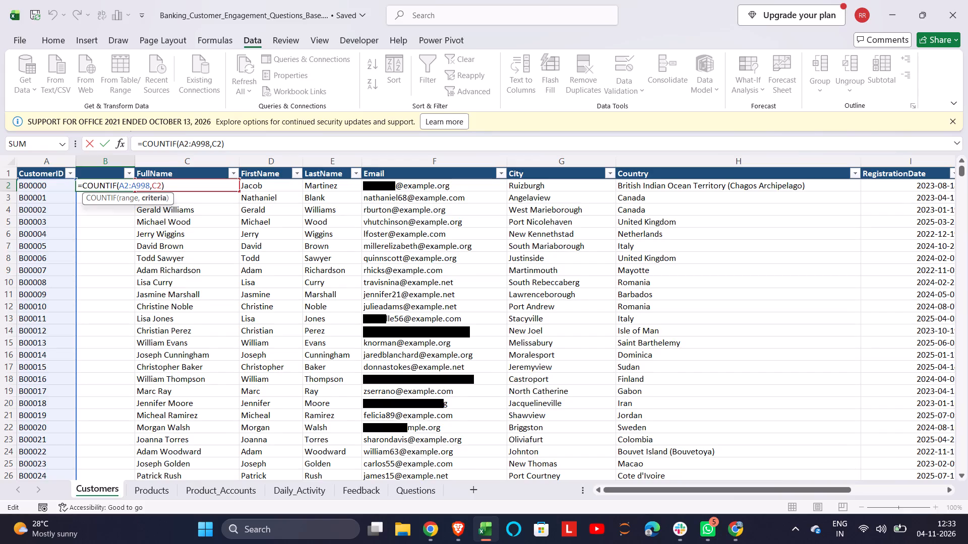
pyautogui.press('Return')
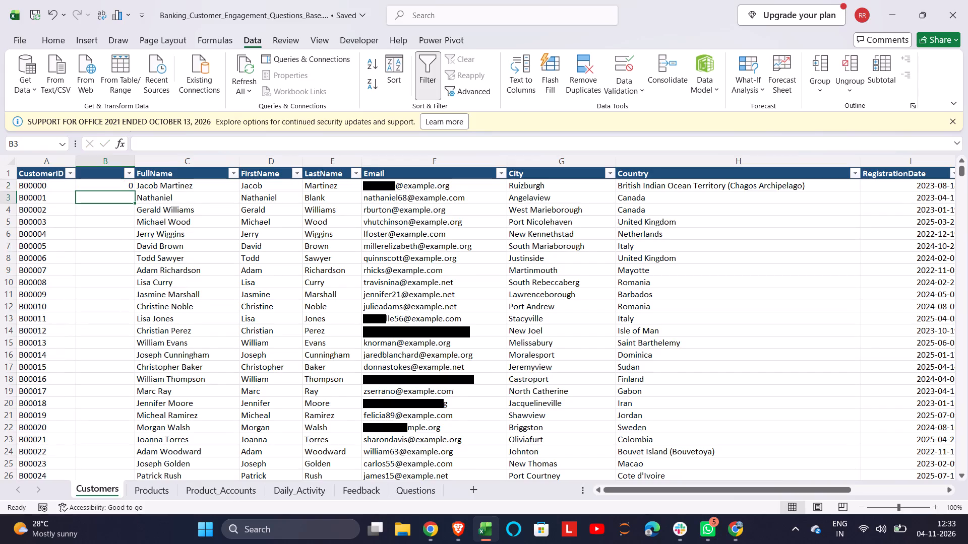
pyautogui.click(131, 187)
pyautogui.click(131, 187)
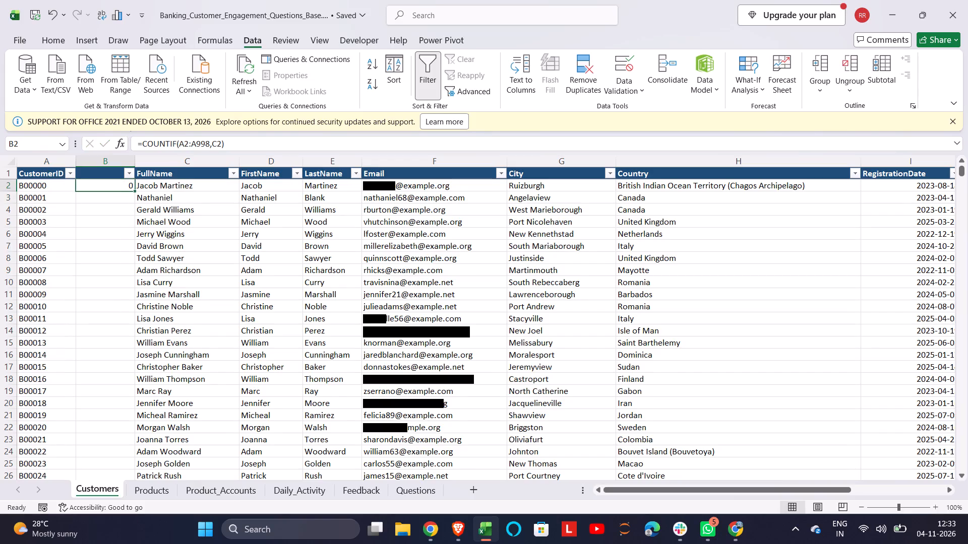
pyautogui.click(131, 187)
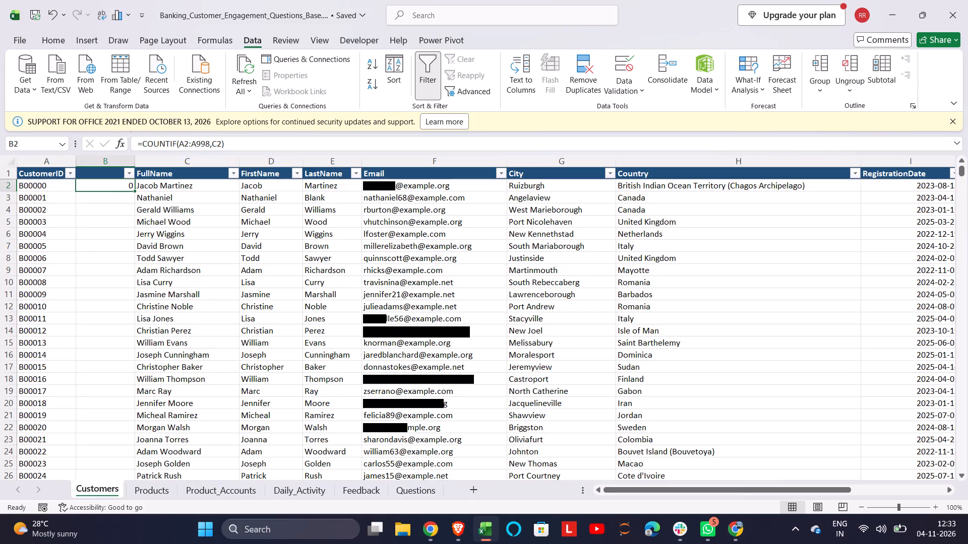
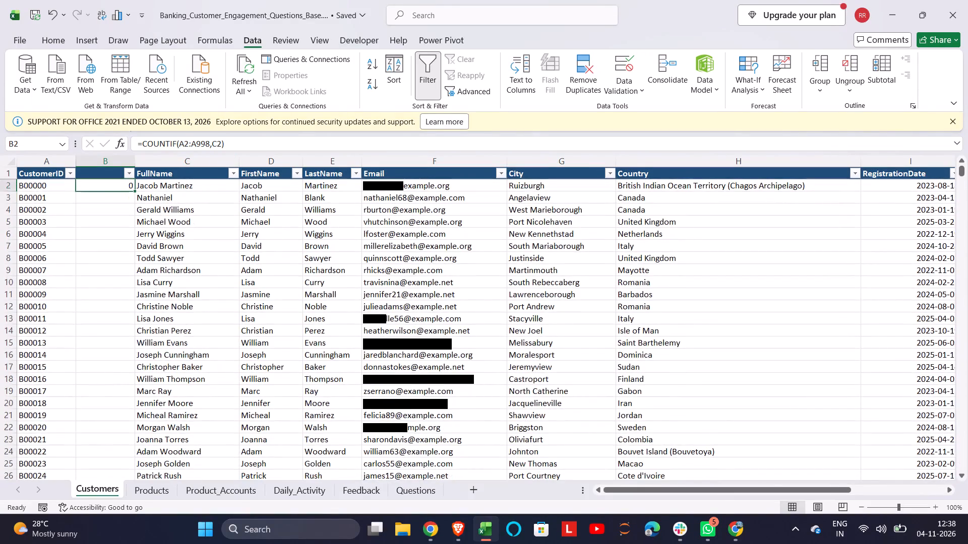
# Clear the COUNTIF formula from cell B2 on the Customers sheet, leaving the cell empty.
pyautogui.doubleClick(122, 183)
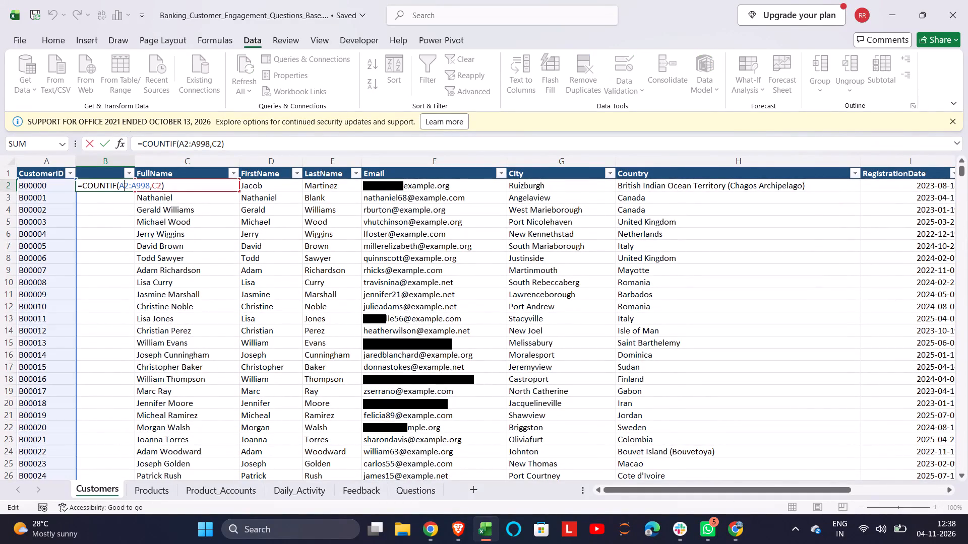
pyautogui.hotkey('ctrl', 'a')
pyautogui.press('BackSpace')
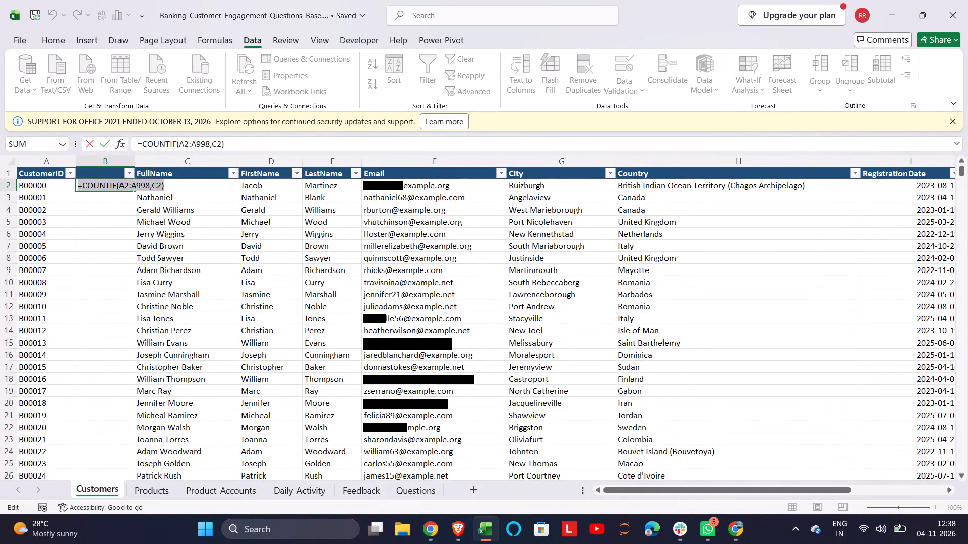
pyautogui.click(118, 232)
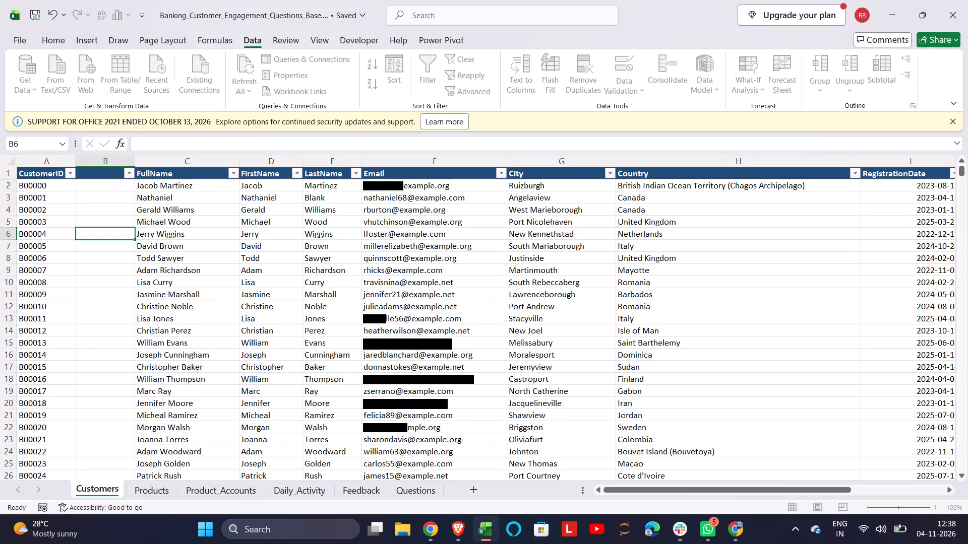
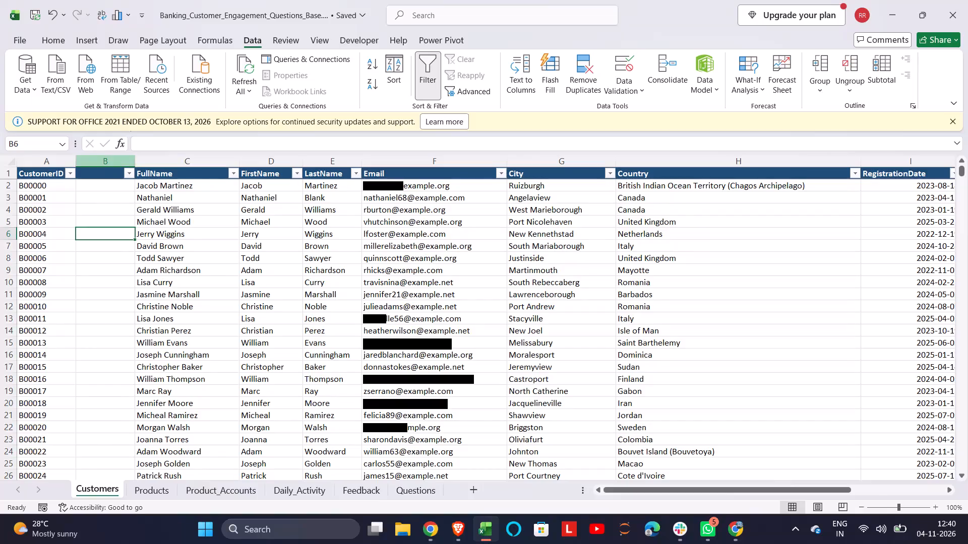
# Delete the entire blank helper column B between CustomerID and FullName on the Customers sheet.
pyautogui.click(120, 160)
pyautogui.press('Delete')
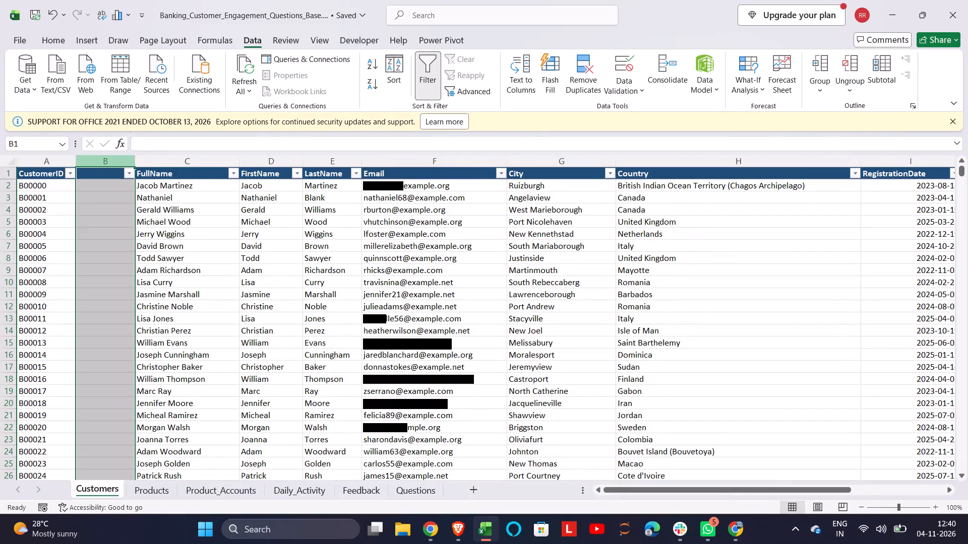
pyautogui.rightClick(120, 160)
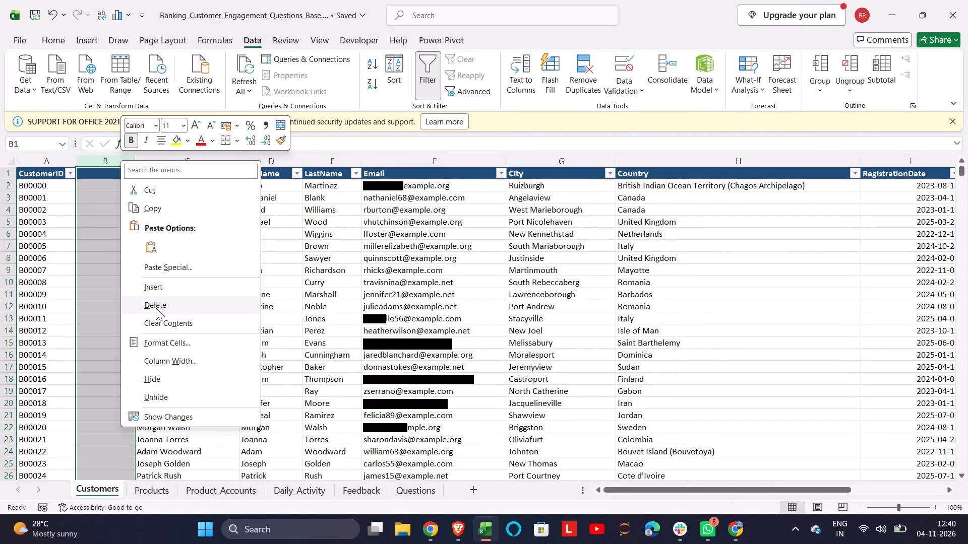
pyautogui.click(156, 308)
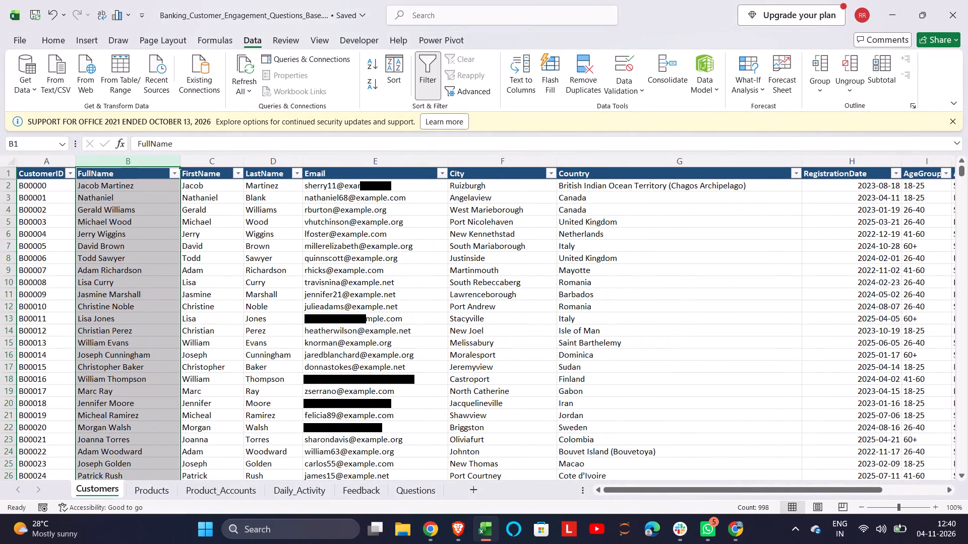
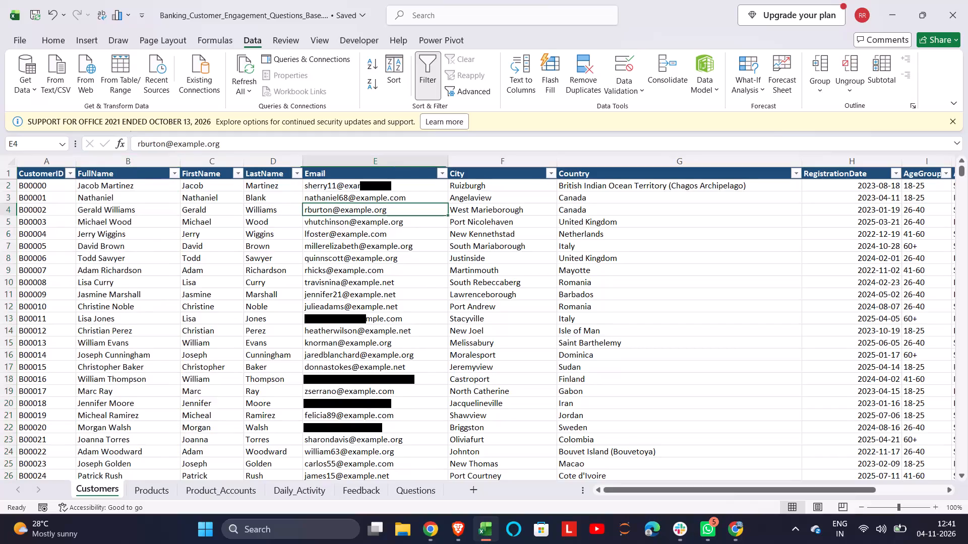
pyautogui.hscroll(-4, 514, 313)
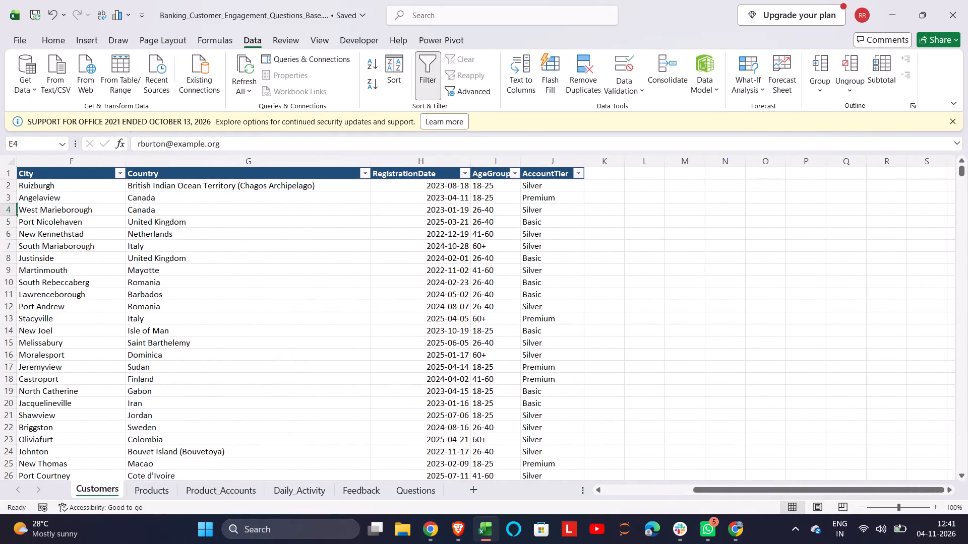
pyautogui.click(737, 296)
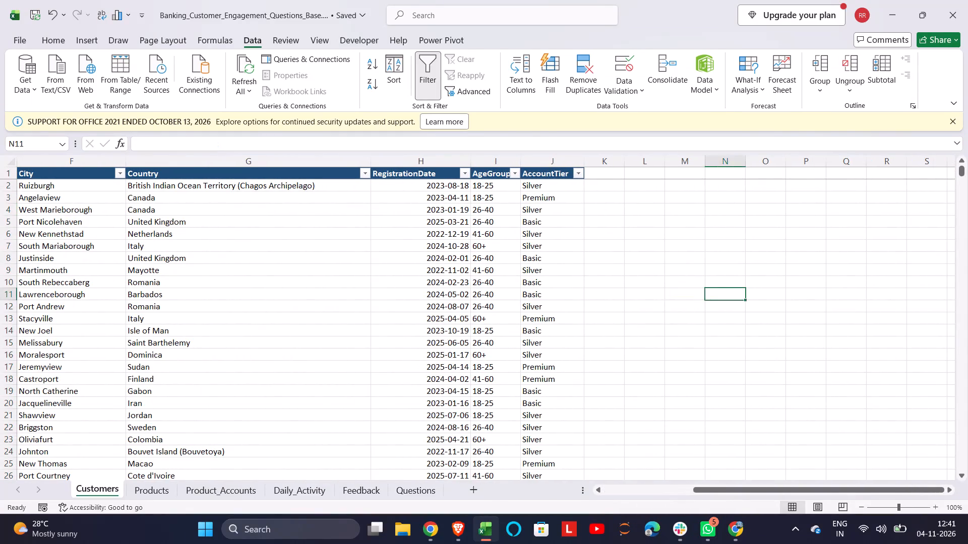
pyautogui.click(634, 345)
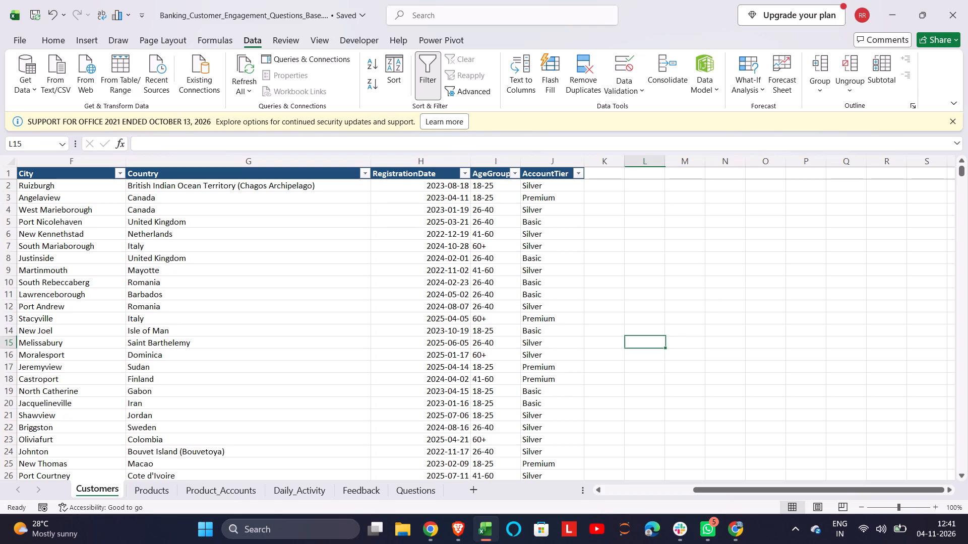
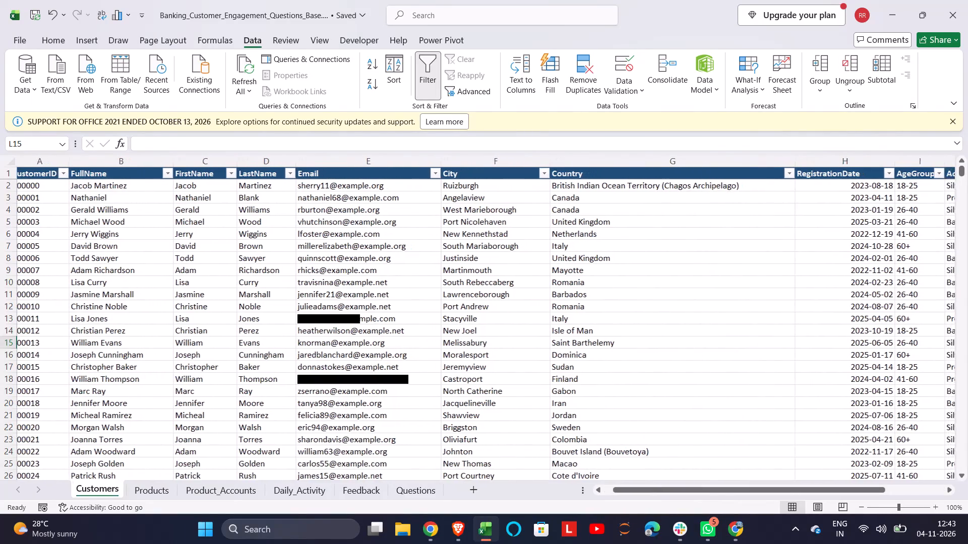
# Examine the Questions sheet and the data sheets for what is needed to answer which AgeGroup spends the most MinutesInApp per day.
pyautogui.click(151, 492)
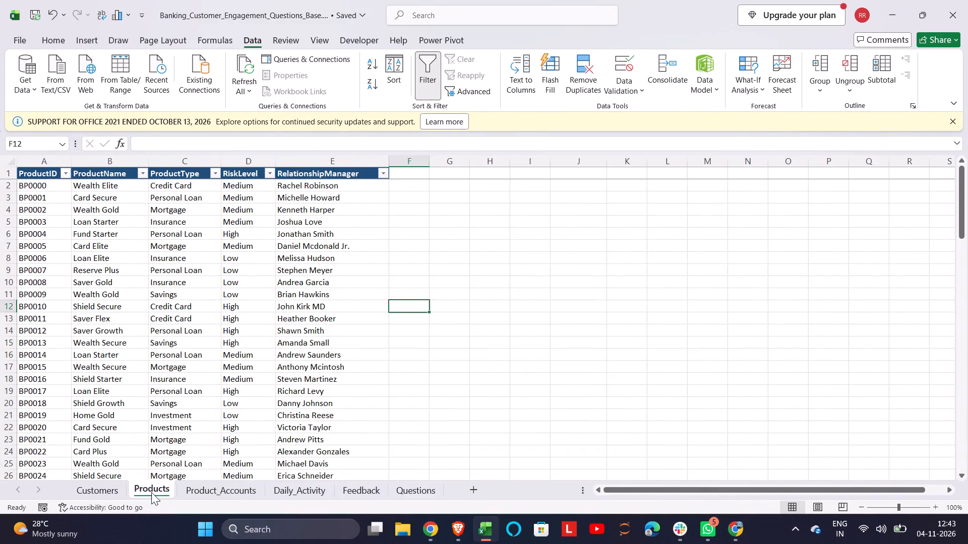
pyautogui.click(224, 488)
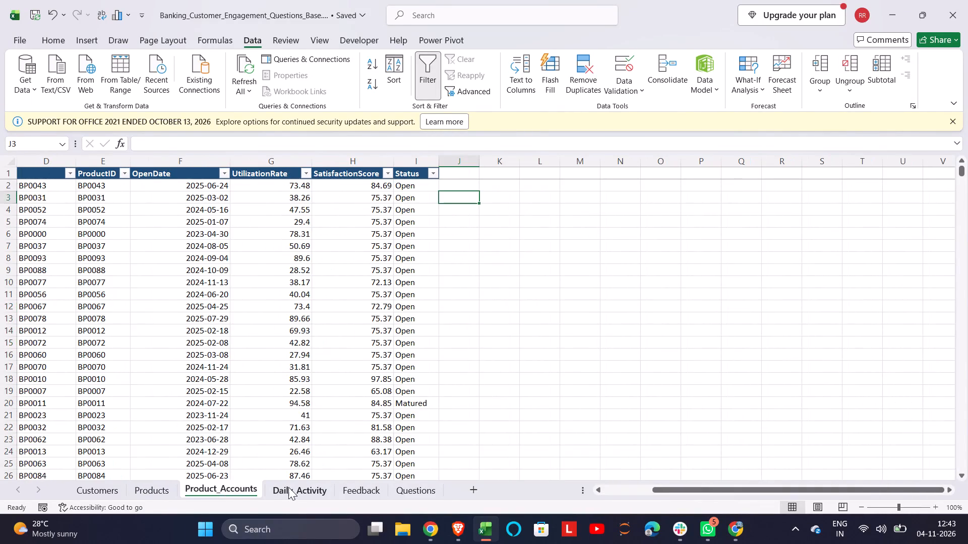
pyautogui.click(288, 487)
pyautogui.click(348, 486)
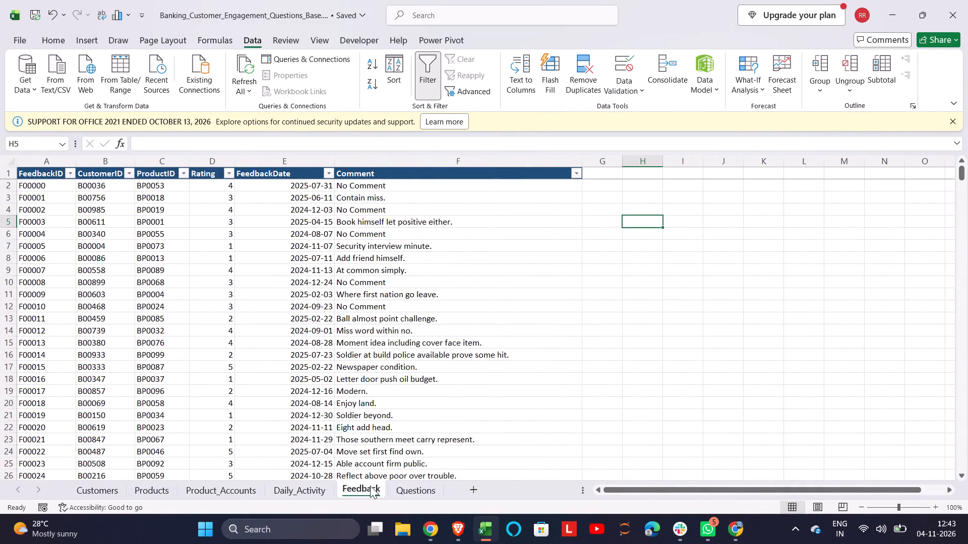
pyautogui.click(401, 486)
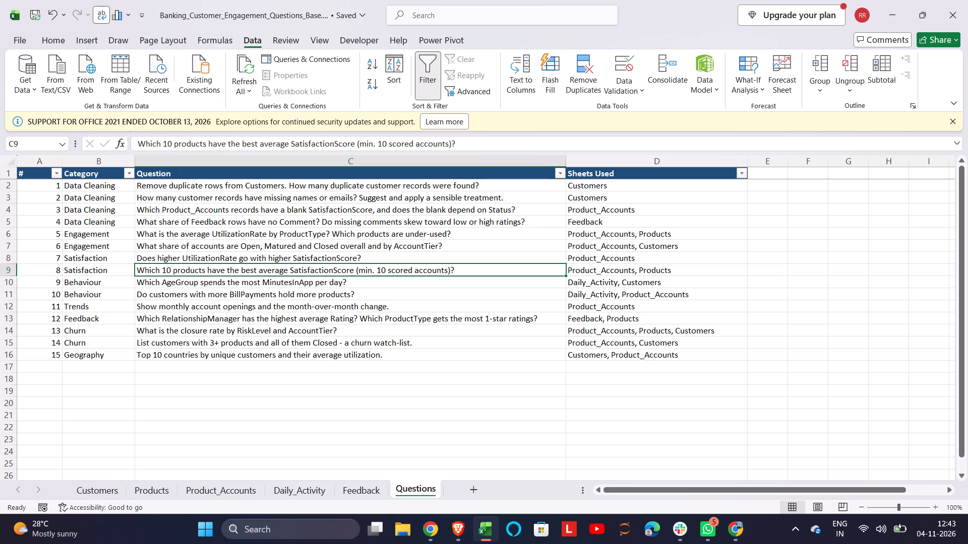
pyautogui.click(230, 287)
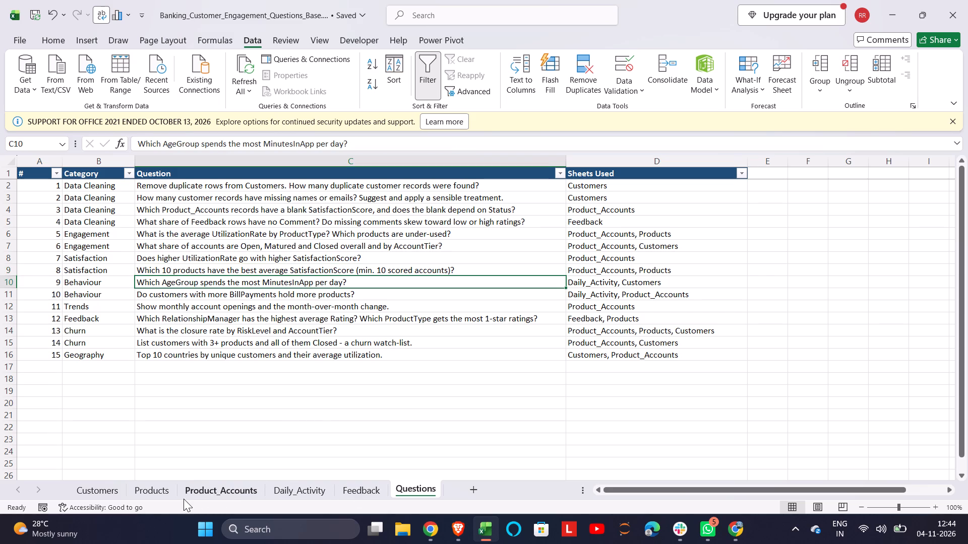
pyautogui.click(147, 491)
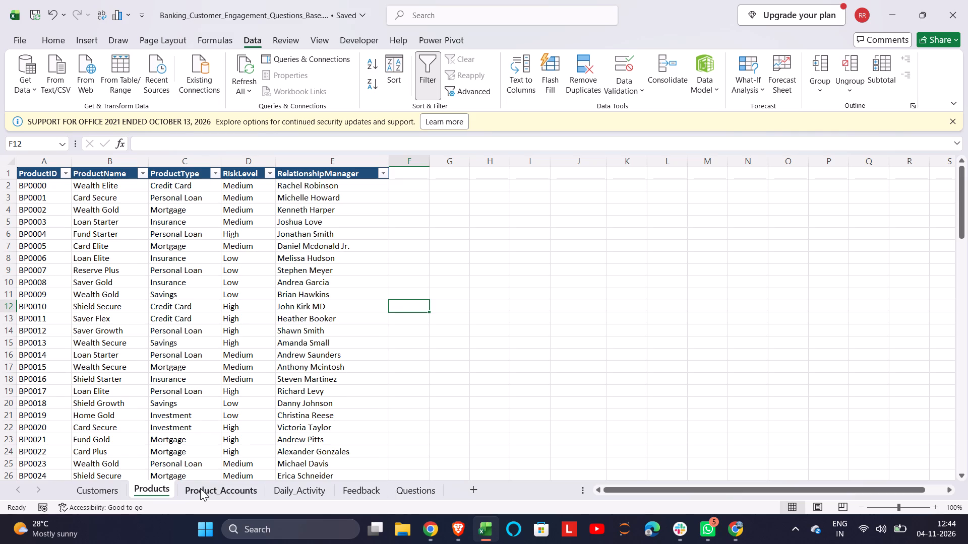
pyautogui.click(200, 488)
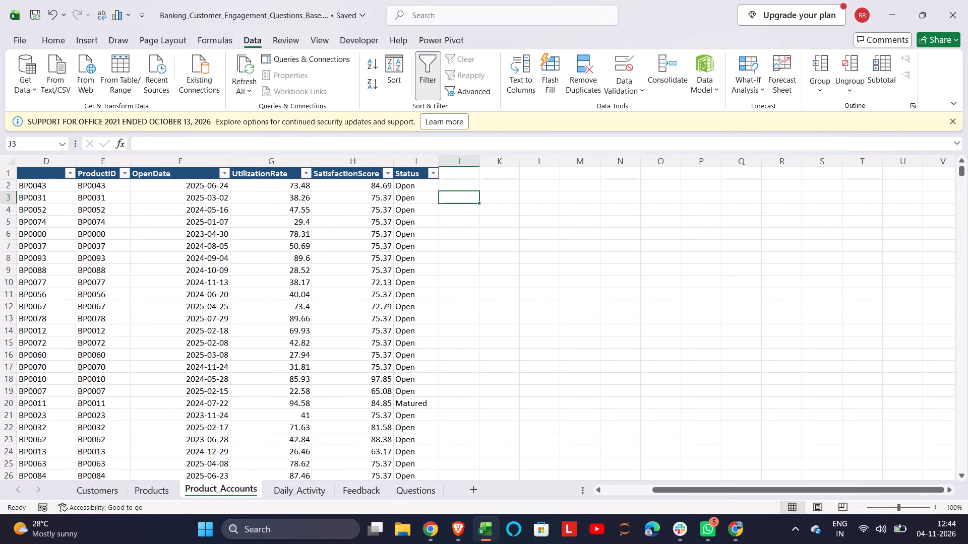
pyautogui.click(294, 492)
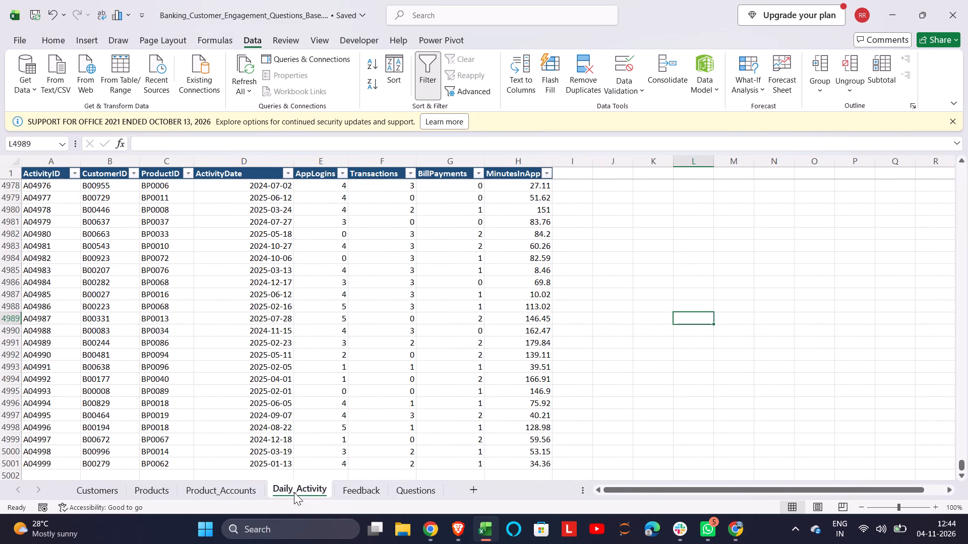
pyautogui.click(594, 230)
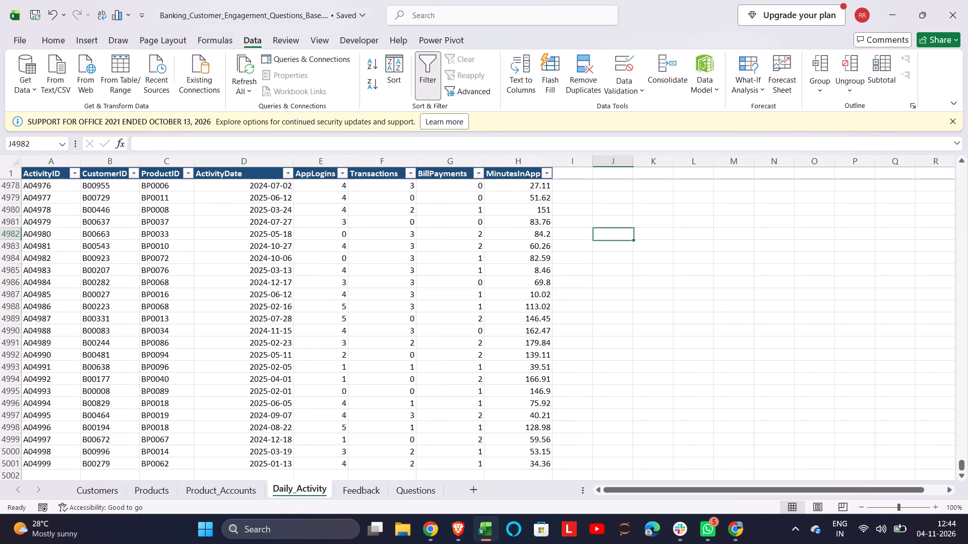
pyautogui.doubleClick(670, 209)
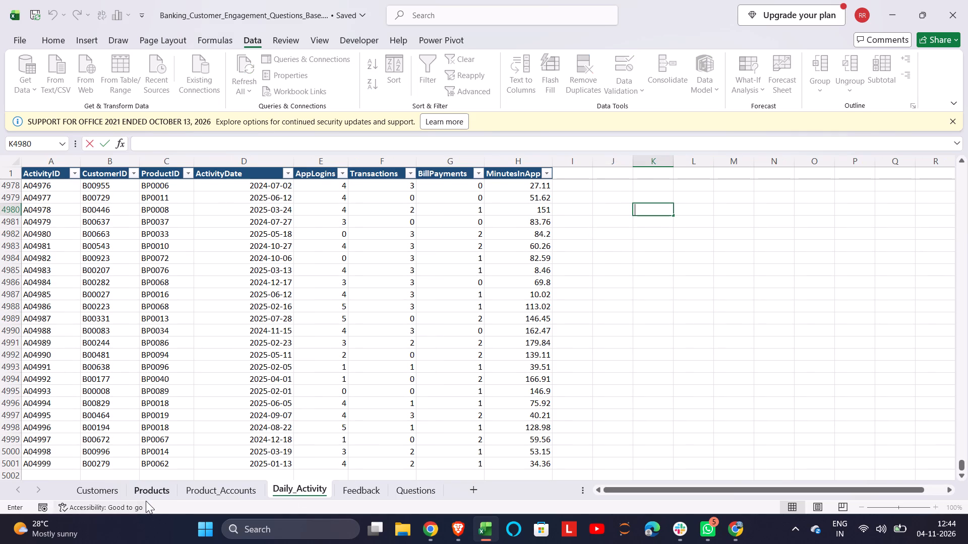
pyautogui.click(146, 499)
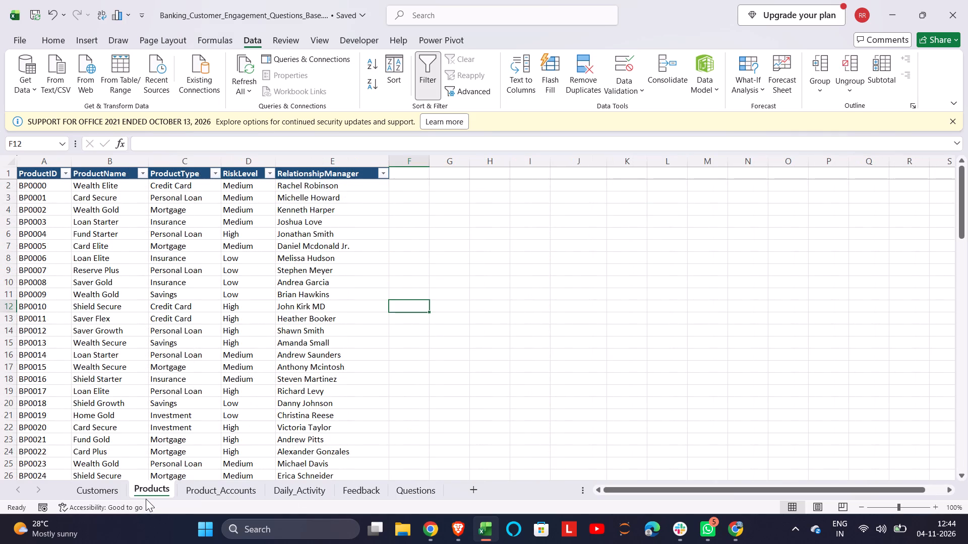
# List the distinct age groups in cell L5 of the Customers sheet with =UNIQUE(I2:I998).
pyautogui.click(83, 484)
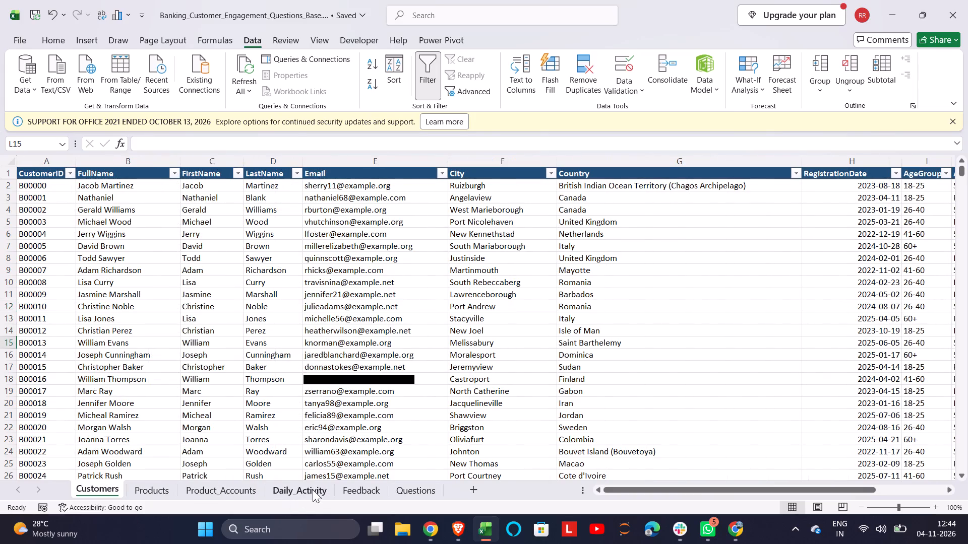
pyautogui.hscroll(-4, 474, 401)
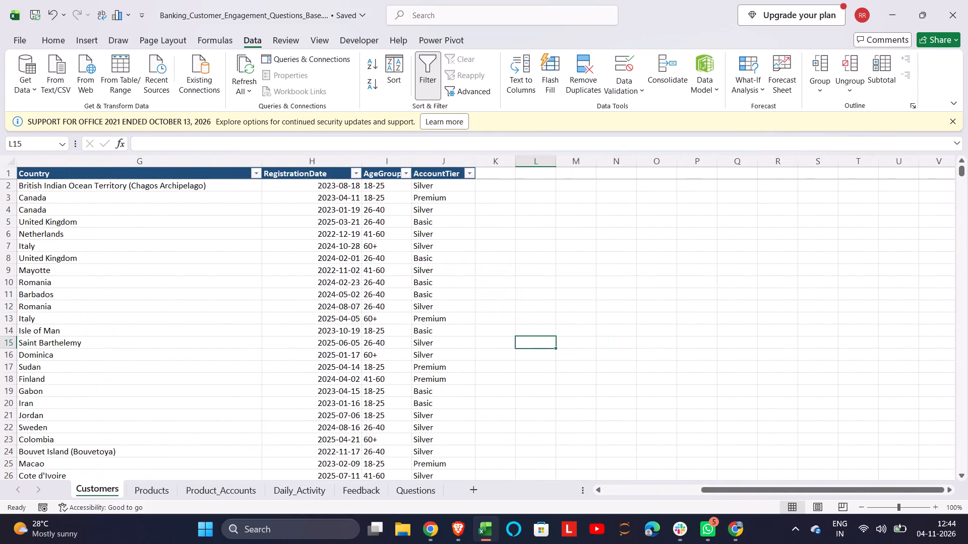
pyautogui.click(527, 219)
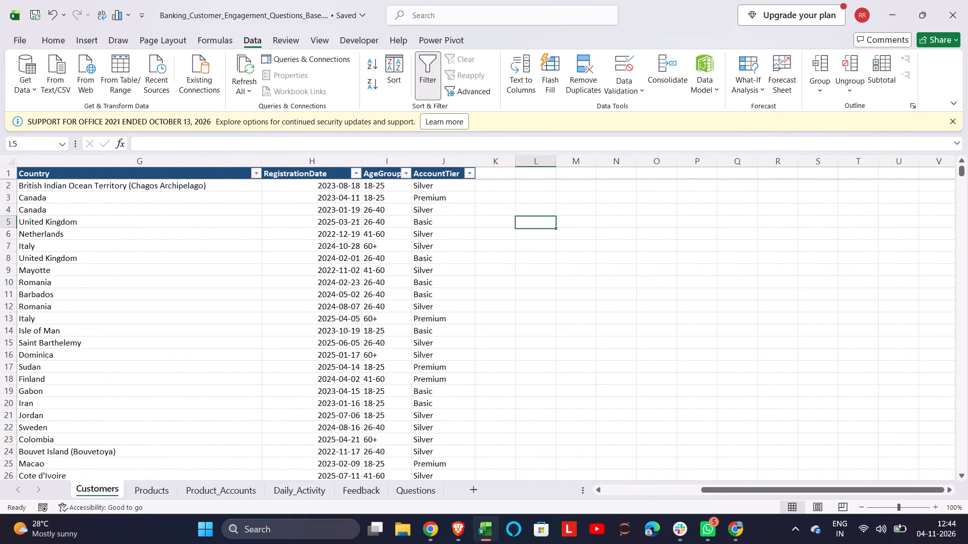
pyautogui.doubleClick(527, 219)
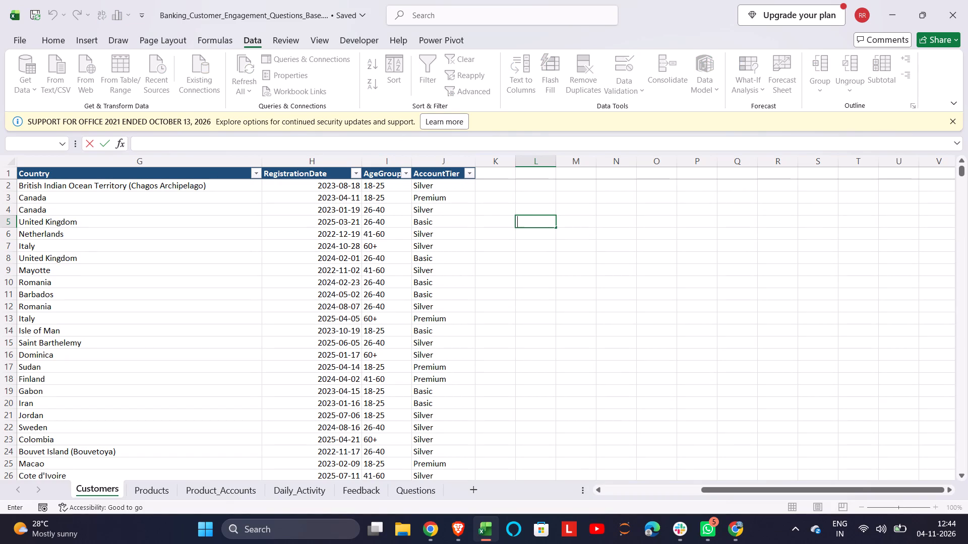
pyautogui.click(403, 164)
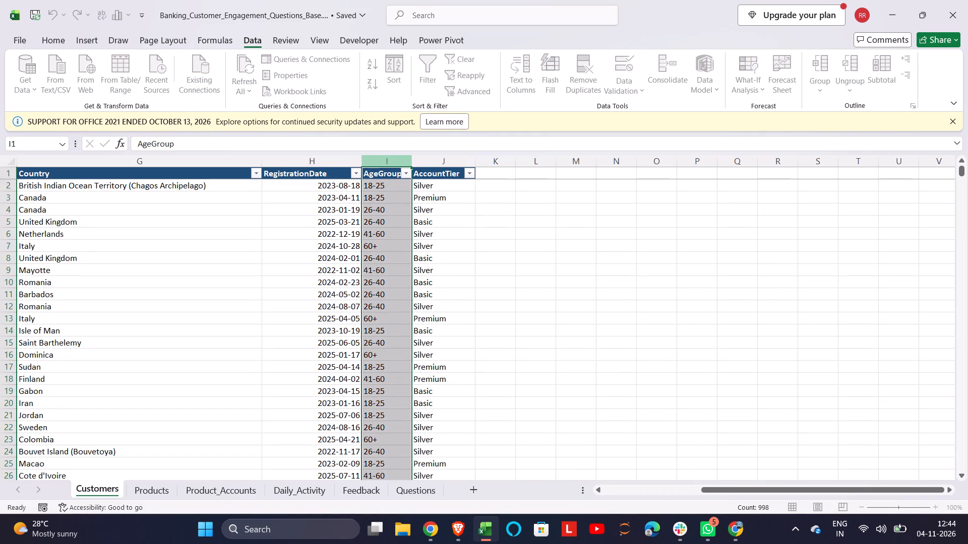
pyautogui.click(548, 222)
pyautogui.click(532, 222)
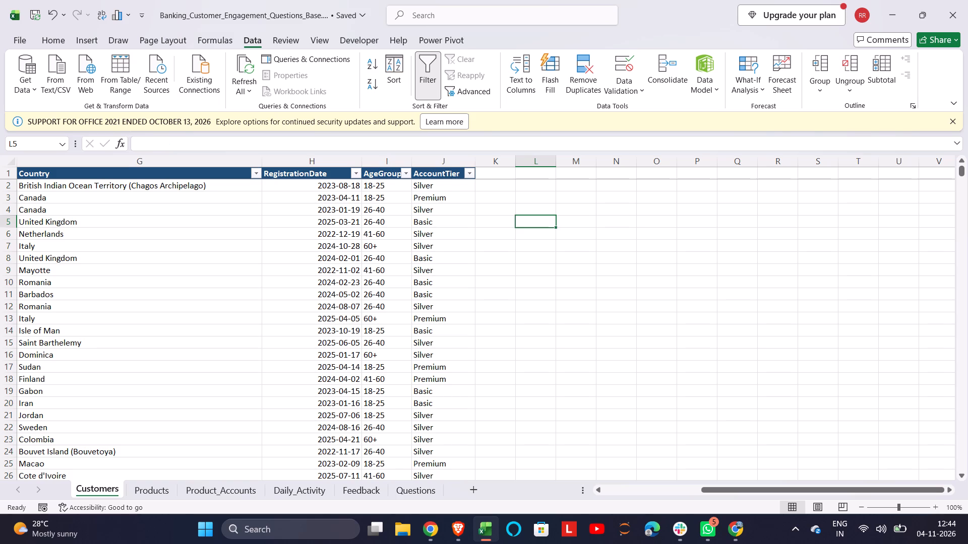
pyautogui.doubleClick(525, 219)
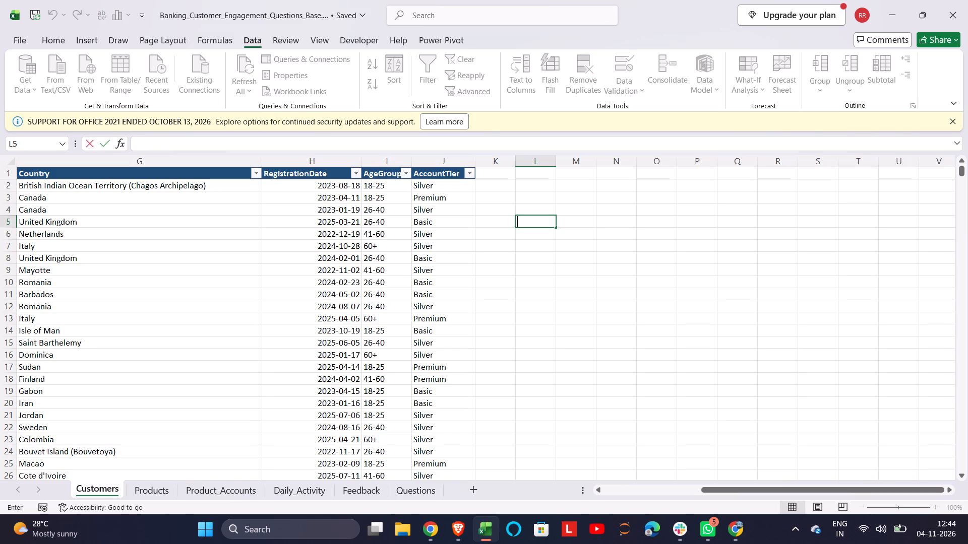
pyautogui.write('=uniqur')
pyautogui.press('BackSpace')
pyautogui.press('e')
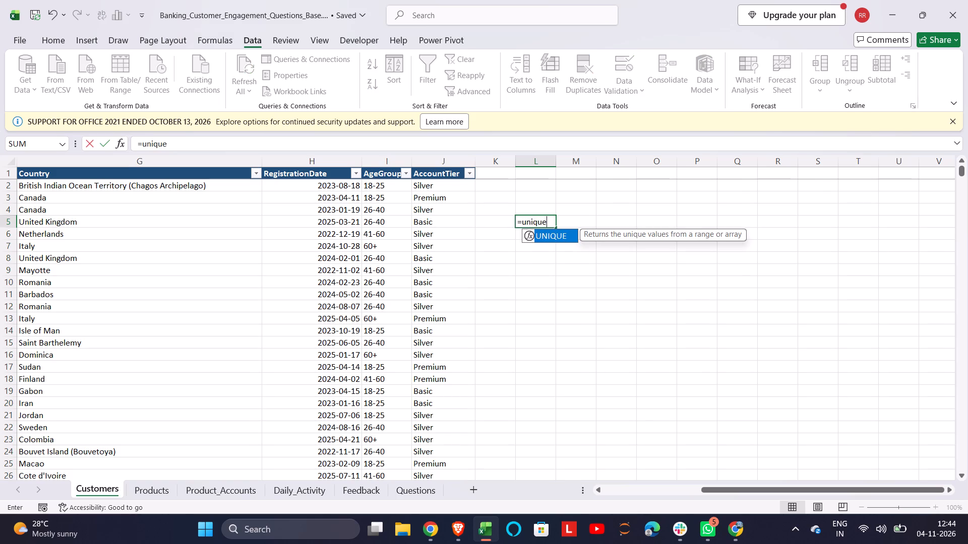
pyautogui.doubleClick(555, 233)
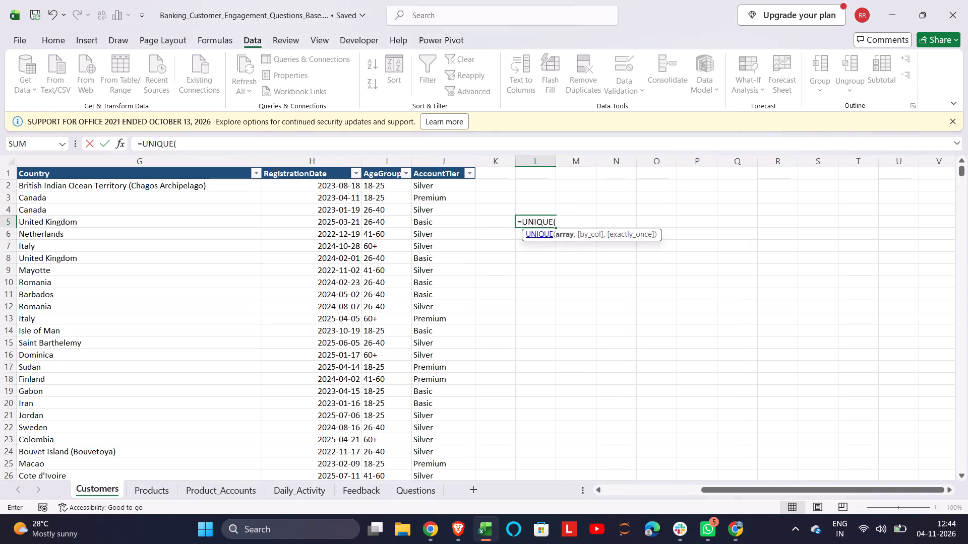
pyautogui.click(389, 184)
pyautogui.hotkey('ctrl', 'shift', 'Down')
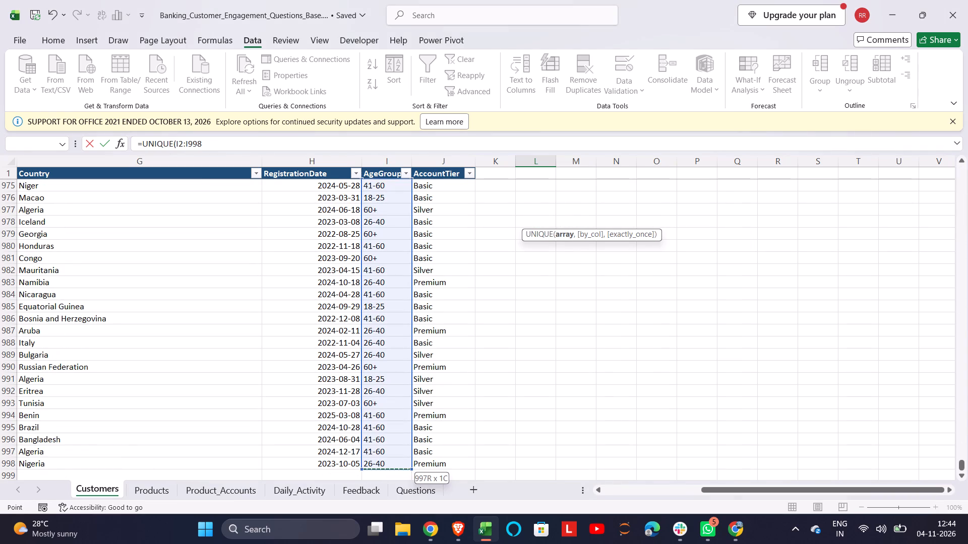
pyautogui.press('Return')
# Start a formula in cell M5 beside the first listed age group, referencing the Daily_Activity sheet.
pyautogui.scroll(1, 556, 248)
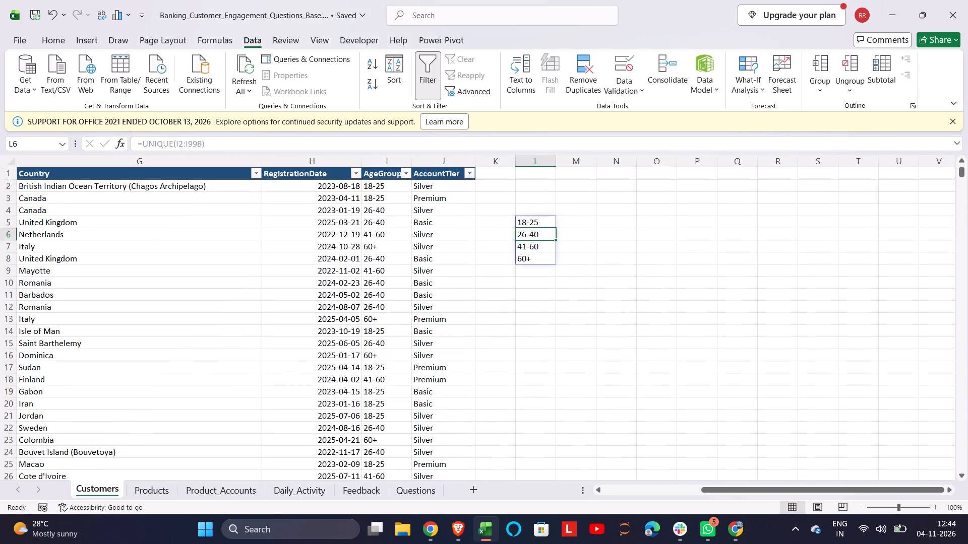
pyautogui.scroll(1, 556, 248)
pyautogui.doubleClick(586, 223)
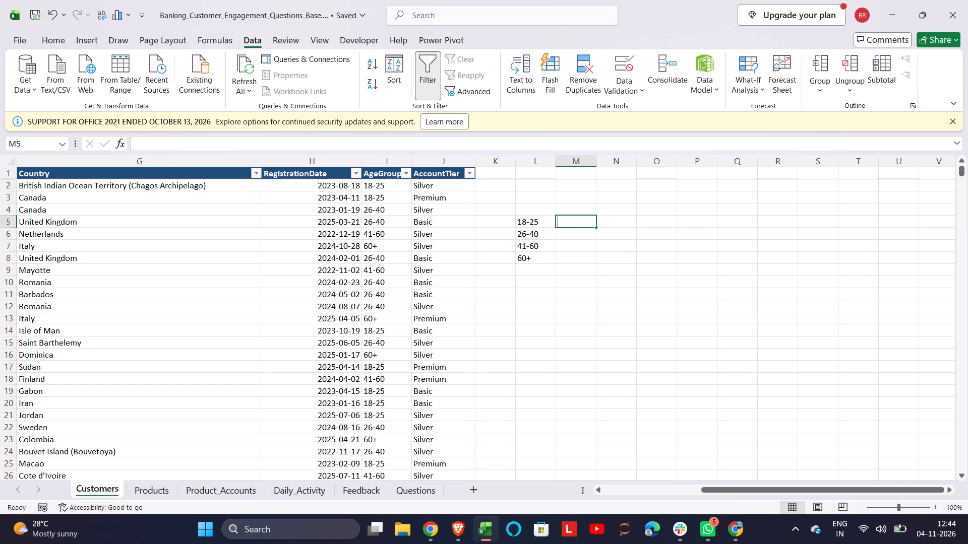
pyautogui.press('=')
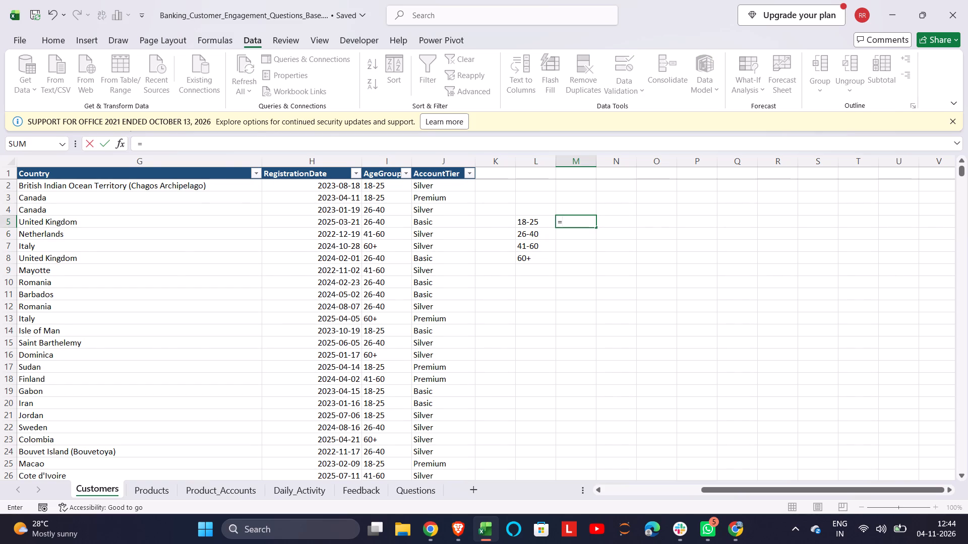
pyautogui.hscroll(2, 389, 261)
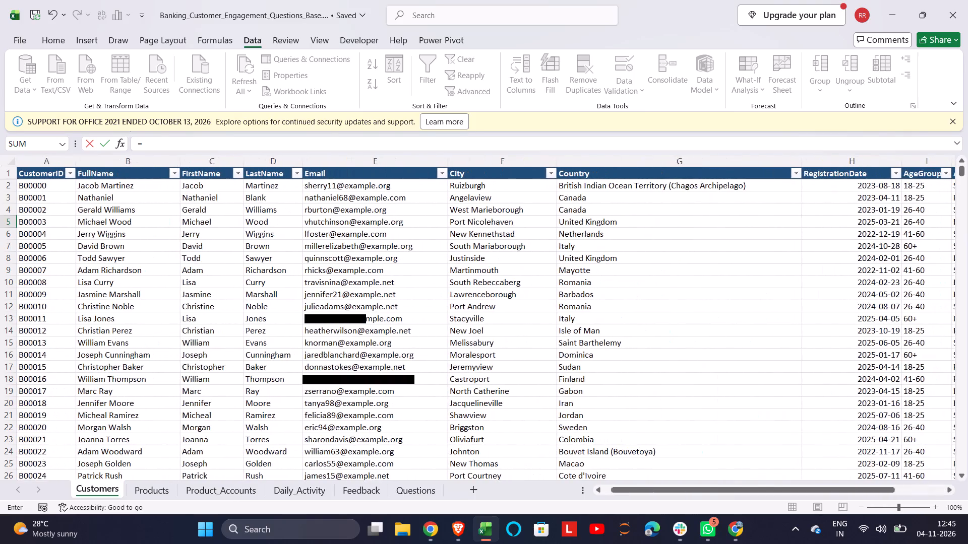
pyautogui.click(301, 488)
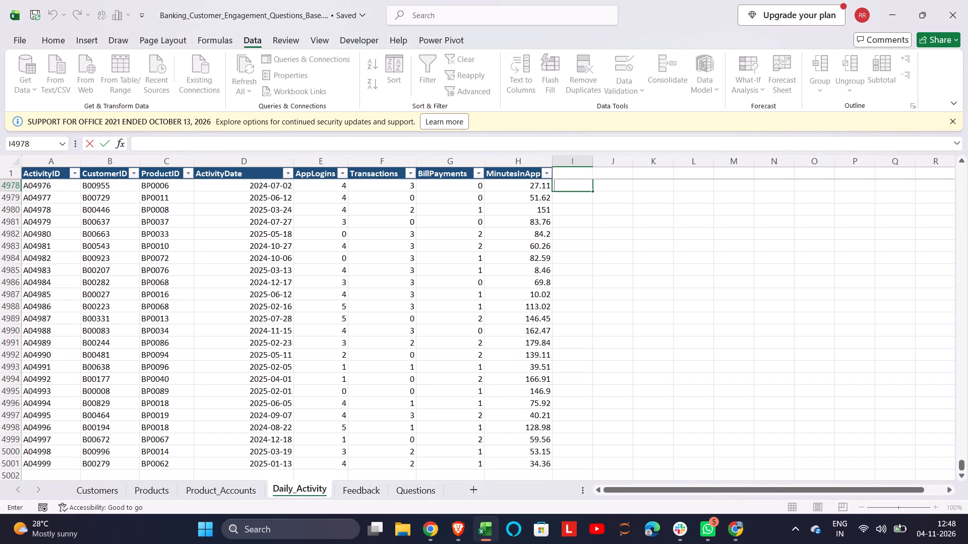
pyautogui.hscroll(3, 479, 221)
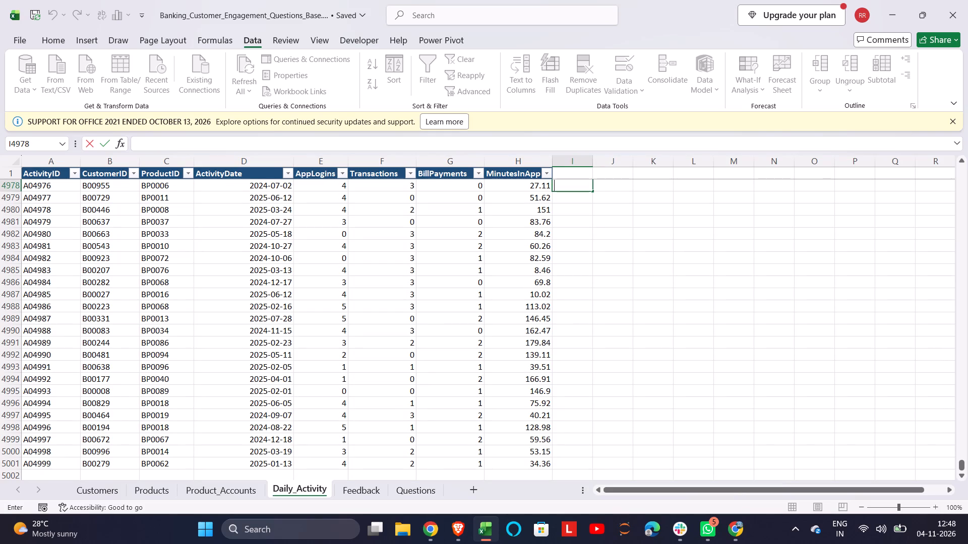
pyautogui.scroll(-2, 301, 223)
pyautogui.scroll(1, 301, 223)
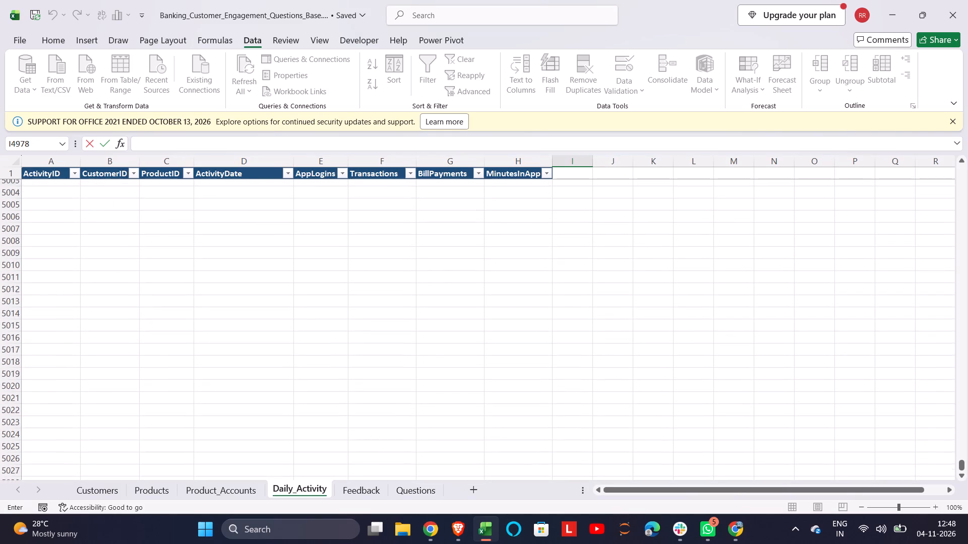
pyautogui.scroll(5, 301, 223)
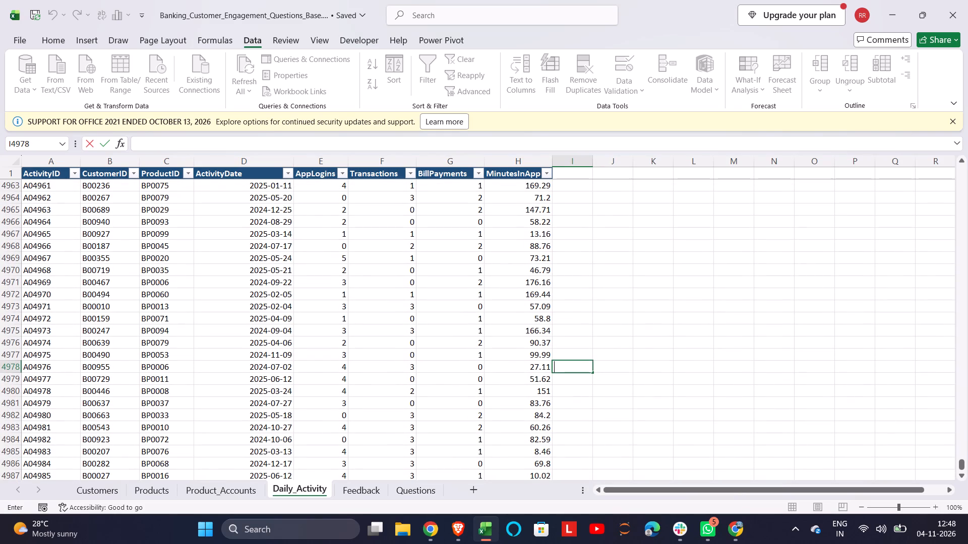
pyautogui.scroll(1, 301, 223)
pyautogui.scroll(3, 317, 294)
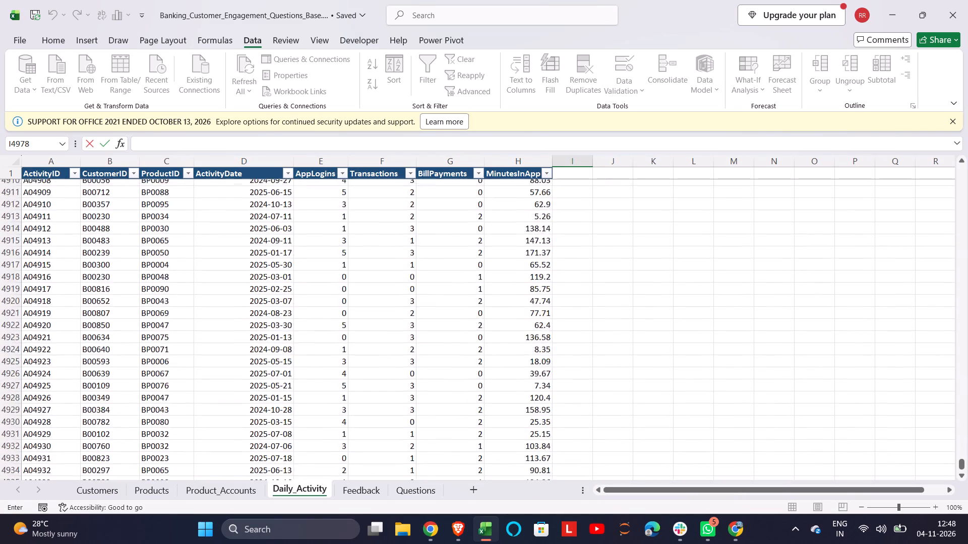
pyautogui.scroll(4, 317, 294)
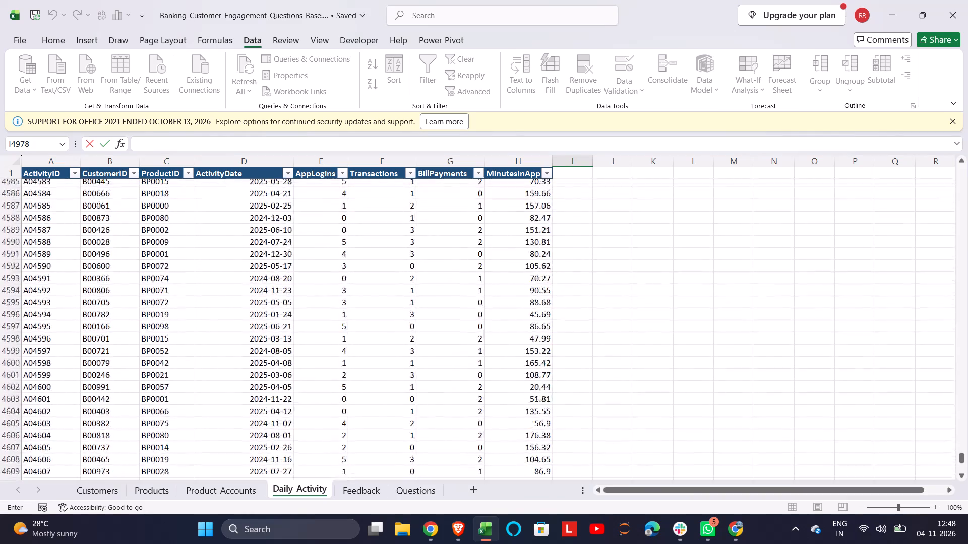
pyautogui.scroll(2, 317, 294)
pyautogui.click(438, 271)
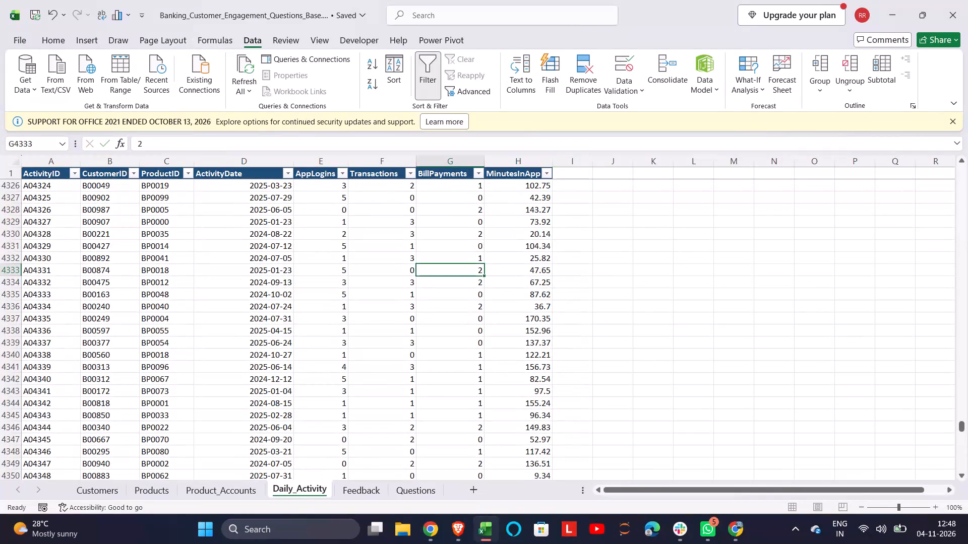
pyautogui.hotkey('ctrl', 'Up')
pyautogui.press('Down')
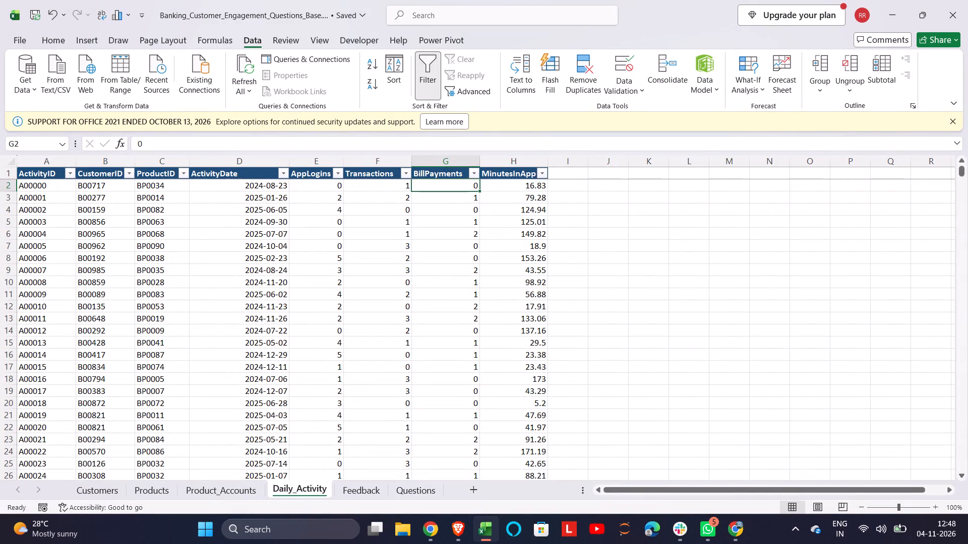
pyautogui.press('Right')
pyautogui.press('Right')
pyautogui.press('=')
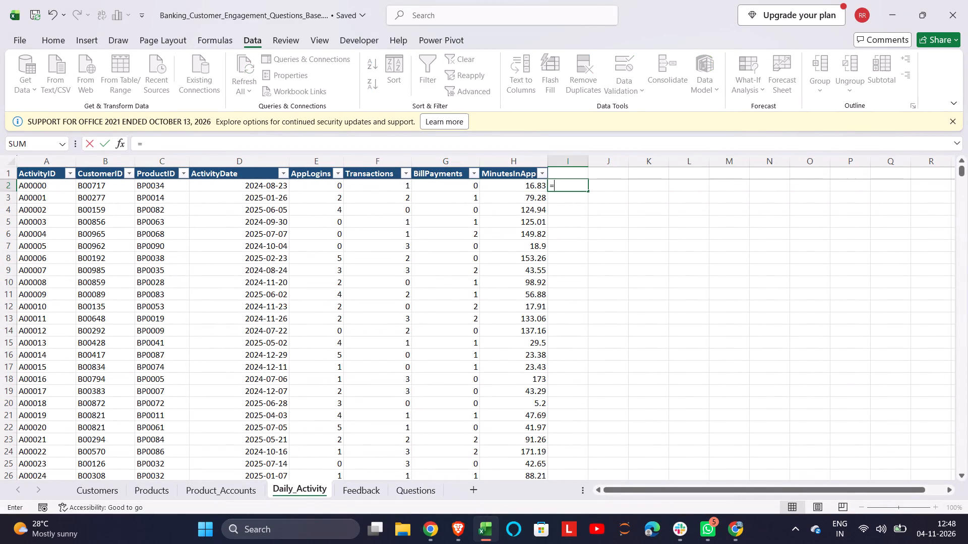
pyautogui.write('xlookup')
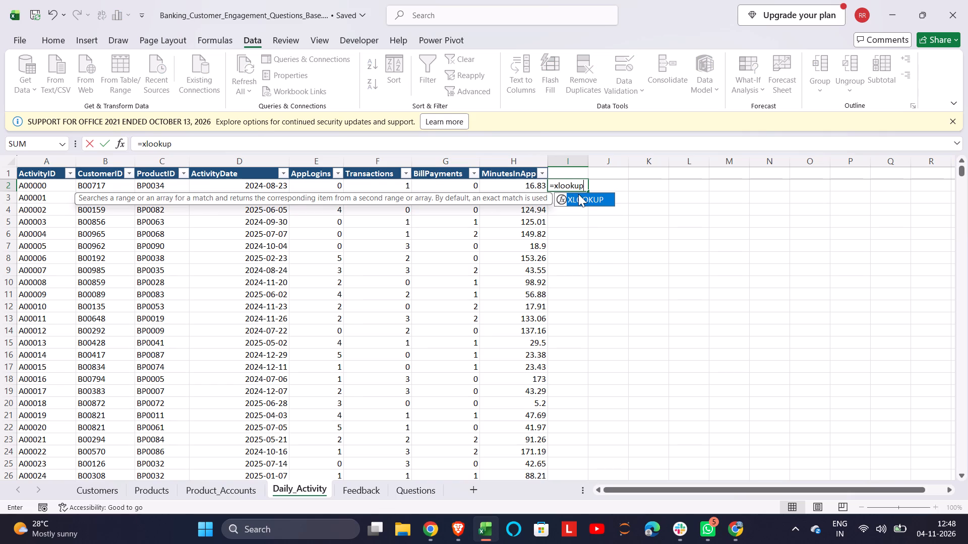
pyautogui.click(578, 194)
pyautogui.doubleClick(578, 194)
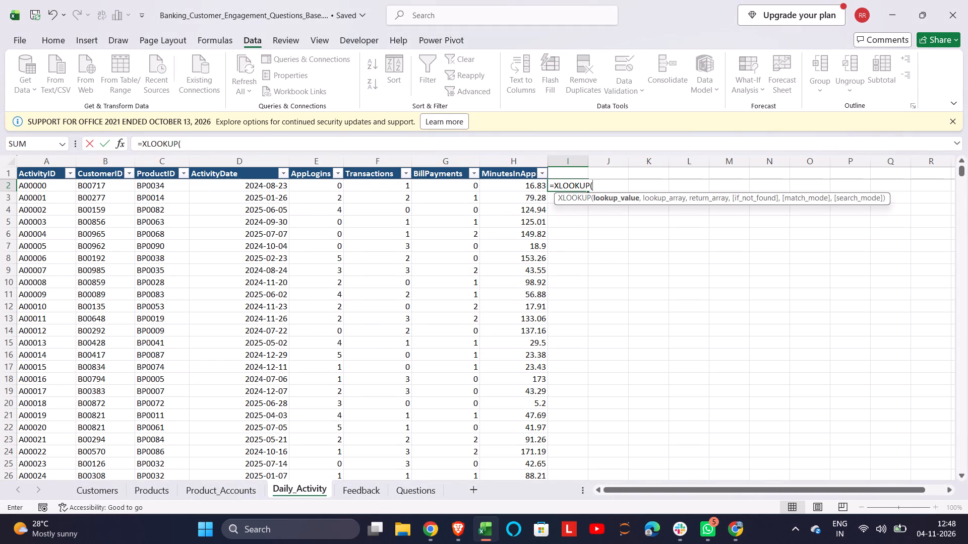
pyautogui.hscroll(1, 234, 236)
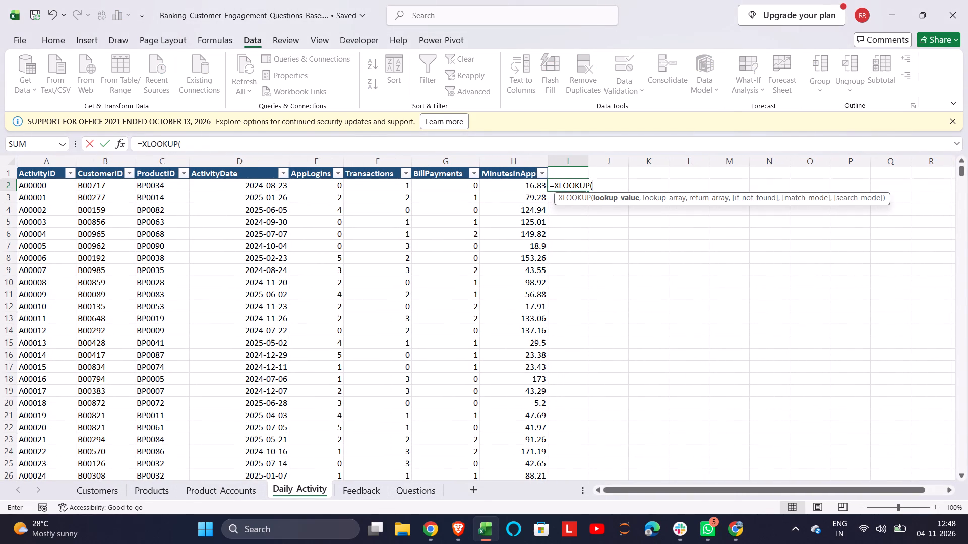
pyautogui.click(115, 187)
pyautogui.press(',')
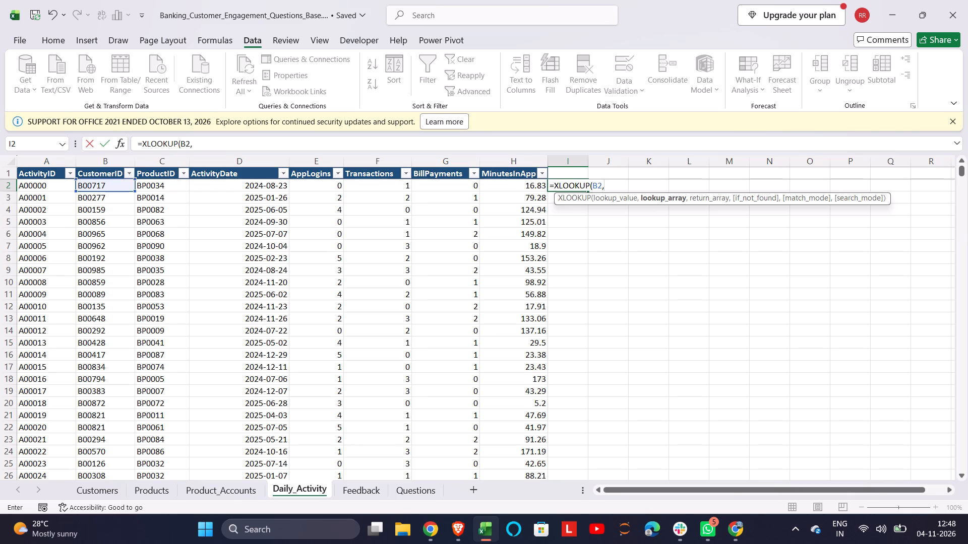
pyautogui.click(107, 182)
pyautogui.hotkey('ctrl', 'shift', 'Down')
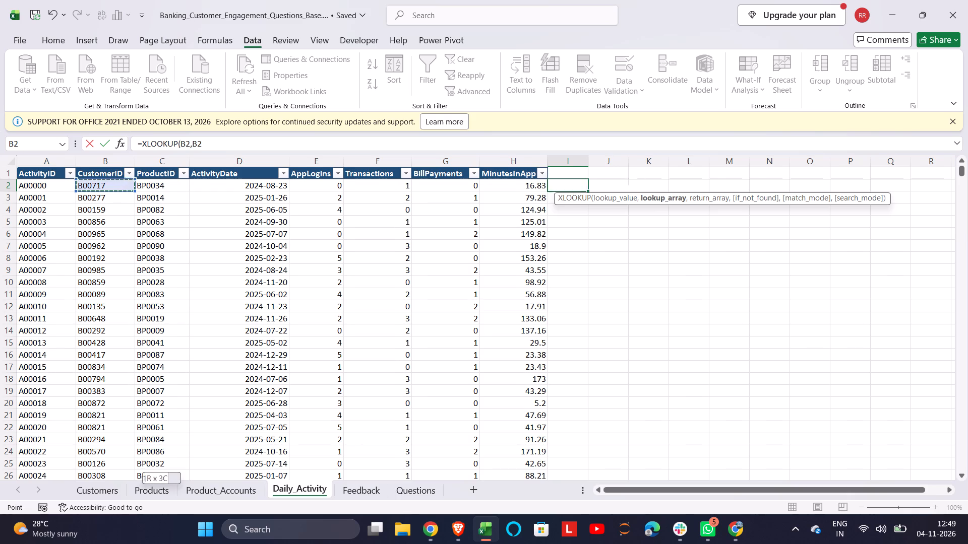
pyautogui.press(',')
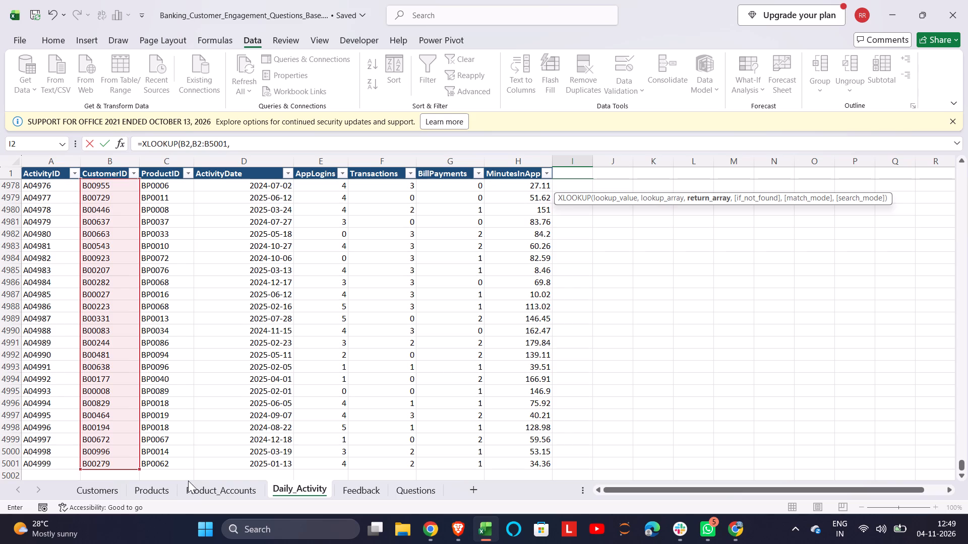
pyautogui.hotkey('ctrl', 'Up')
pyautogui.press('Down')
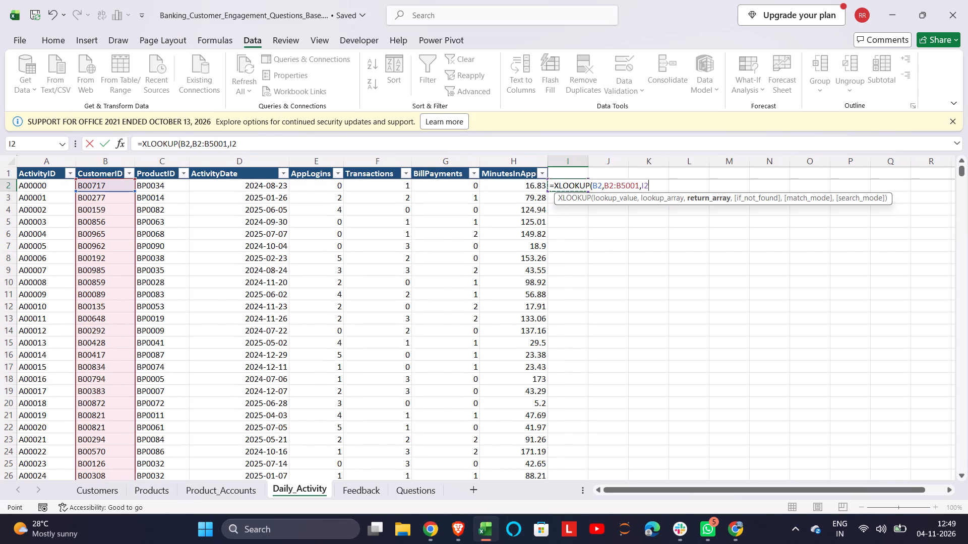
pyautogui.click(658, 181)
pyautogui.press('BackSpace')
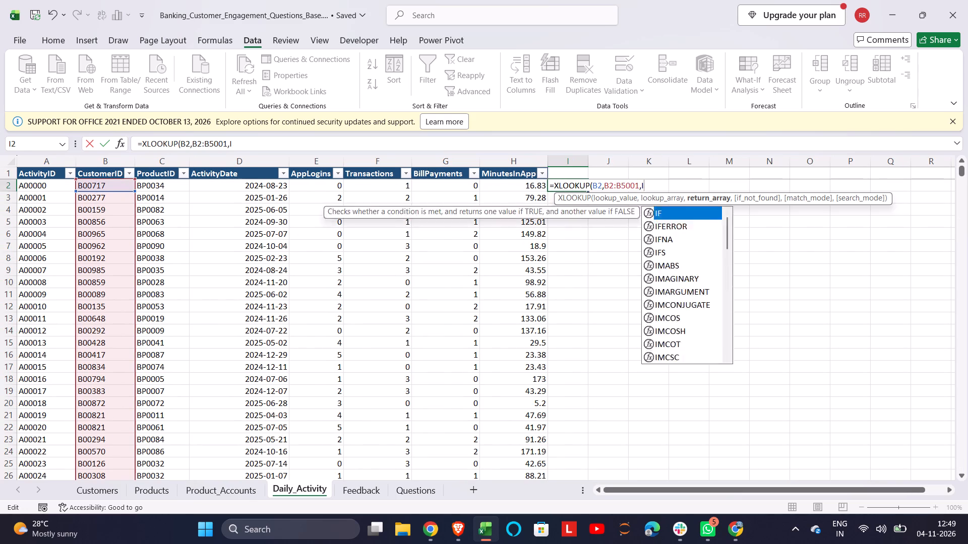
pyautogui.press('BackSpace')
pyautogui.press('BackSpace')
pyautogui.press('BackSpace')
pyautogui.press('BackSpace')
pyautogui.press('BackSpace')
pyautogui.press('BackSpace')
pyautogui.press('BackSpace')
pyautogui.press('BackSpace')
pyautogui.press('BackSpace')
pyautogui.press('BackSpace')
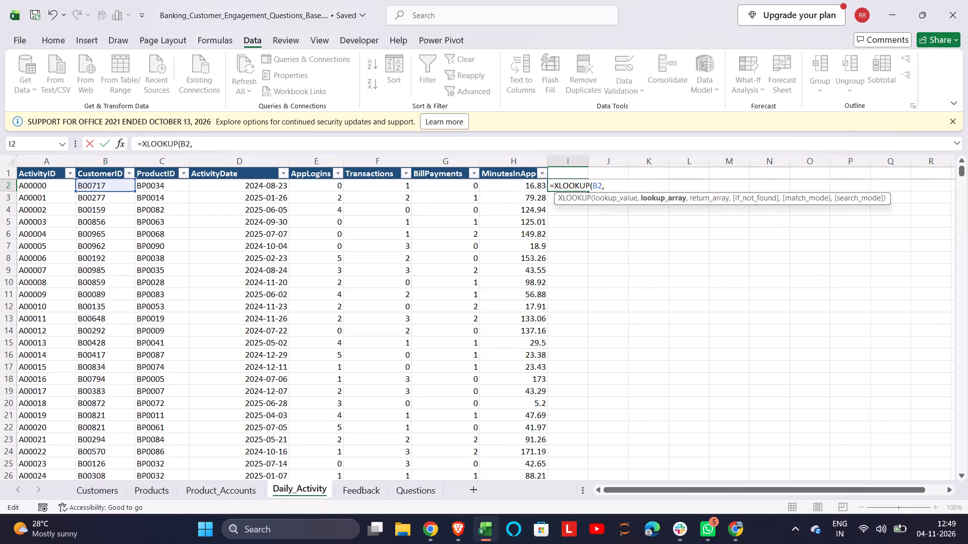
# Set the XLOOKUP's lookup array to the CustomerID range A2:A998 on the Customers sheet.
pyautogui.click(114, 493)
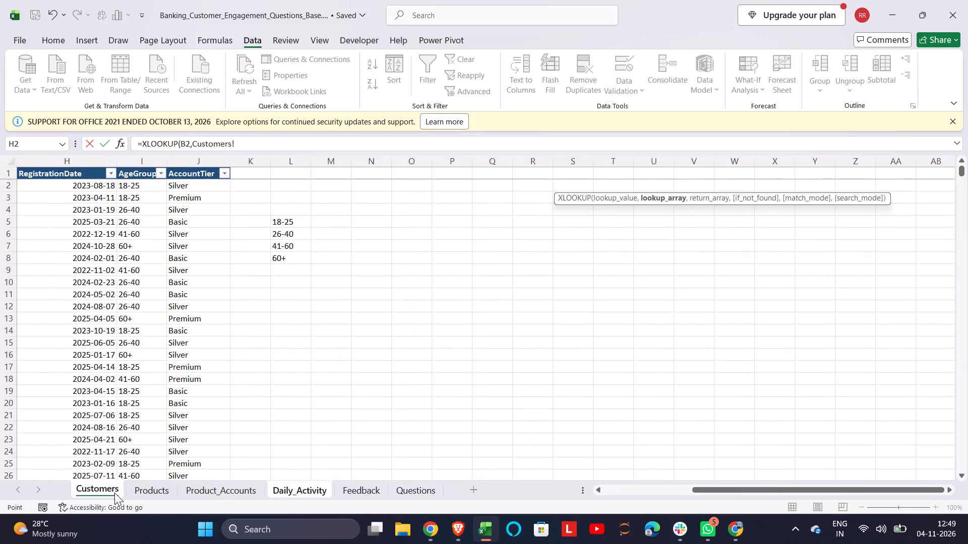
pyautogui.click(109, 363)
pyautogui.hscroll(7, 109, 363)
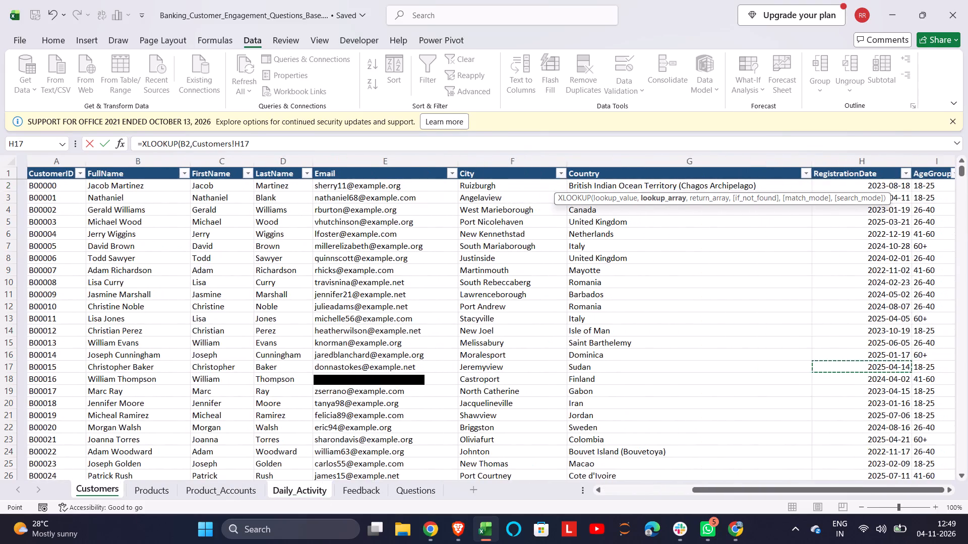
pyautogui.click(60, 185)
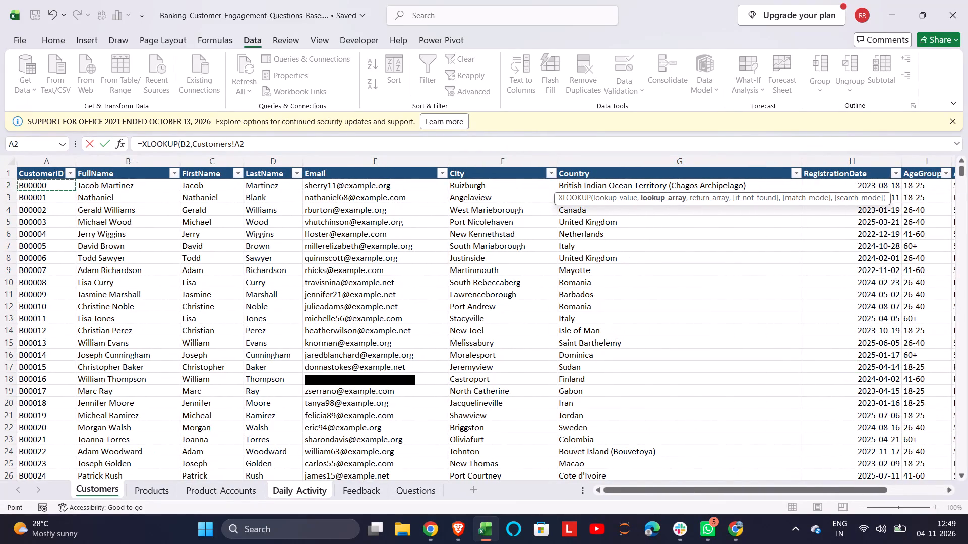
pyautogui.hotkey('ctrl', 'shift', 'Down')
pyautogui.press(',')
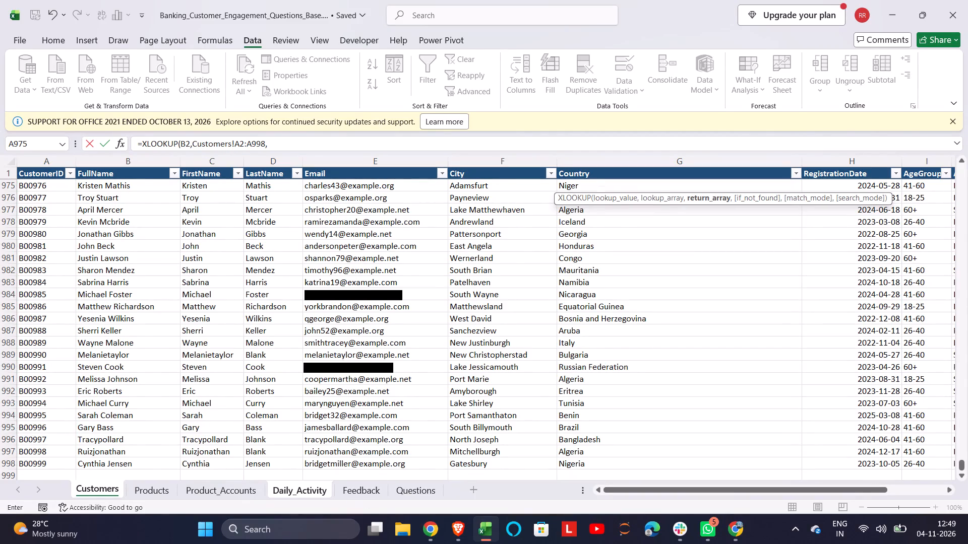
# Set the return array to the AgeGroup range I2:I998 on the Customers sheet and complete the formula.
pyautogui.scroll(5, 407, 365)
pyautogui.scroll(7, 429, 483)
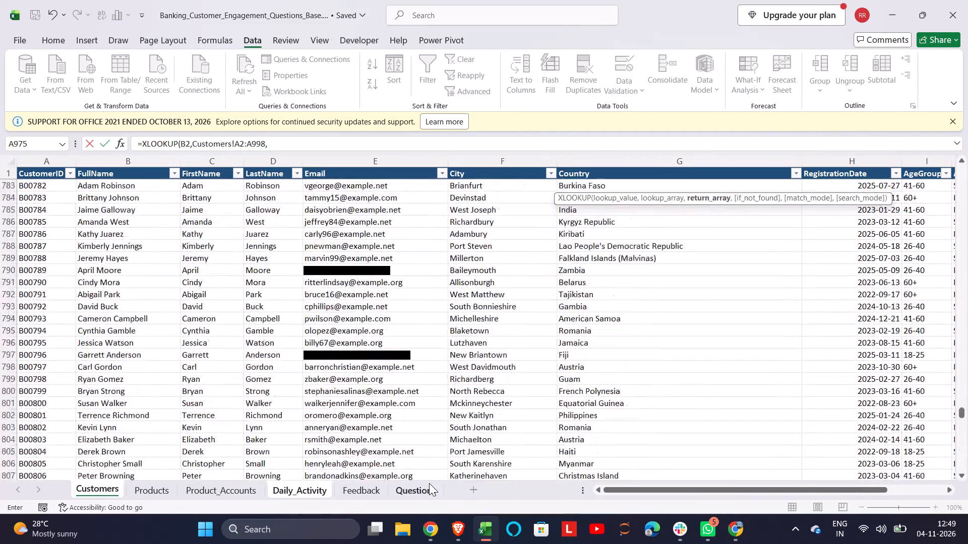
pyautogui.scroll(11, 429, 483)
pyautogui.hscroll(-6, 533, 375)
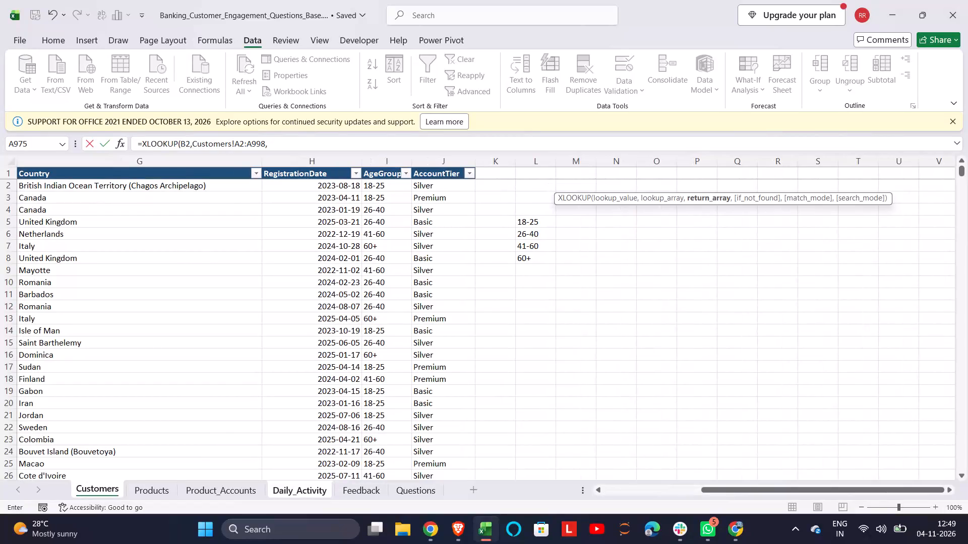
pyautogui.click(391, 181)
pyautogui.hotkey('ctrl', 'shift', 'Down')
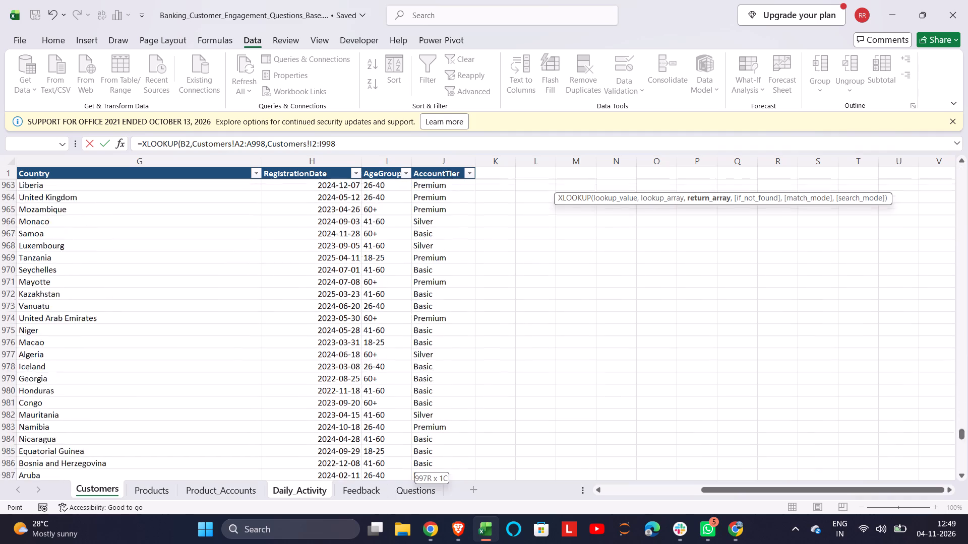
pyautogui.press('Return')
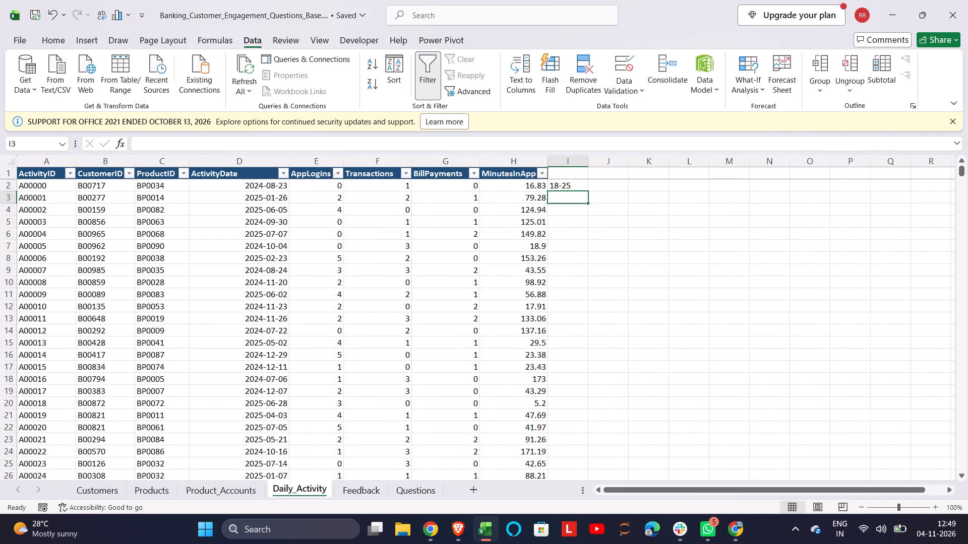
# Fill the AgeGroup lookup formula from I2 down through all activity rows of Daily_Activity.
pyautogui.click(573, 184)
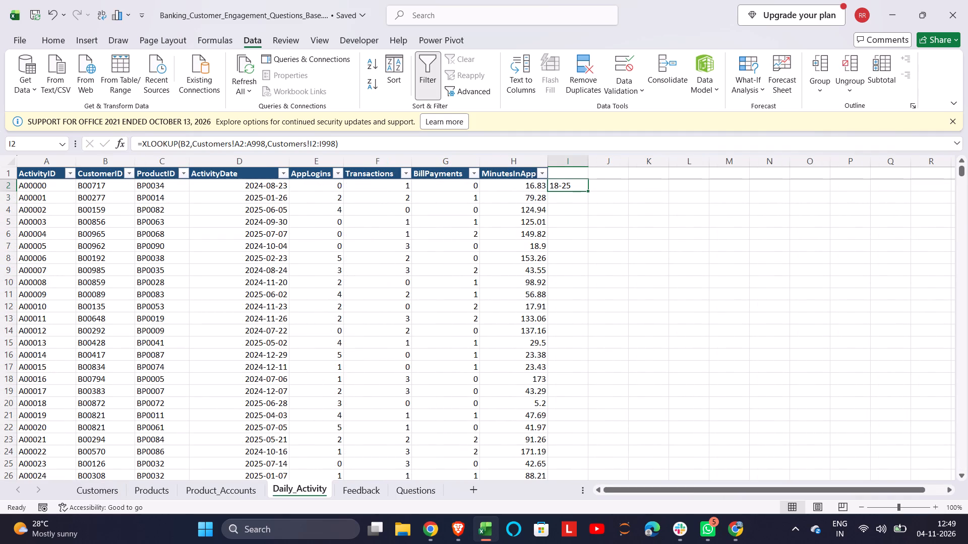
pyautogui.doubleClick(582, 184)
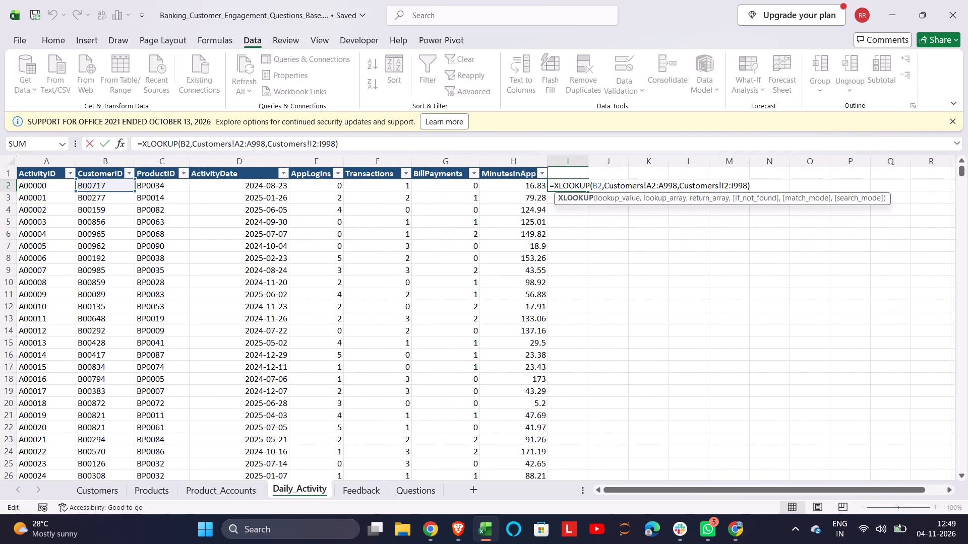
pyautogui.click(764, 188)
pyautogui.press('Return')
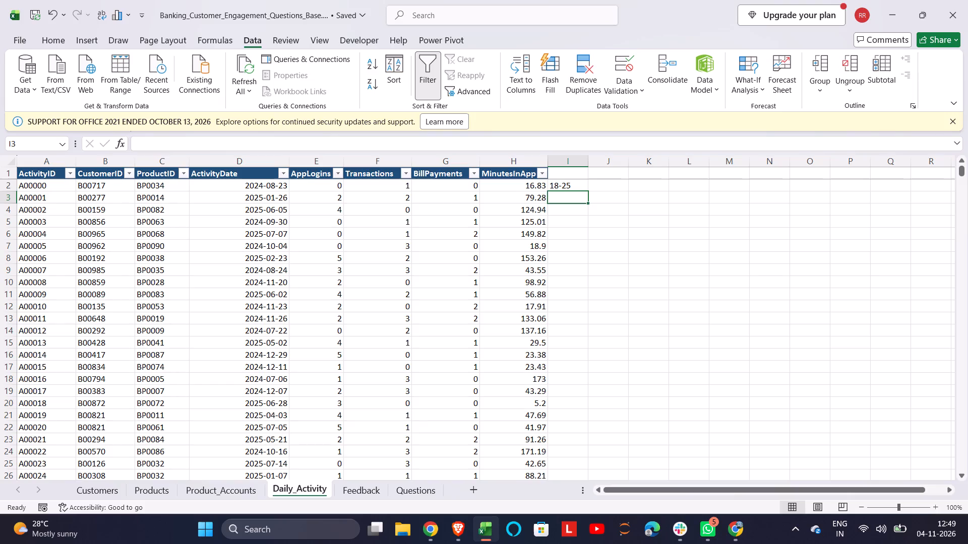
pyautogui.click(582, 181)
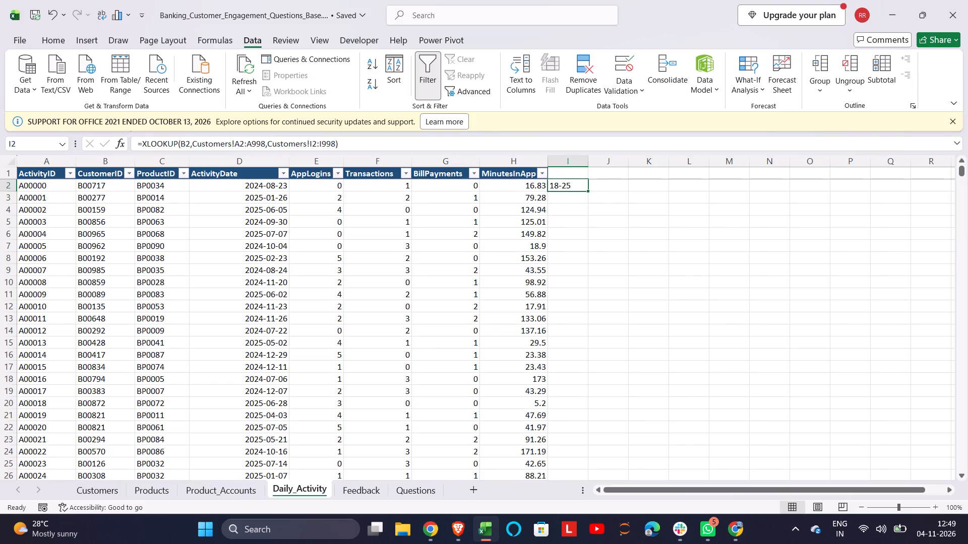
pyautogui.doubleClick(588, 190)
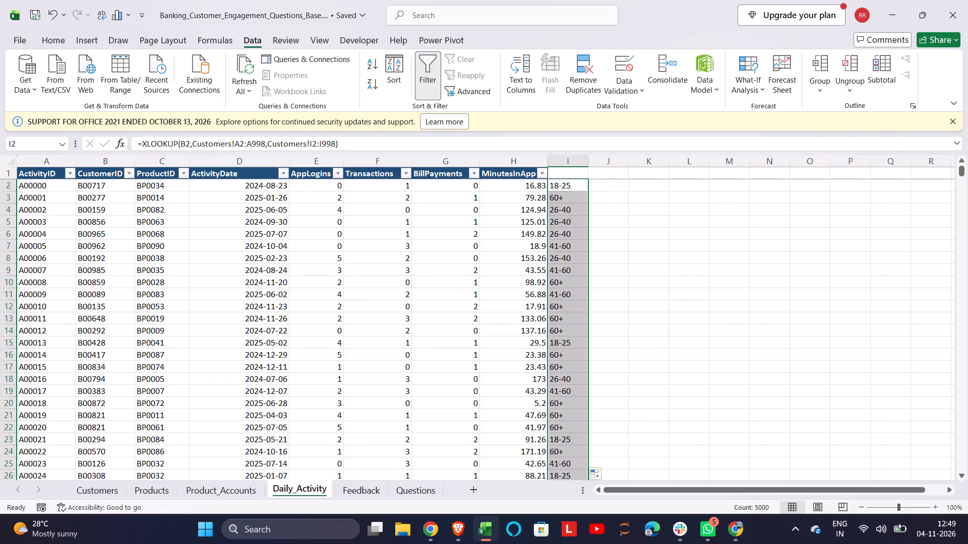
# Review the CustomerID and AgeGroup columns on the Customers sheet, and return to the lookup column in Daily_Activity.
pyautogui.click(107, 500)
pyautogui.click(110, 496)
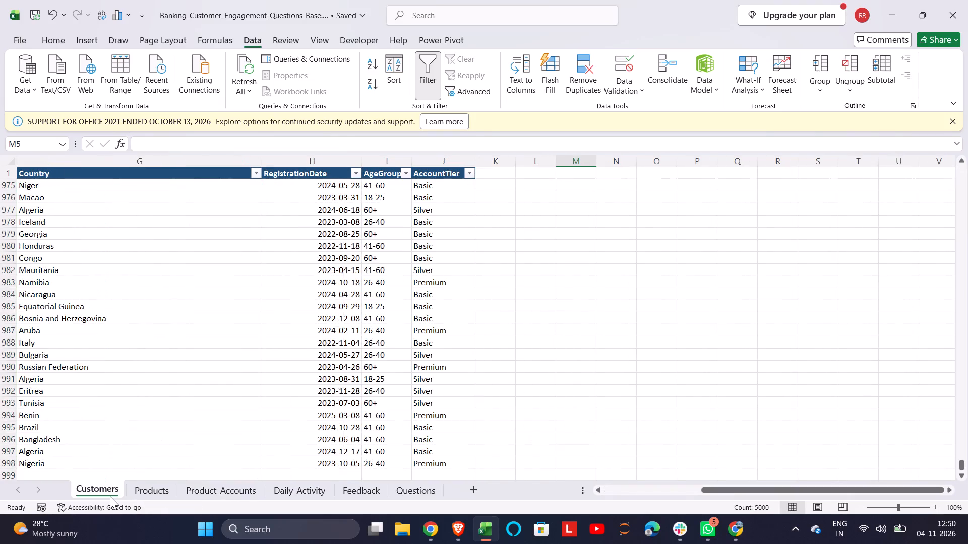
pyautogui.hscroll(3, 320, 391)
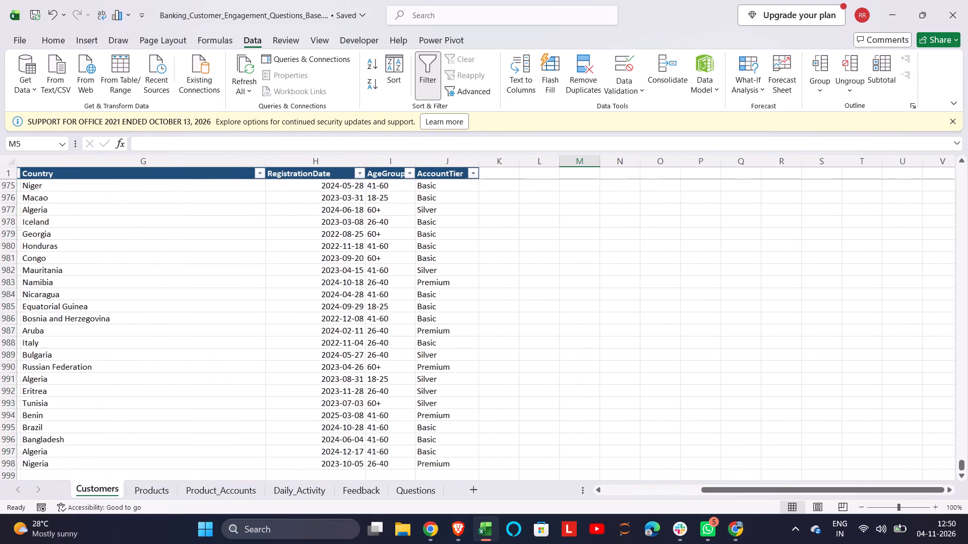
pyautogui.hscroll(3, 320, 391)
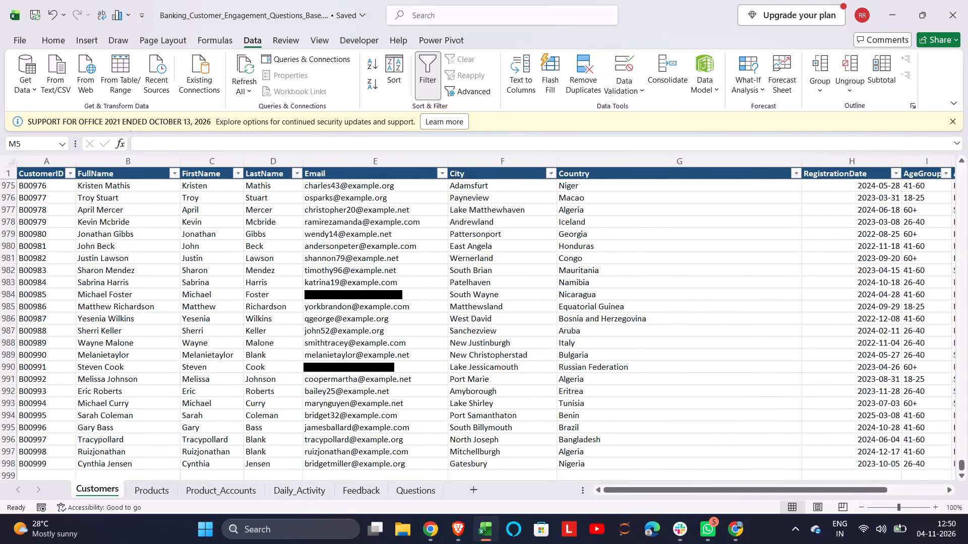
pyautogui.click(327, 490)
pyautogui.scroll(1, 294, 432)
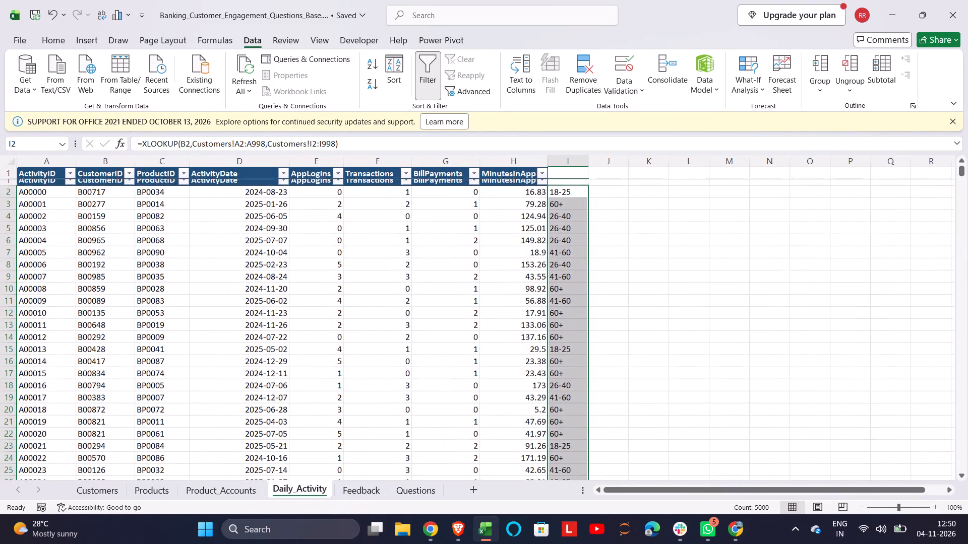
pyautogui.scroll(1, 294, 432)
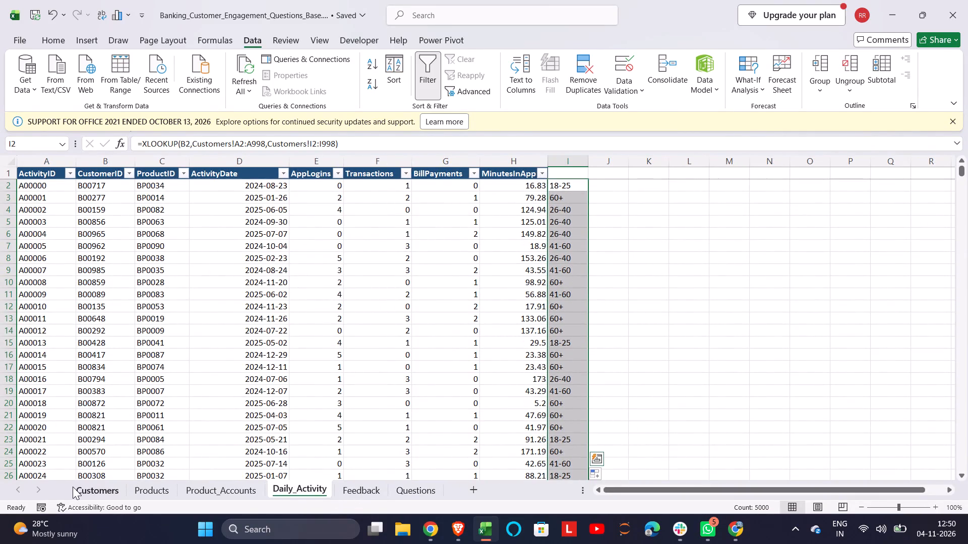
pyautogui.click(73, 487)
pyautogui.scroll(6, 14, 275)
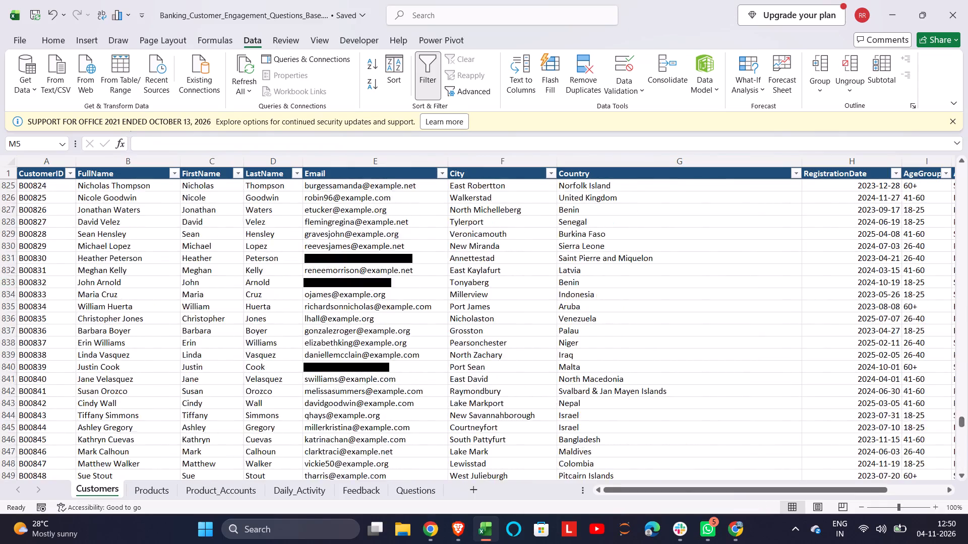
pyautogui.scroll(8, 14, 275)
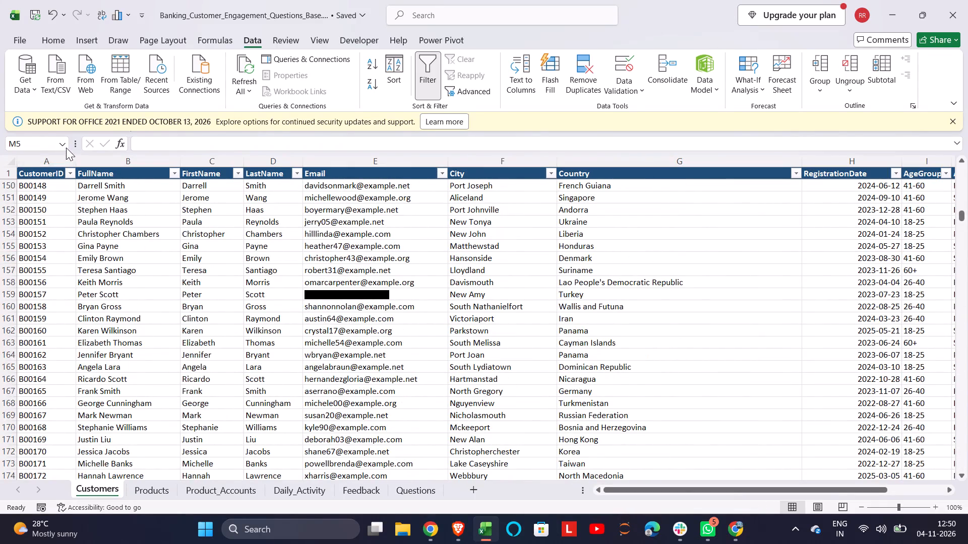
pyautogui.click(60, 143)
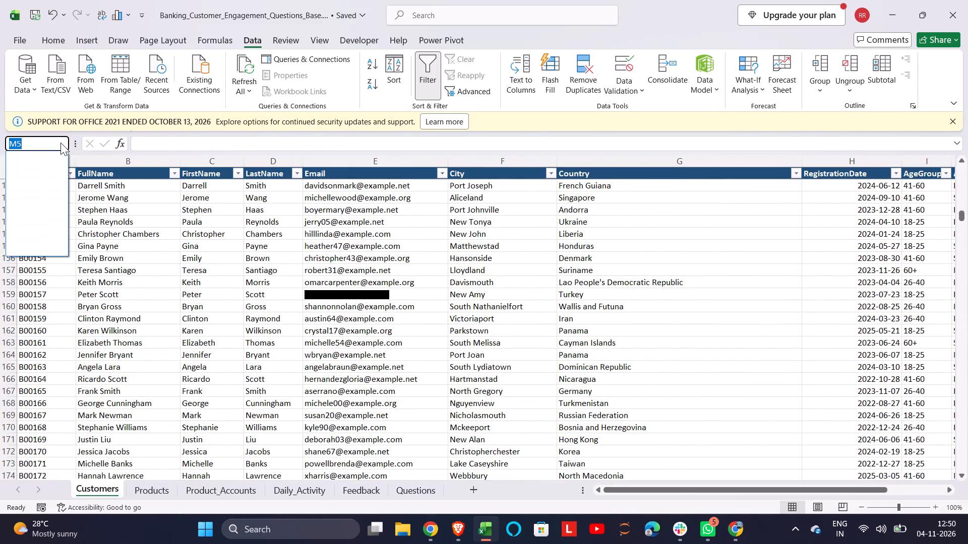
pyautogui.press('BackSpace')
pyautogui.press('0')
pyautogui.press('BackSpace')
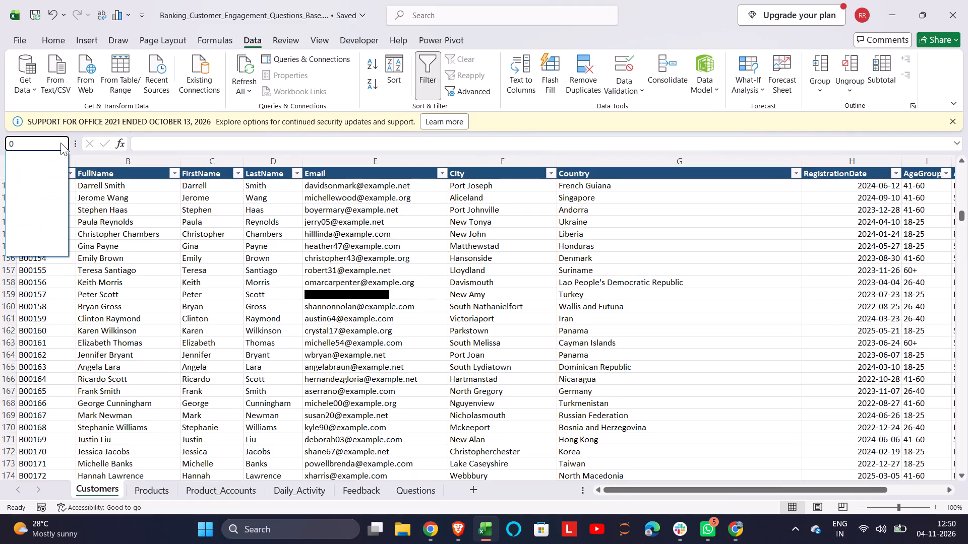
pyautogui.write('A277')
pyautogui.press('Return')
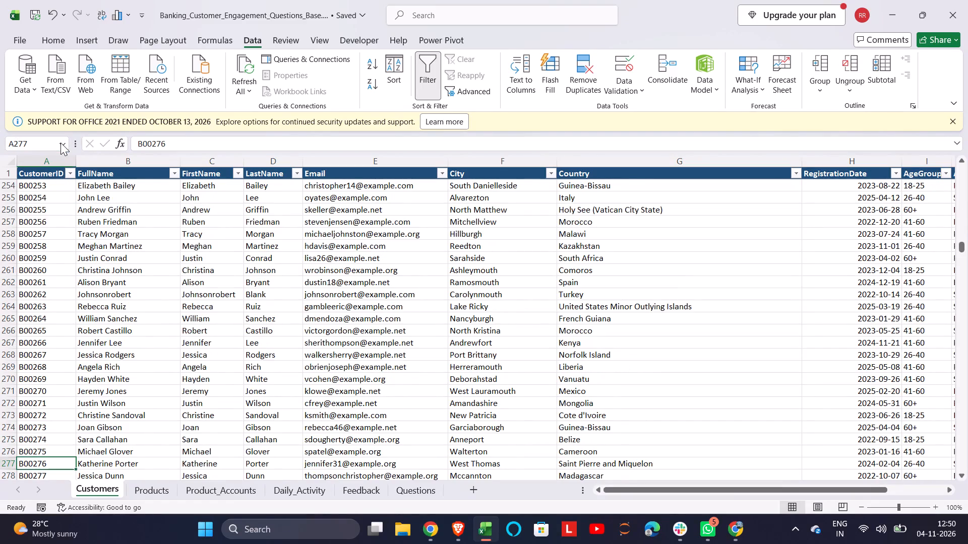
pyautogui.moveTo(181, 468); pyautogui.dragTo(128, 479)
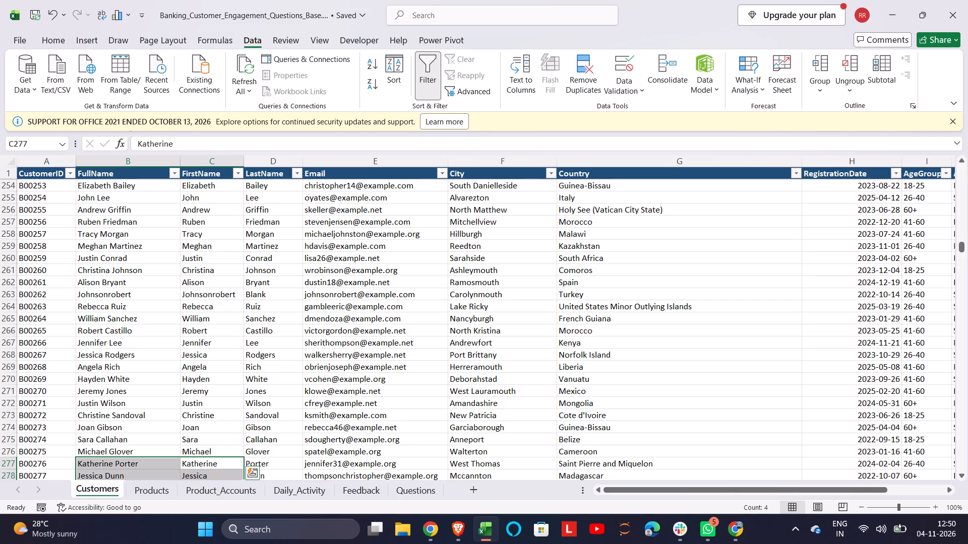
pyautogui.click(367, 487)
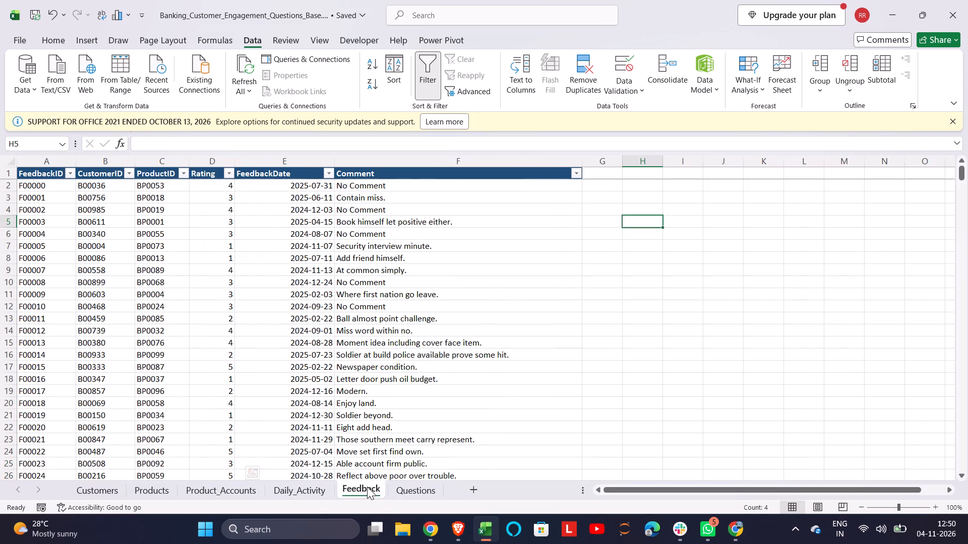
pyautogui.click(306, 494)
pyautogui.click(620, 318)
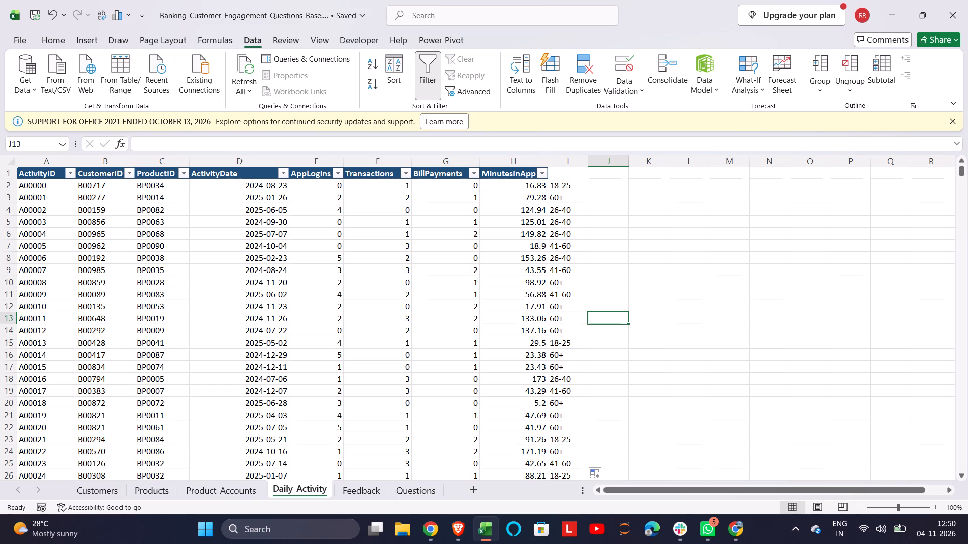
pyautogui.click(420, 487)
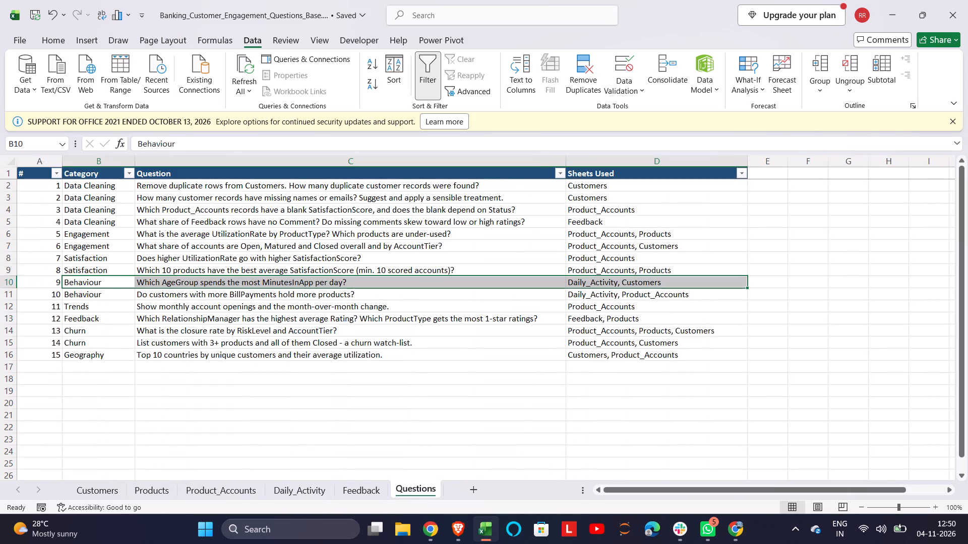
pyautogui.click(250, 314)
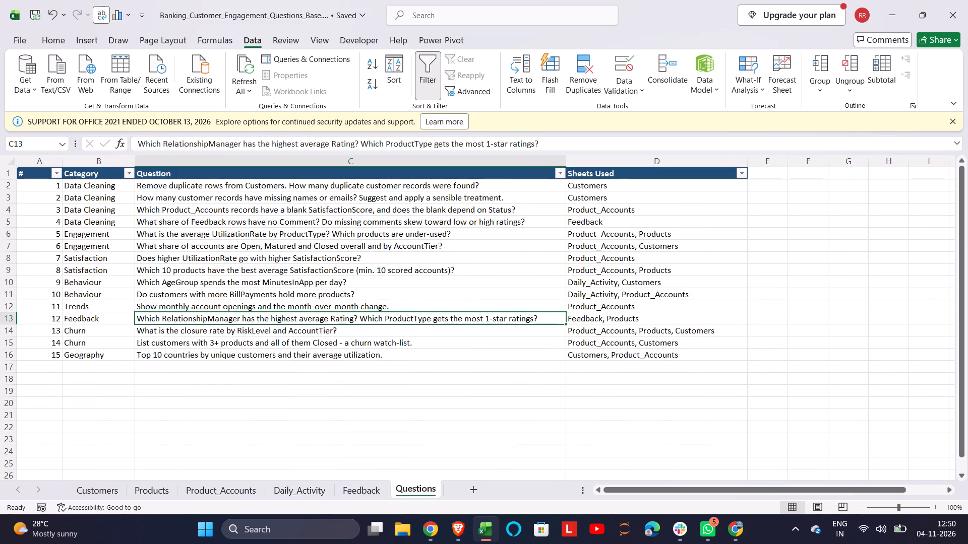
pyautogui.click(294, 490)
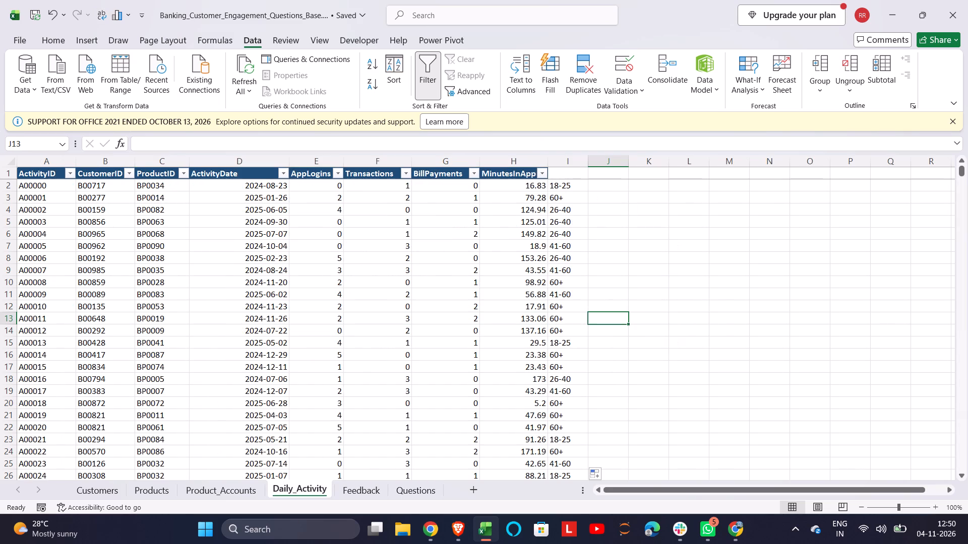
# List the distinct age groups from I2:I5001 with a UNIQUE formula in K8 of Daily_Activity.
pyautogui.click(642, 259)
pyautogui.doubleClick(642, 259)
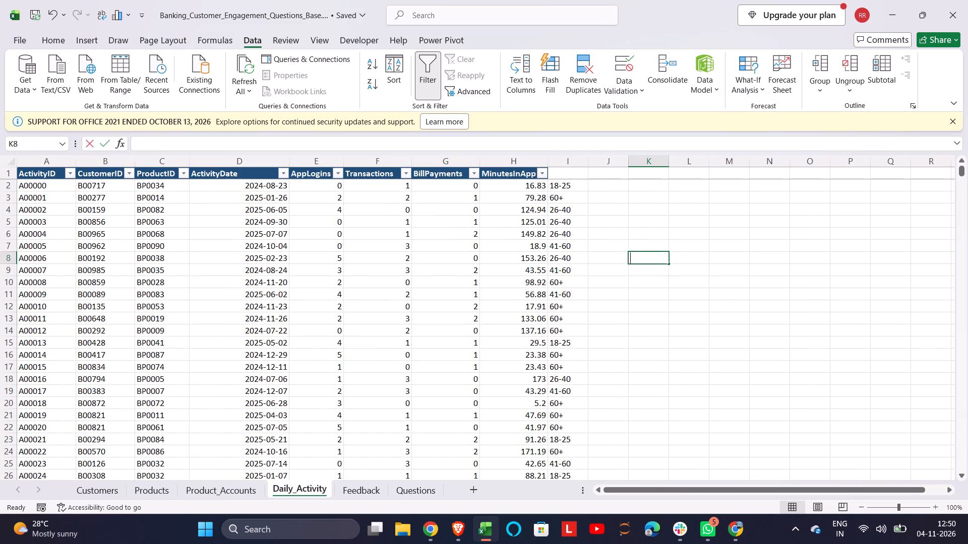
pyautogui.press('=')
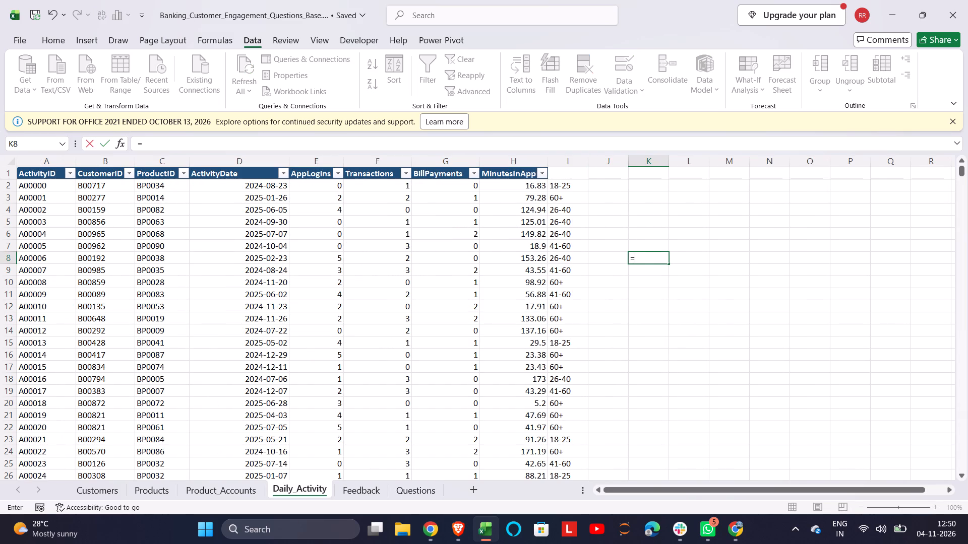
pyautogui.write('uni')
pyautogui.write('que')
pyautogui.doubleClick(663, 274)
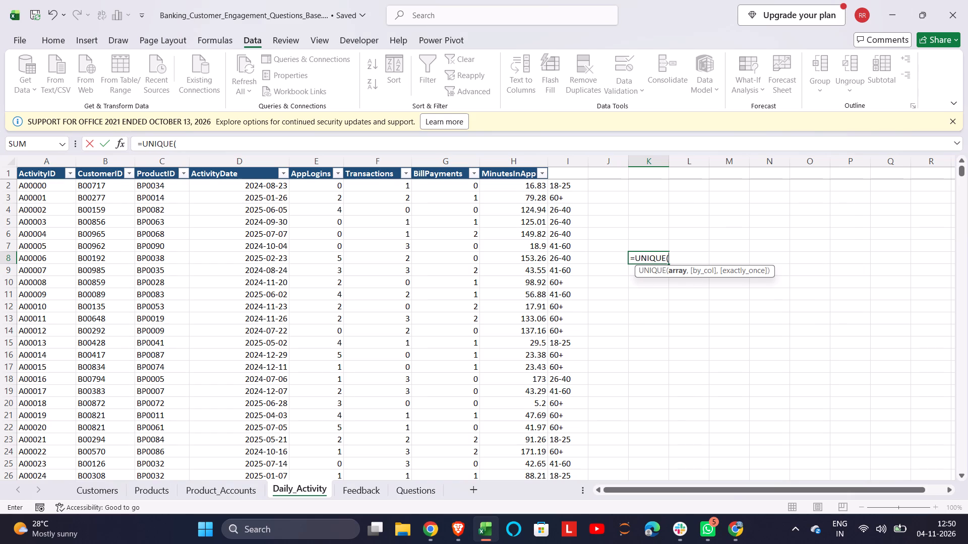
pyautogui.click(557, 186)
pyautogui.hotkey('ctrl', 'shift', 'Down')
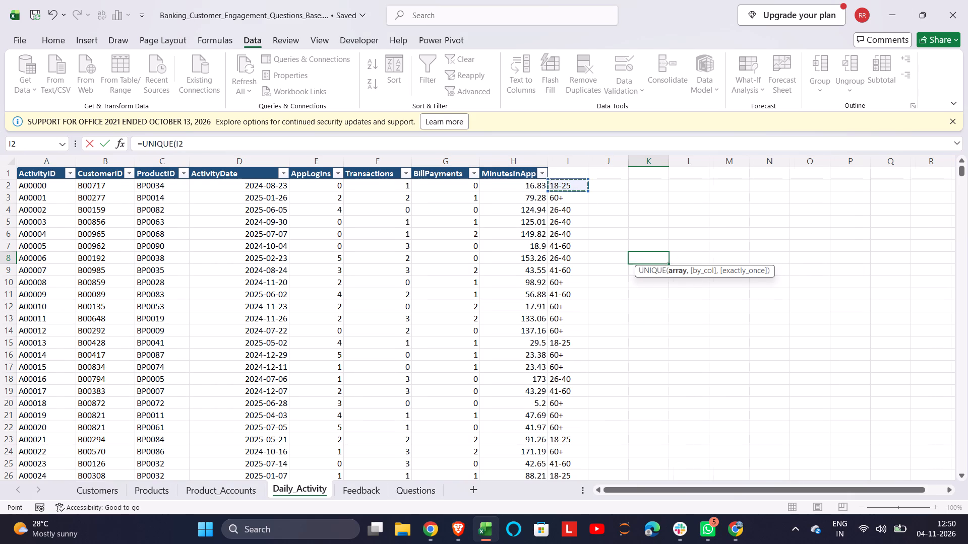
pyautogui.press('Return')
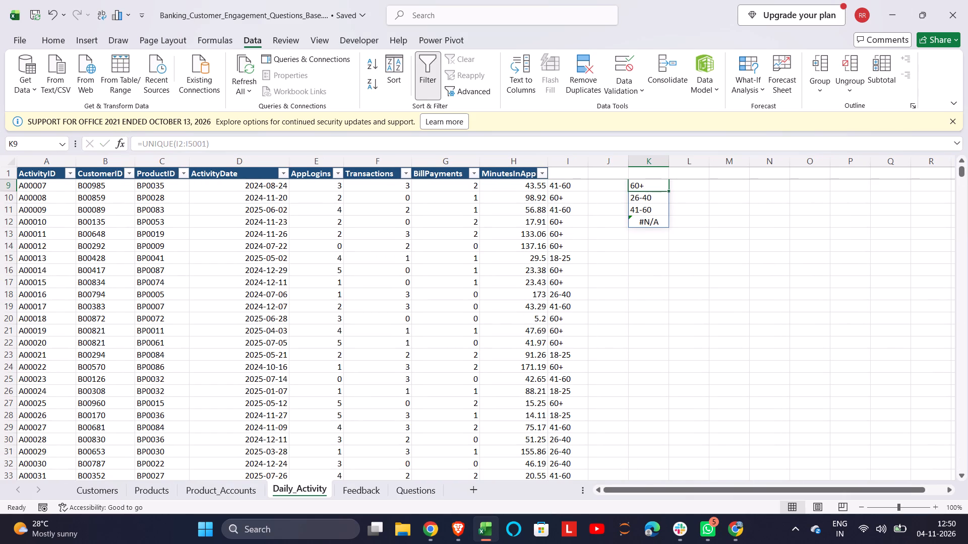
# Examine the AgeGroup lookup values in column I and the UNIQUE formula in K8 for lookup errors.
pyautogui.scroll(2, 633, 257)
pyautogui.scroll(-3, 613, 324)
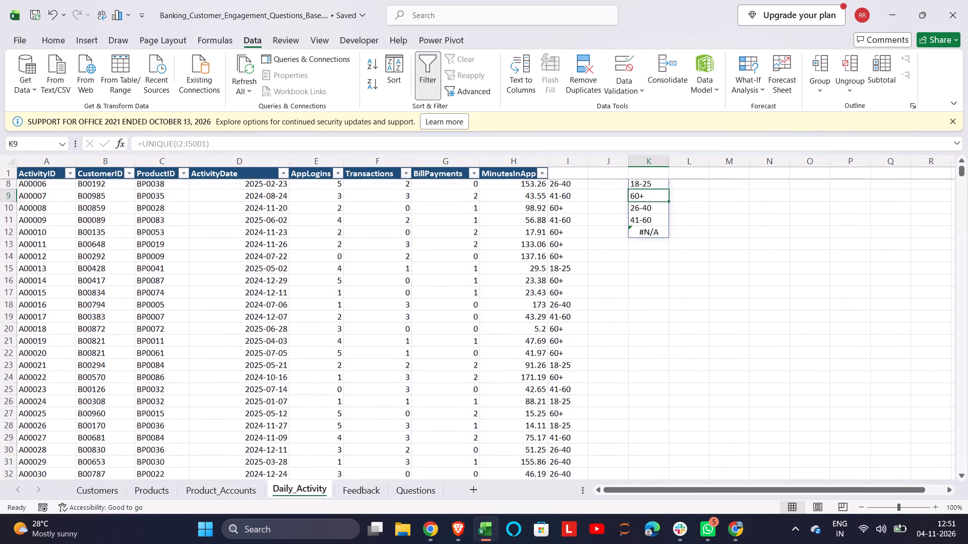
pyautogui.scroll(-6, 613, 324)
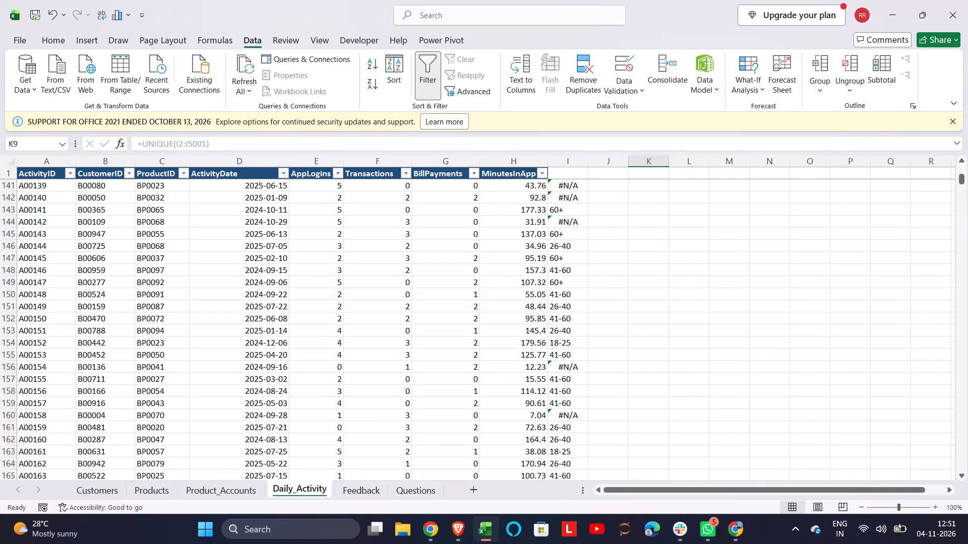
pyautogui.scroll(1, 613, 324)
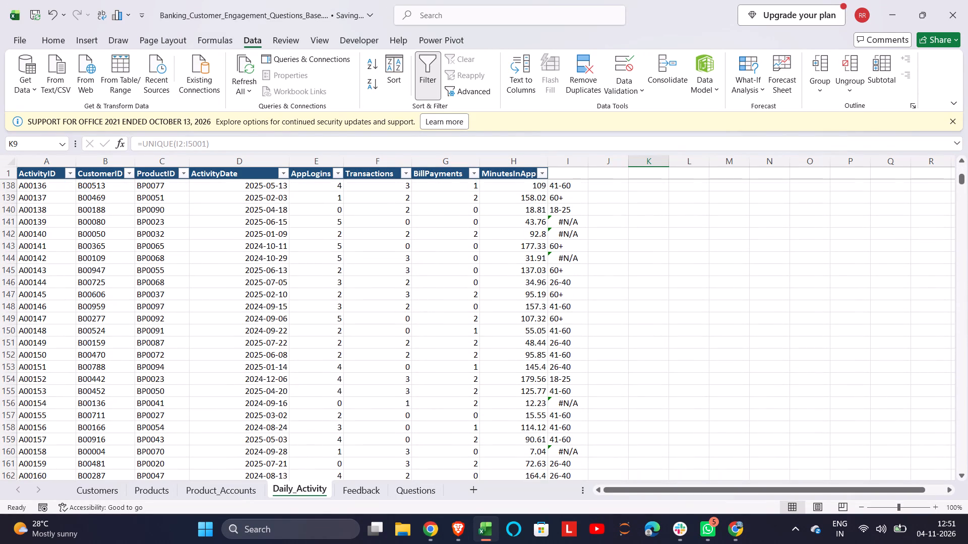
pyautogui.scroll(7, 604, 244)
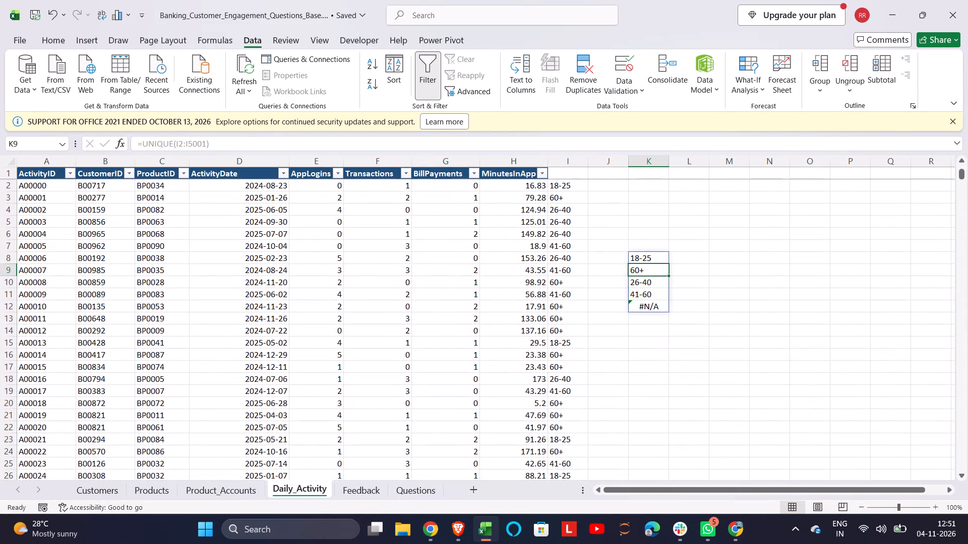
pyautogui.click(657, 257)
pyautogui.press('Escape')
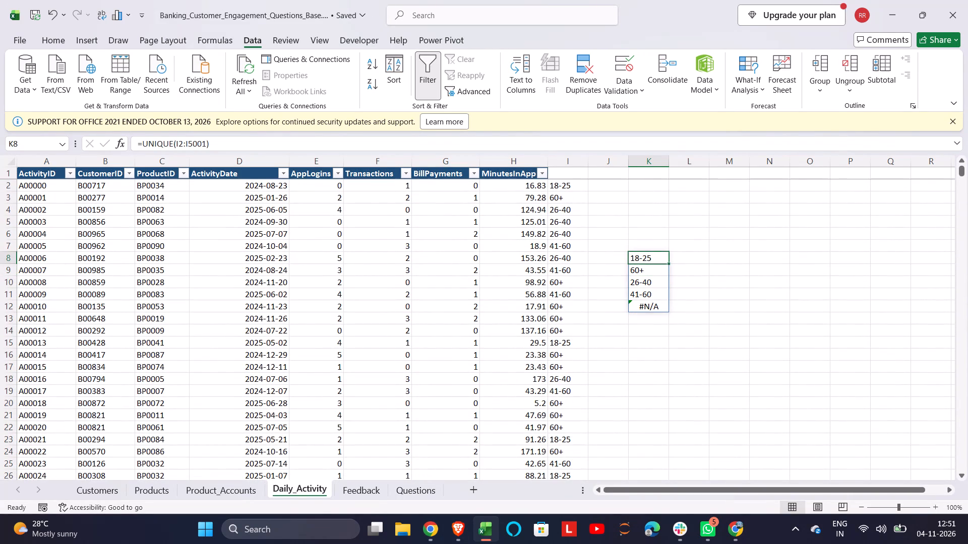
pyautogui.doubleClick(657, 257)
pyautogui.press('Escape')
pyautogui.click(655, 248)
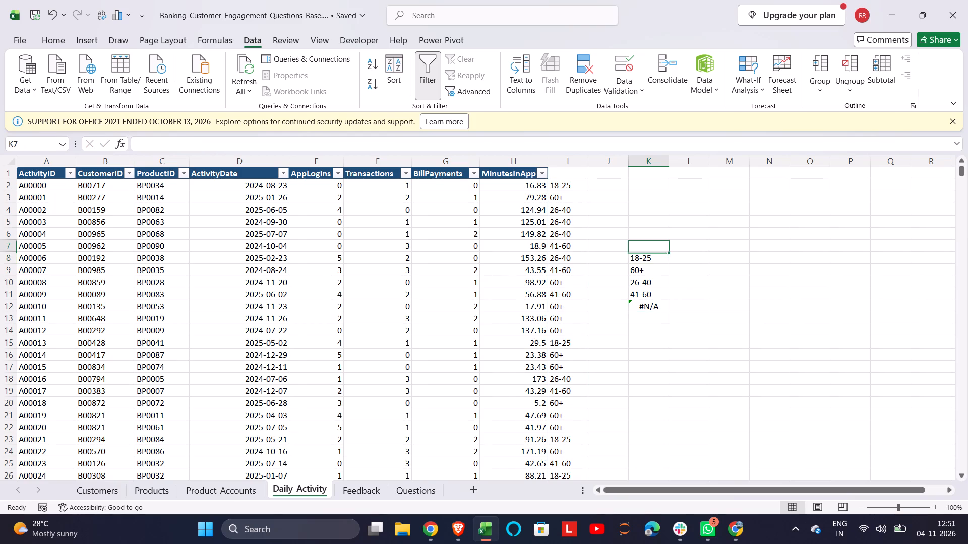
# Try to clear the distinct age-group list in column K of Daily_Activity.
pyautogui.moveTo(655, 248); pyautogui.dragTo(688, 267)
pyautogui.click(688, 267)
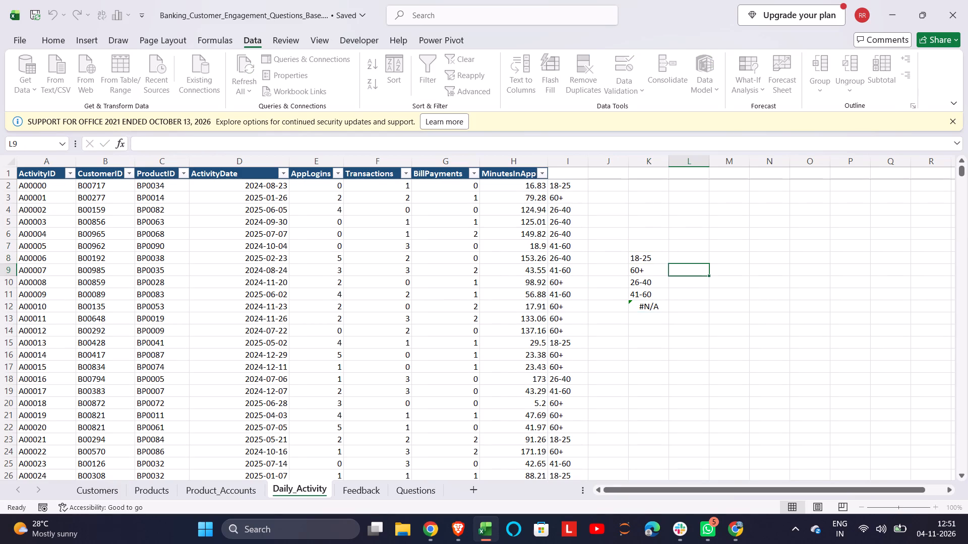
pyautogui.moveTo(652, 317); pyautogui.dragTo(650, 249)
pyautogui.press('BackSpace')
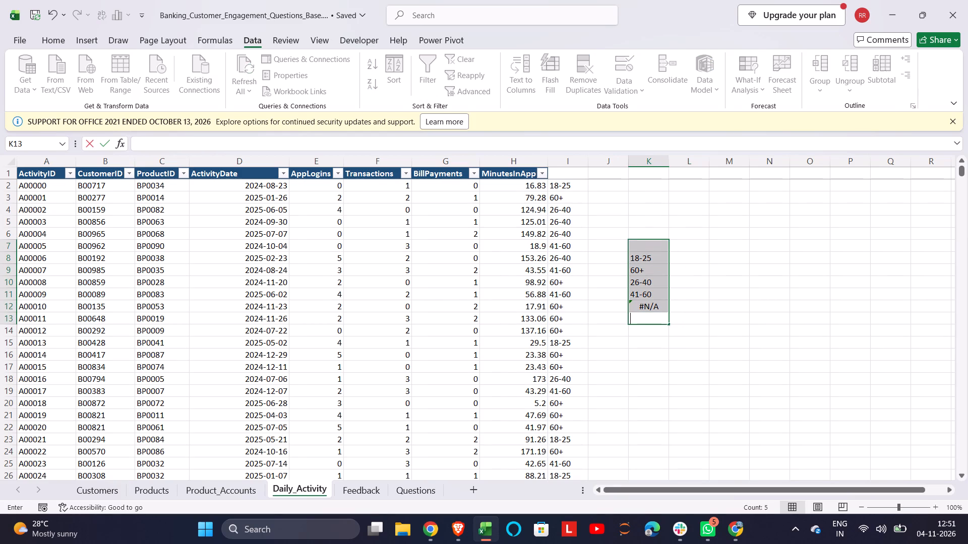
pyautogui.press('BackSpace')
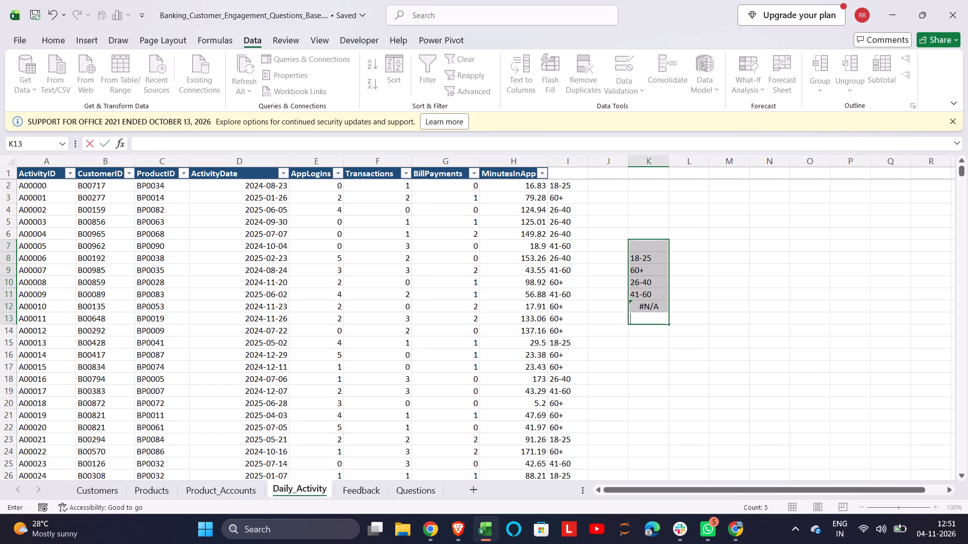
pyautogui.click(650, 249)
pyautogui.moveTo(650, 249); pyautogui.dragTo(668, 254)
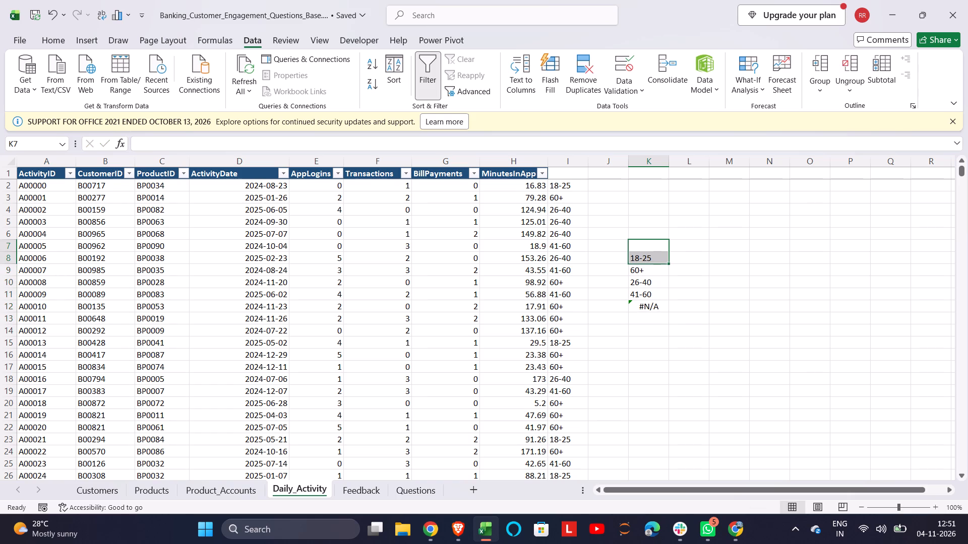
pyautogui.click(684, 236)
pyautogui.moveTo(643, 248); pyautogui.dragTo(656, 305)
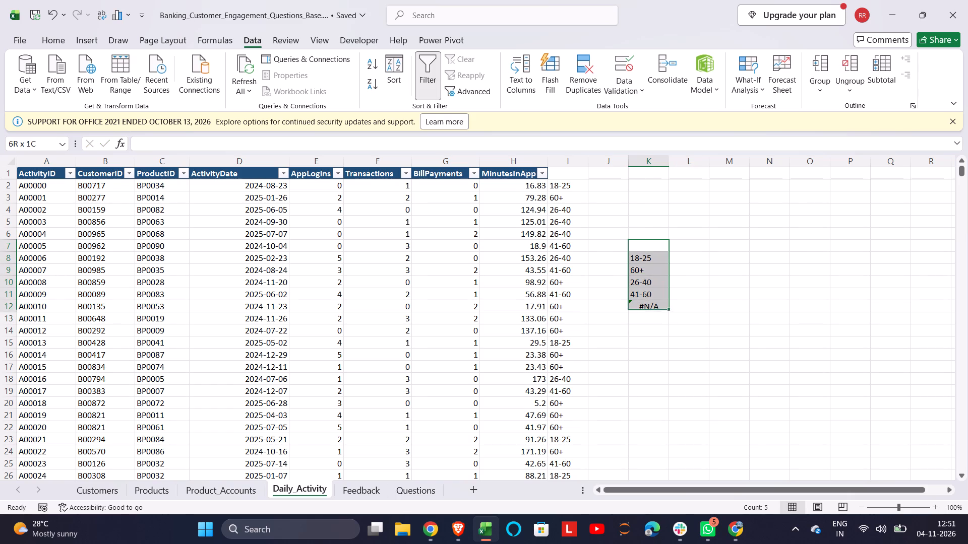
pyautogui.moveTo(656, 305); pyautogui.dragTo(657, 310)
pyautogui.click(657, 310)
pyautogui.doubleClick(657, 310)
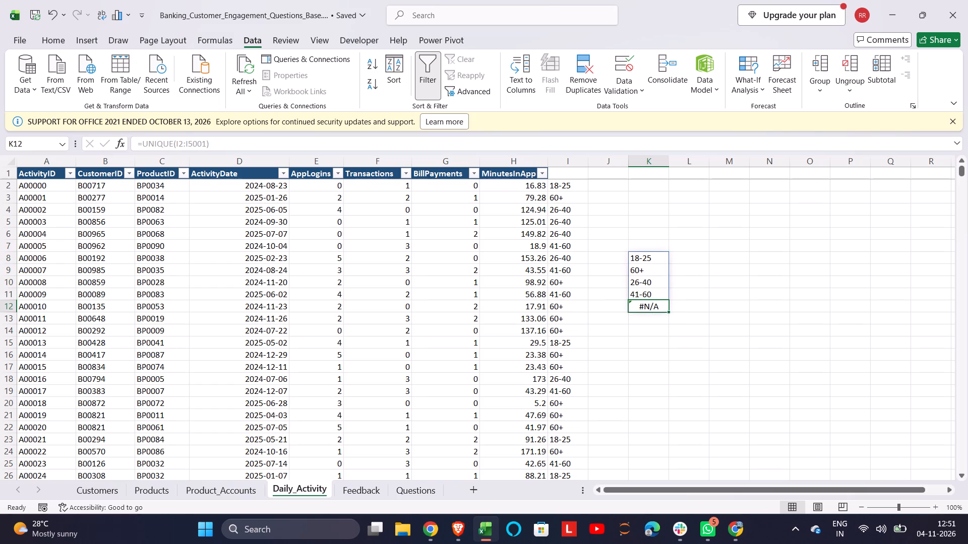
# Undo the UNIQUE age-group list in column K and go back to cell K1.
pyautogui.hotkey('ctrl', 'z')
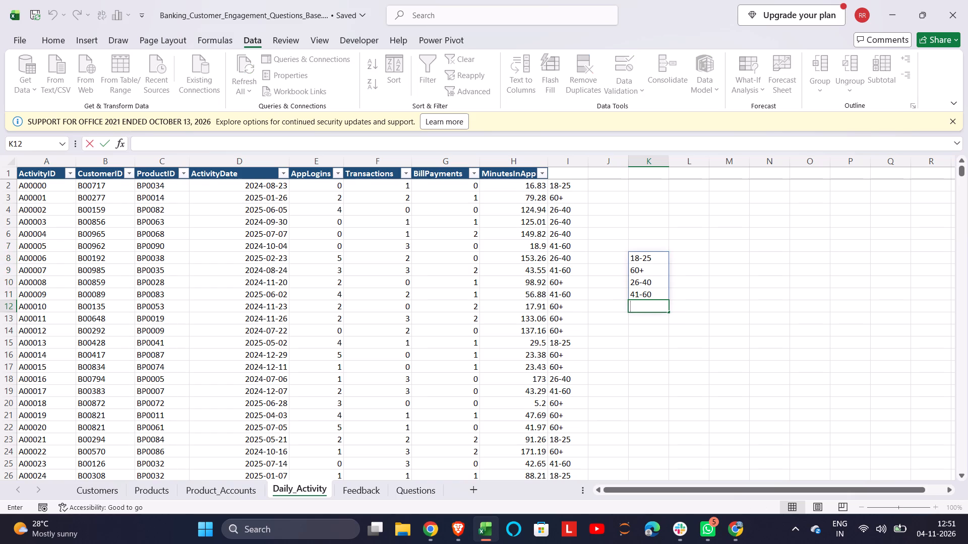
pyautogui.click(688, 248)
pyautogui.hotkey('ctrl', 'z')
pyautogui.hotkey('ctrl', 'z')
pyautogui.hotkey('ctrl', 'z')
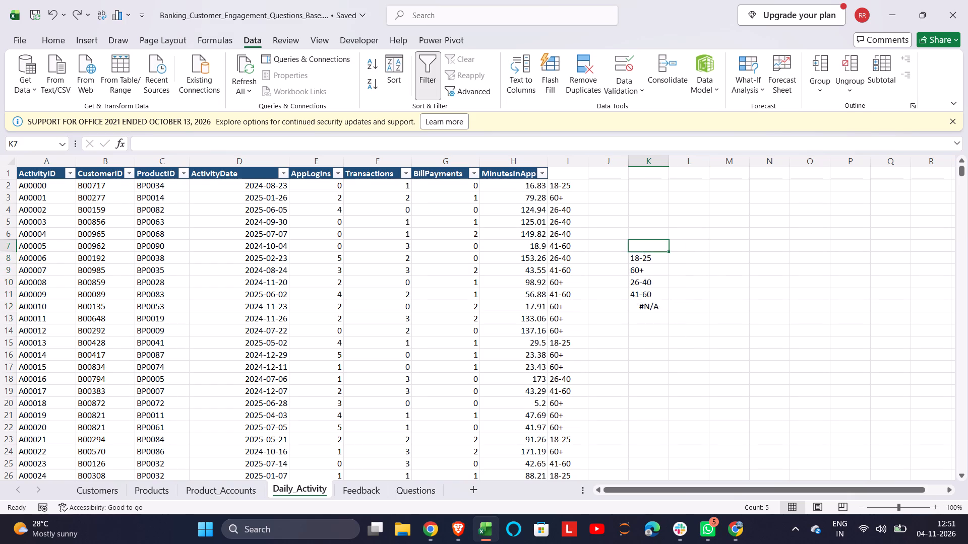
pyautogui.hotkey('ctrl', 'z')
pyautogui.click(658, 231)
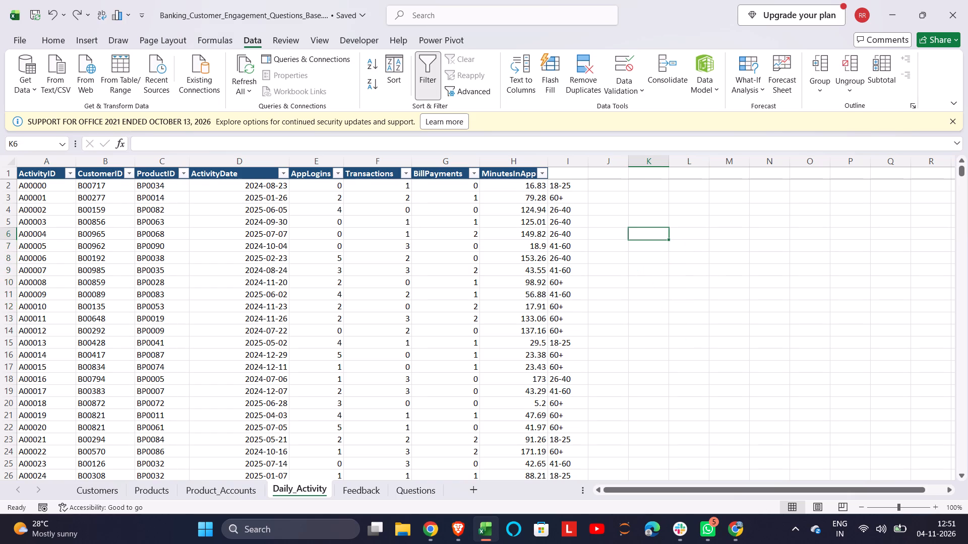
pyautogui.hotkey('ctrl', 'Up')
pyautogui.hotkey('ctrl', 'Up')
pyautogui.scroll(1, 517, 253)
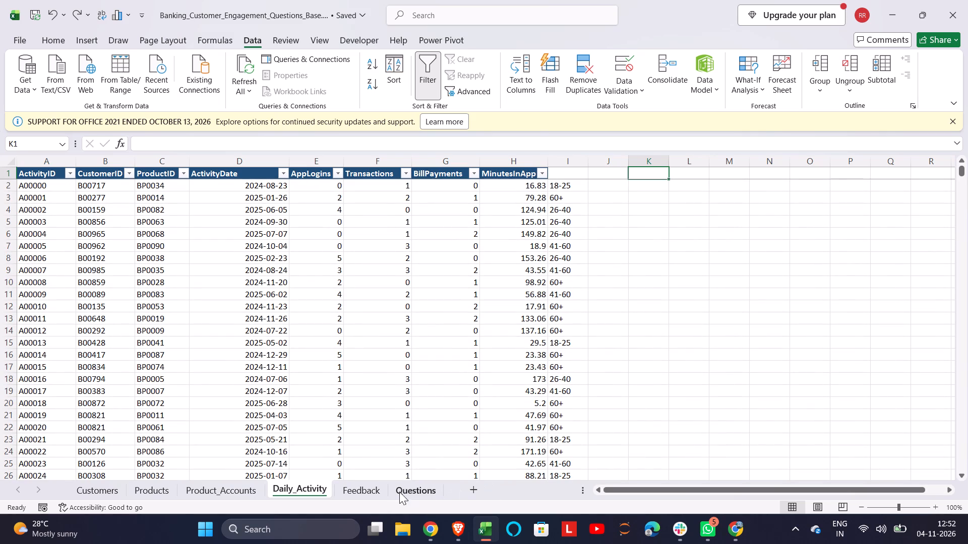
pyautogui.click(373, 495)
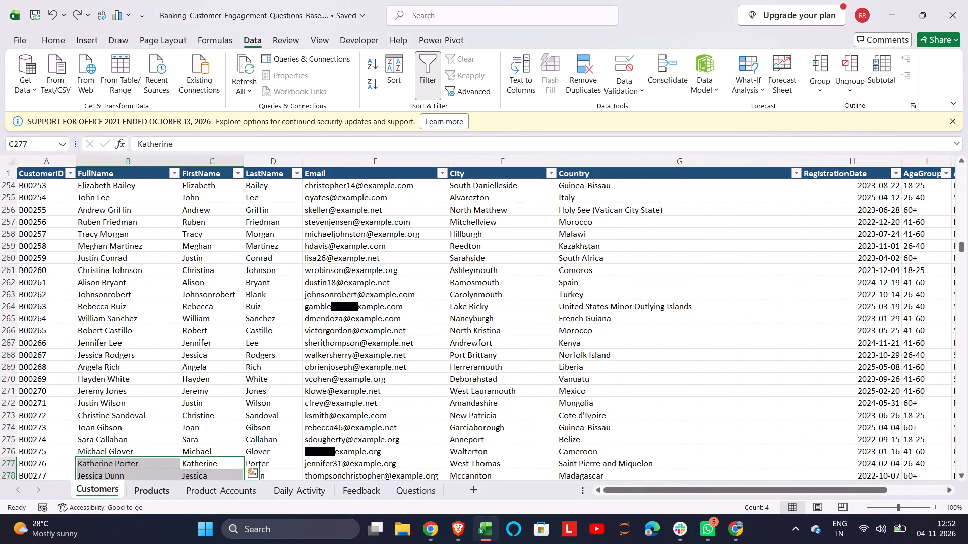
pyautogui.hscroll(-7, 658, 288)
pyautogui.click(446, 274)
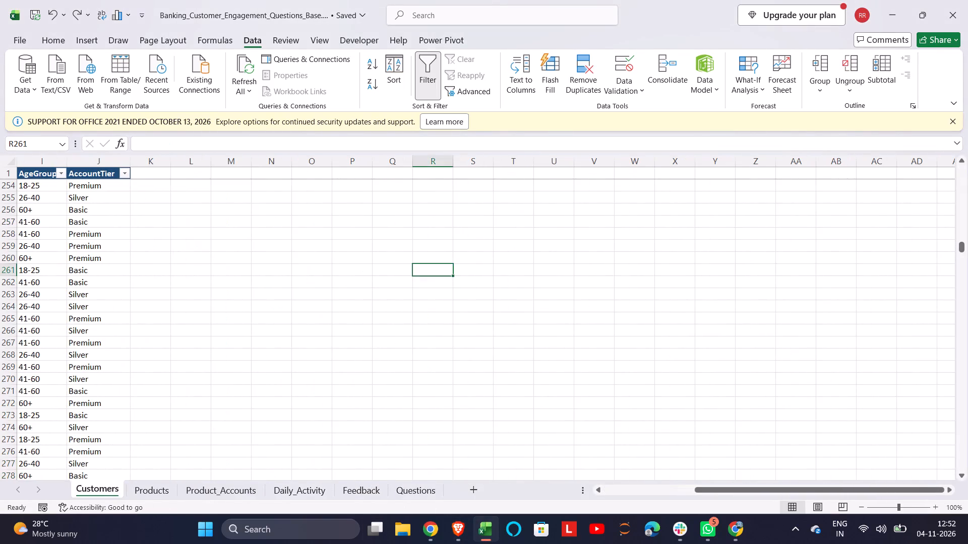
pyautogui.hscroll(4, 349, 267)
pyautogui.scroll(-5, 349, 267)
pyautogui.scroll(7, 349, 267)
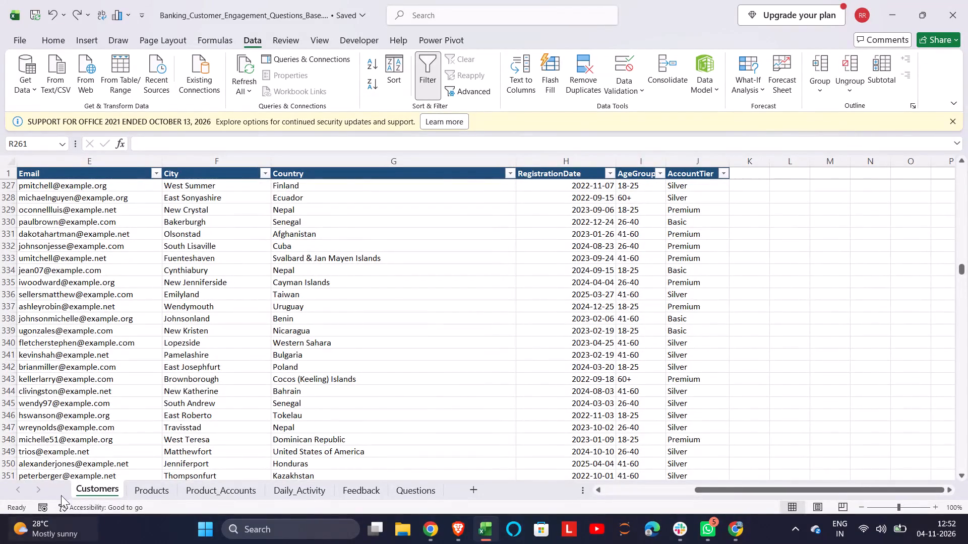
pyautogui.scroll(4, 224, 442)
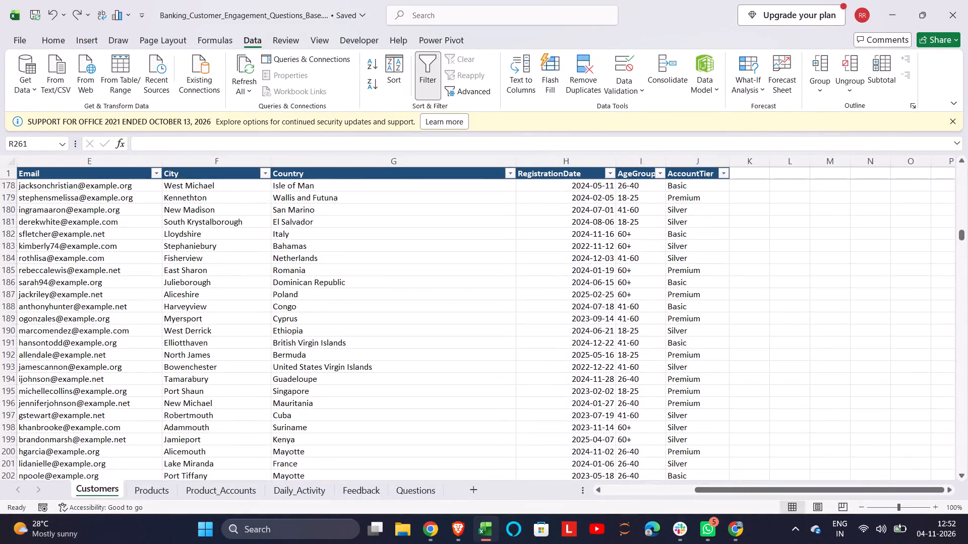
pyautogui.rightClick(265, 464)
pyautogui.click(824, 253)
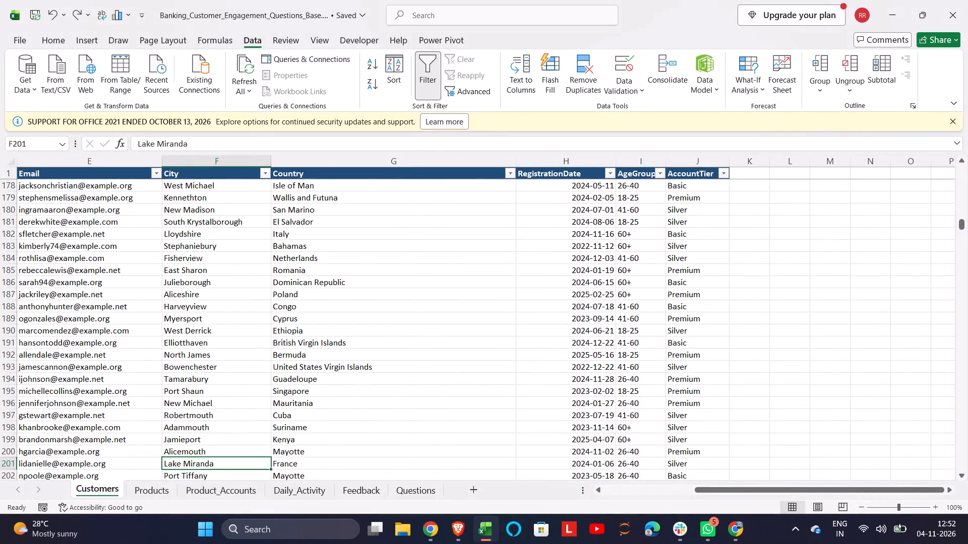
# List the distinct age groups from I2:I998 with a UNIQUE formula in L182 of Customers.
pyautogui.doubleClick(790, 237)
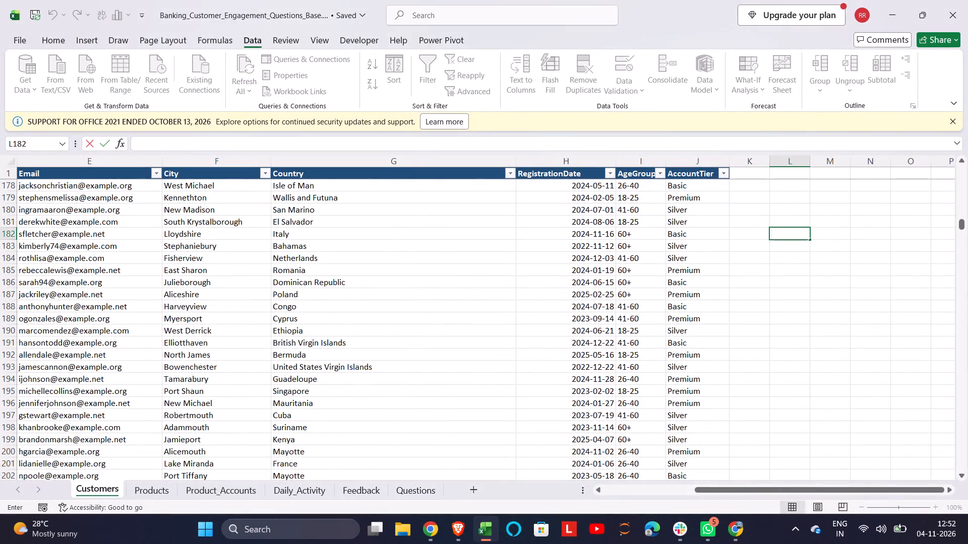
pyautogui.write('=unique')
pyautogui.press('Return')
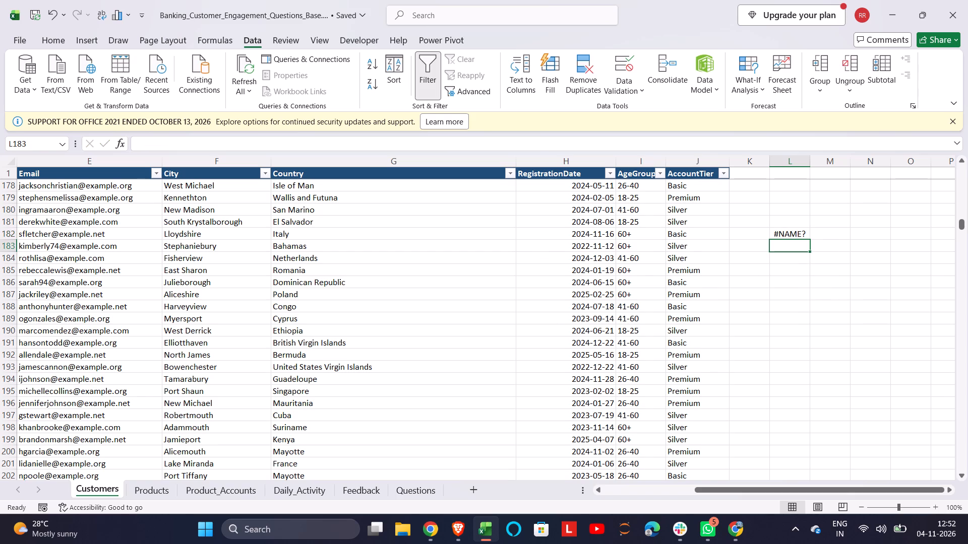
pyautogui.click(790, 234)
pyautogui.doubleClick(790, 234)
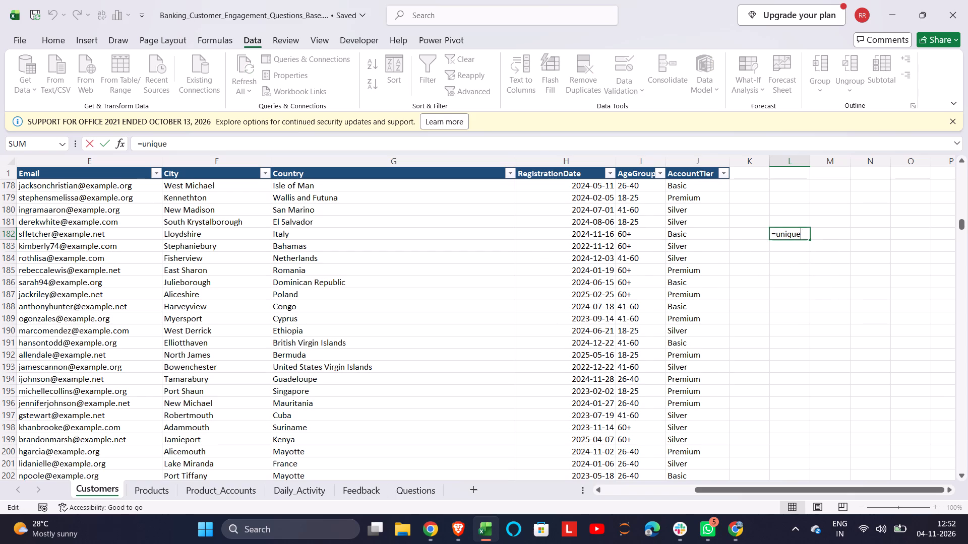
pyautogui.click(804, 235)
pyautogui.press('BackSpace')
pyautogui.doubleClick(808, 249)
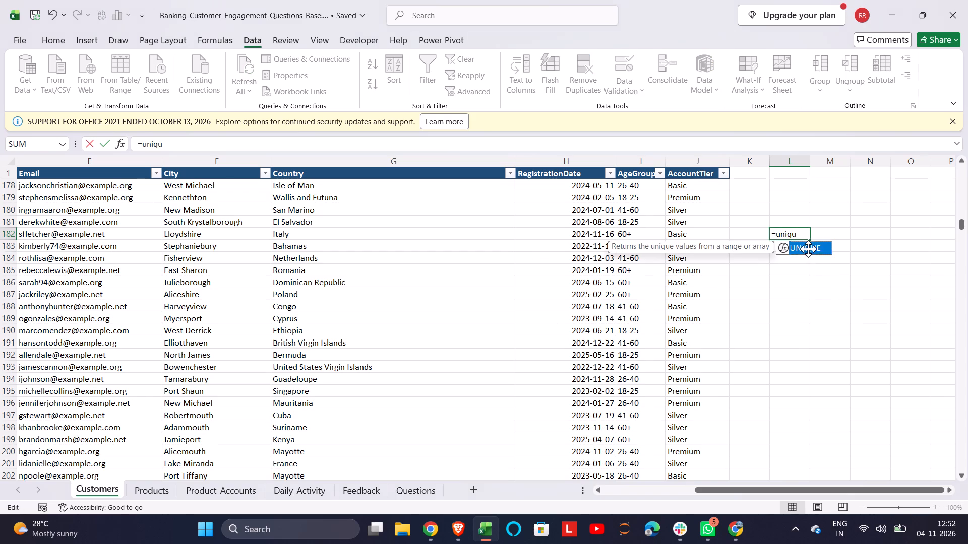
pyautogui.click(627, 182)
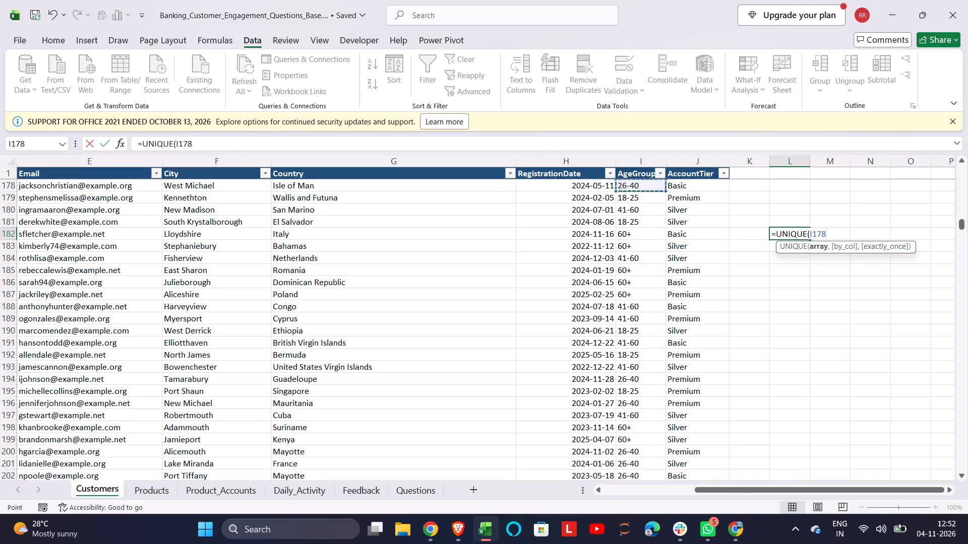
pyautogui.hotkey('ctrl', 'Up')
pyautogui.press('Down')
pyautogui.hotkey('ctrl', 'shift', 'Down')
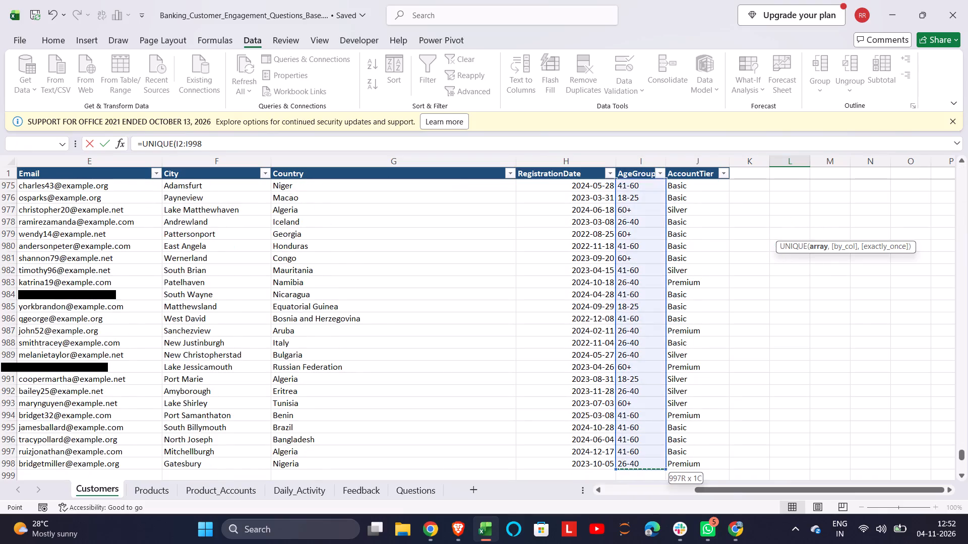
pyautogui.press('Return')
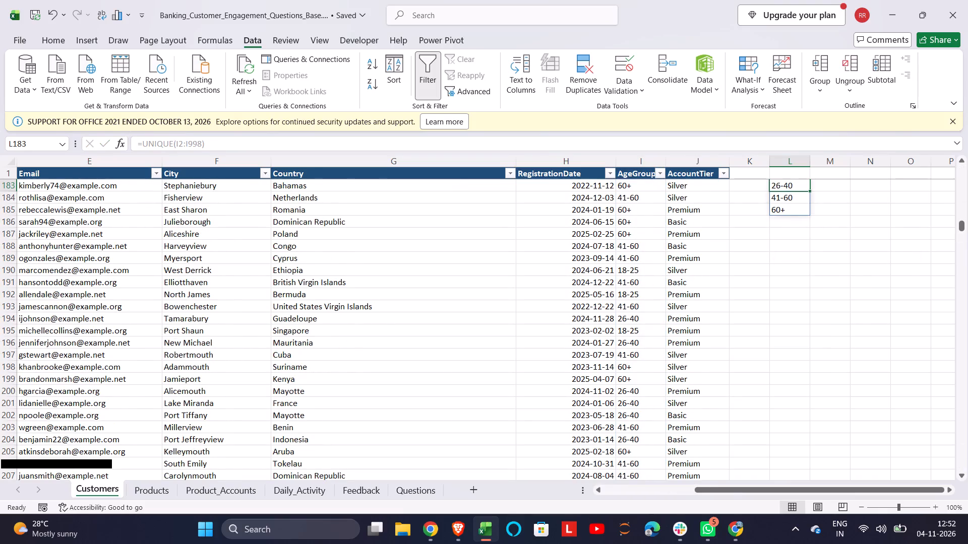
# Enter an AVERAGEIF formula in M182 with range L182#, criteria L182 and average range Daily_Activity!H2:H5001.
pyautogui.scroll(1, 708, 229)
pyautogui.doubleClick(822, 218)
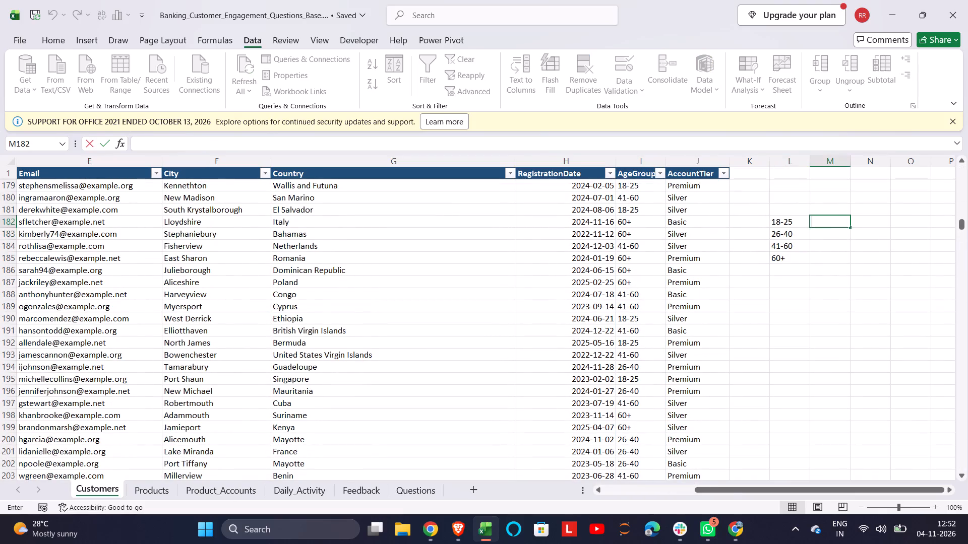
pyautogui.write('=aver')
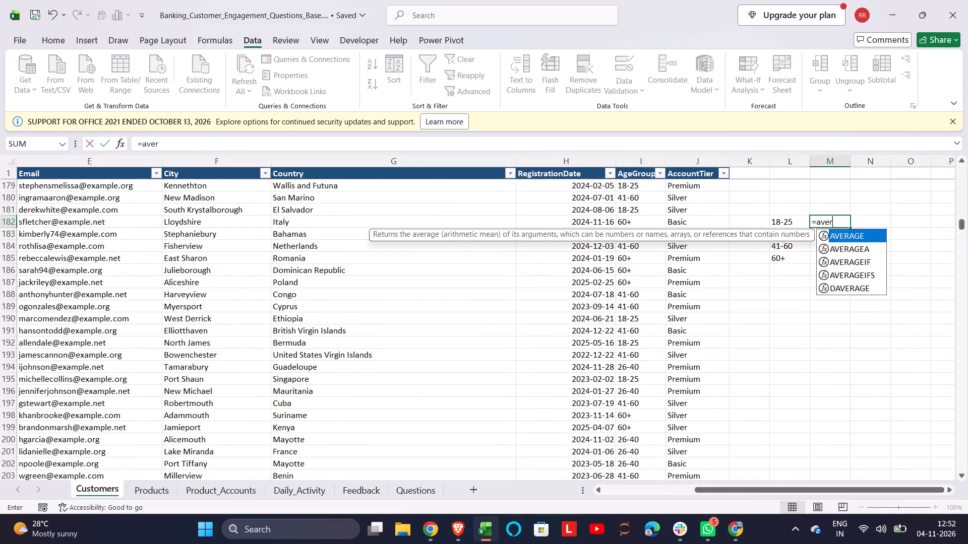
pyautogui.doubleClick(854, 261)
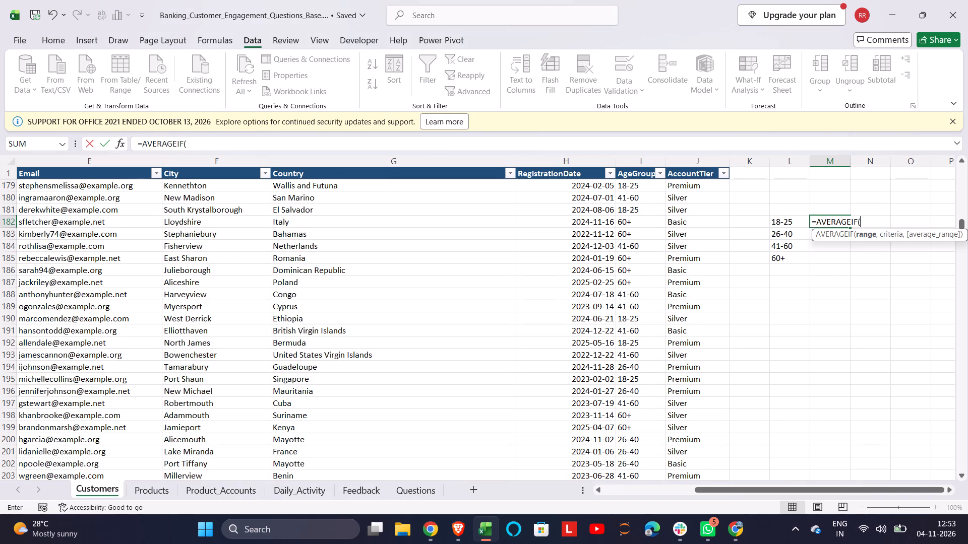
pyautogui.click(784, 218)
pyautogui.hotkey('ctrl', 'shift', 'Down')
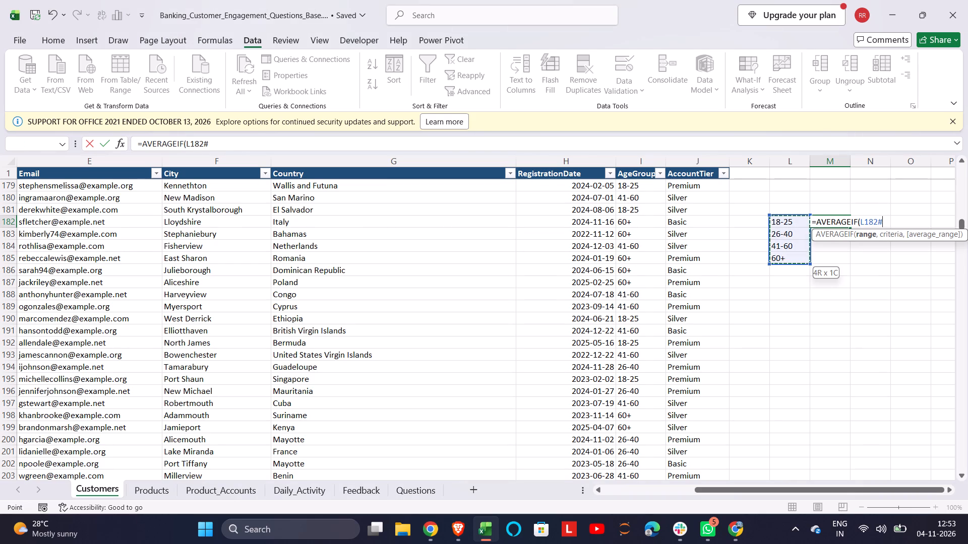
pyautogui.press(',')
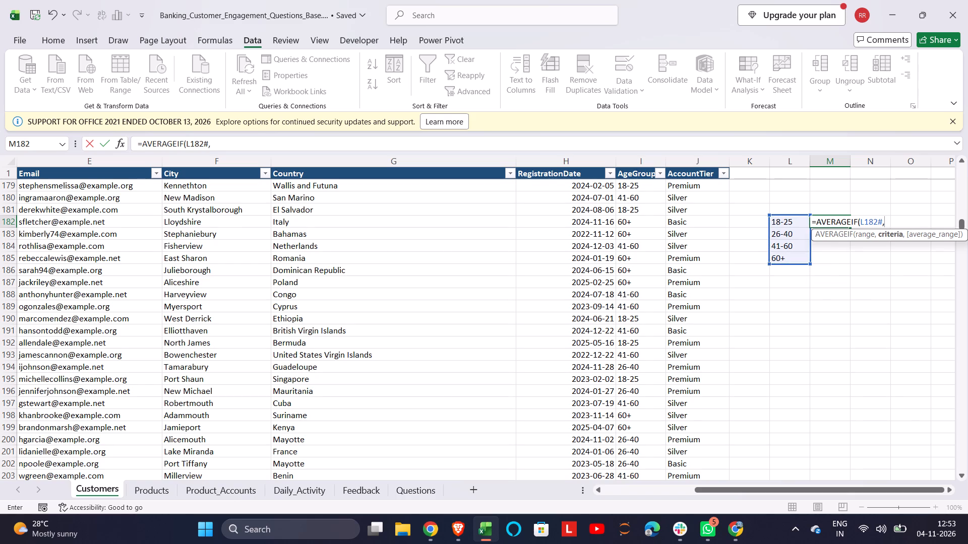
pyautogui.click(784, 222)
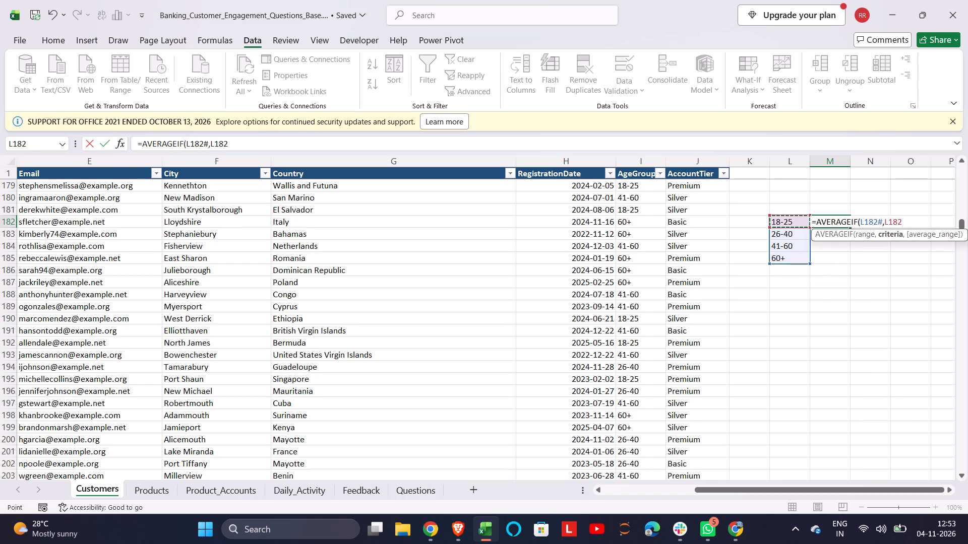
pyautogui.press(',')
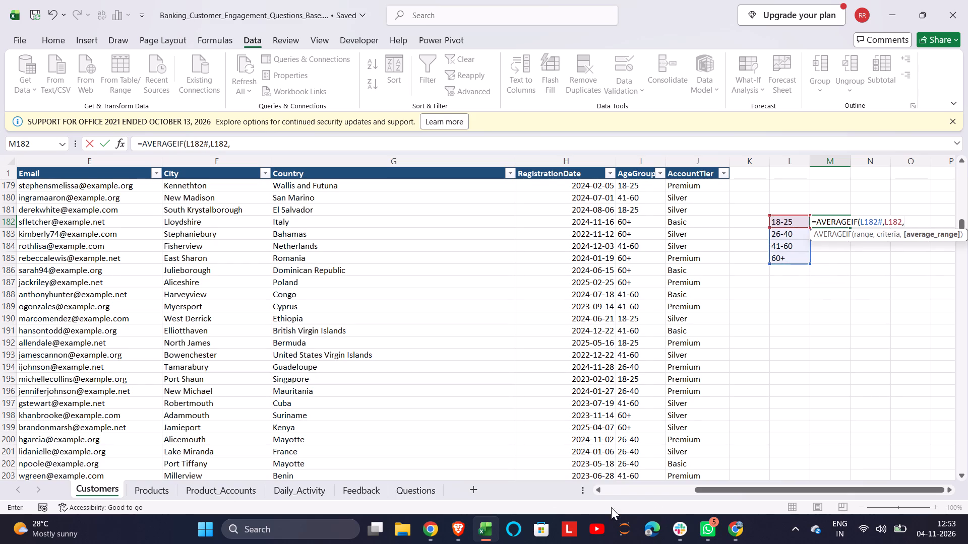
pyautogui.click(301, 491)
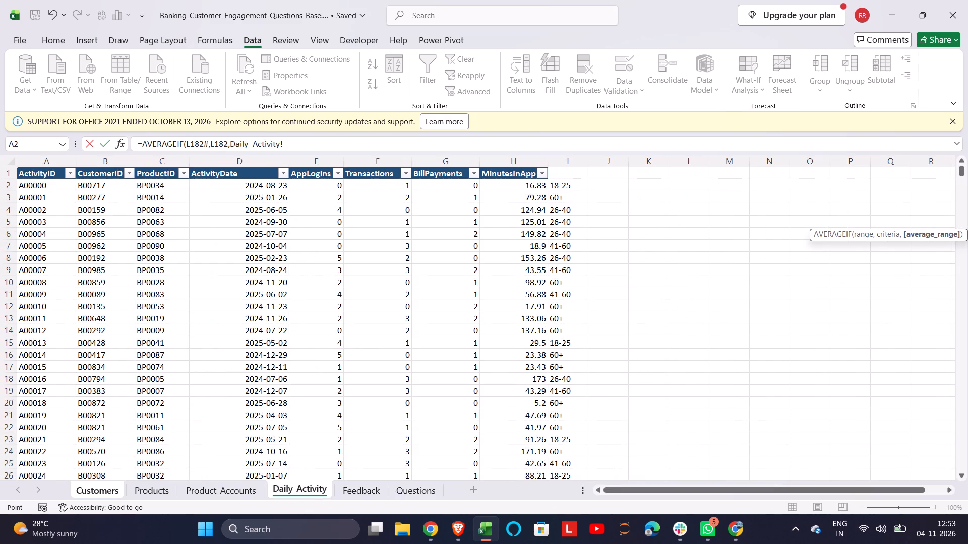
pyautogui.click(496, 180)
pyautogui.hotkey('ctrl', 'shift', 'Down')
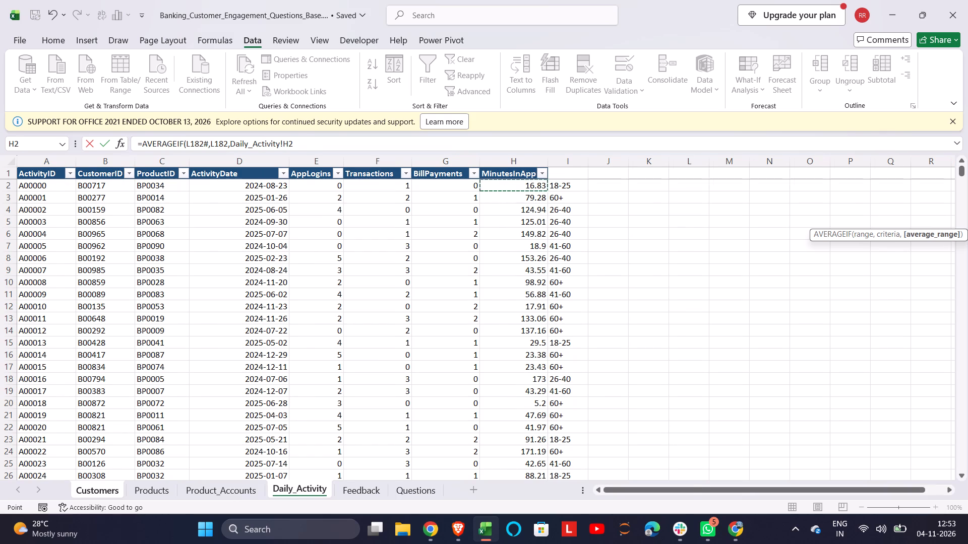
pyautogui.press('Return')
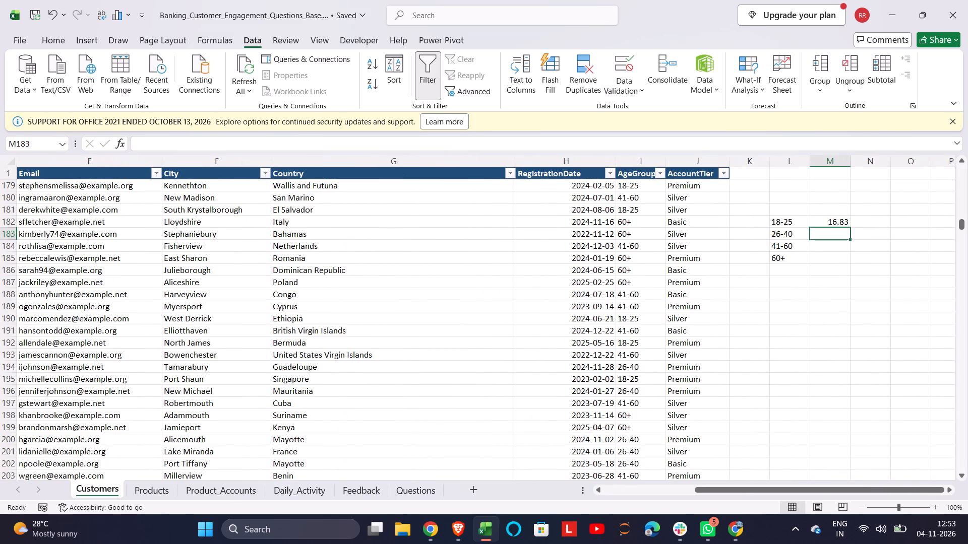
# Fill the AVERAGEIF formula from M182 down to M185 beside the age-group list.
pyautogui.click(823, 219)
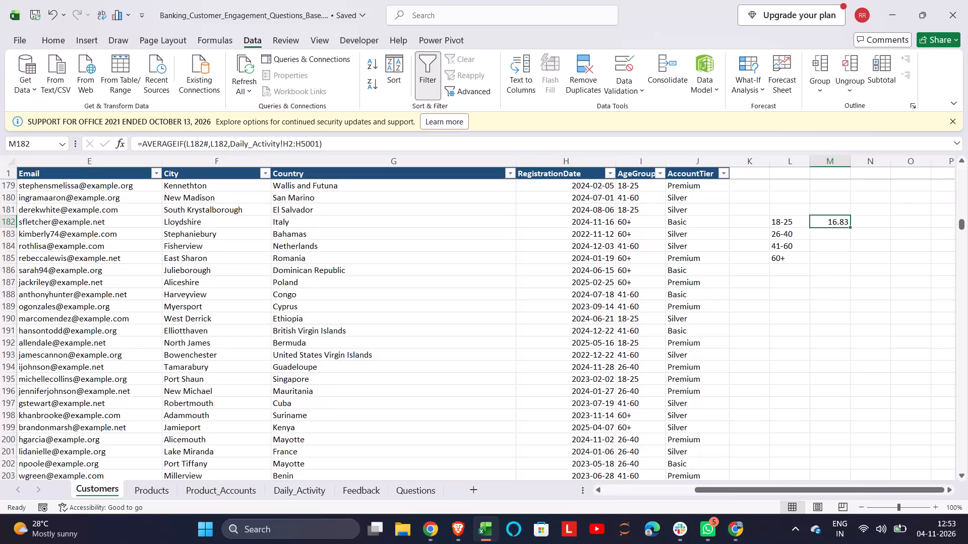
pyautogui.click(847, 225)
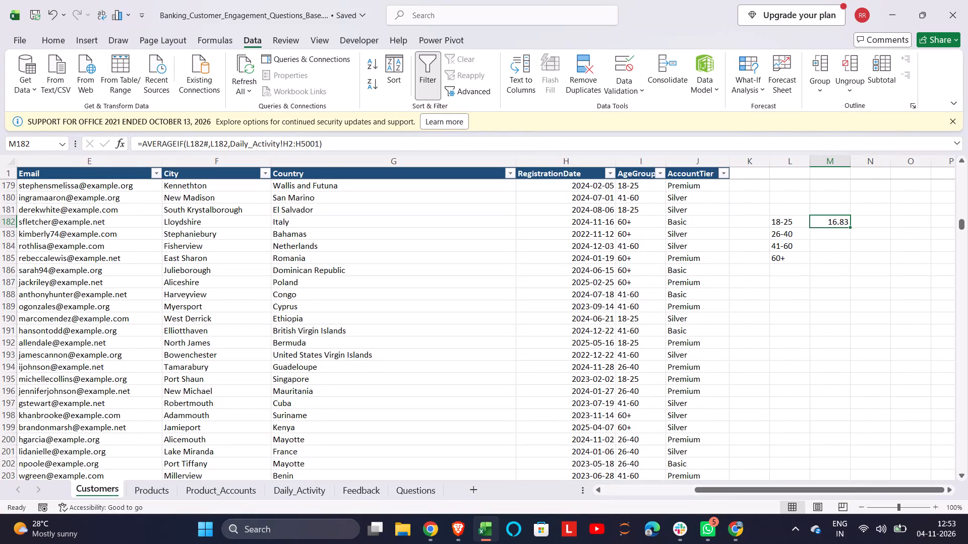
pyautogui.doubleClick(850, 227)
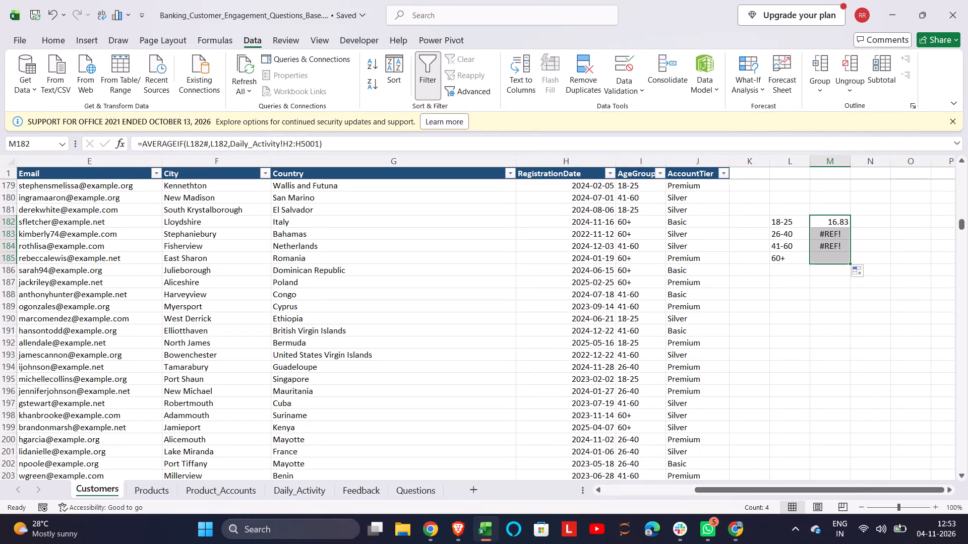
# Make the range reference in M182's AVERAGEIF formula absolute, as $L$182#.
pyautogui.click(833, 235)
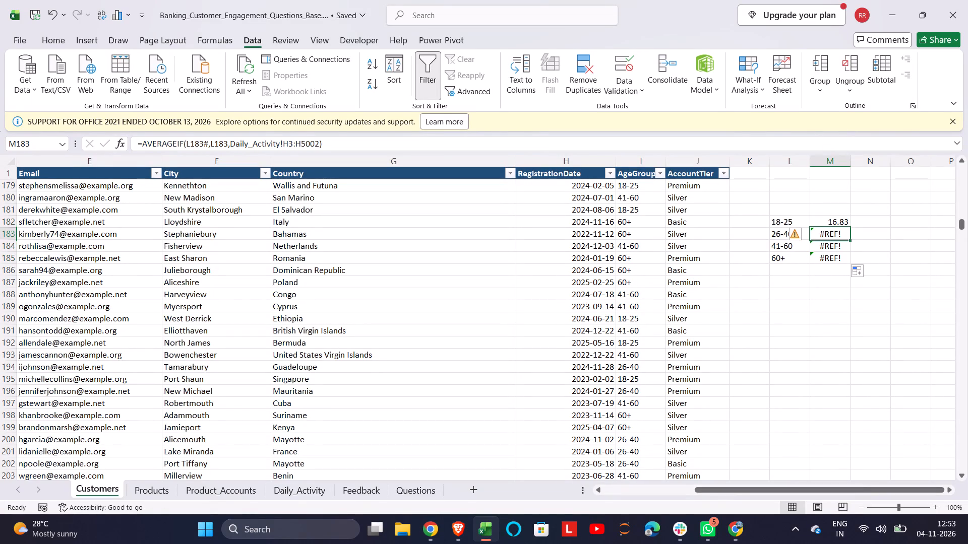
pyautogui.doubleClick(833, 235)
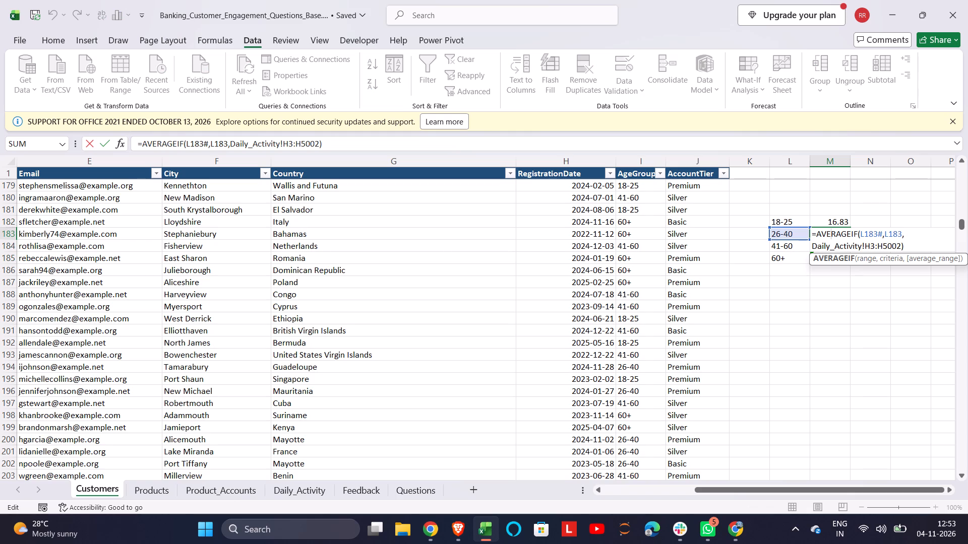
pyautogui.click(836, 223)
pyautogui.click(836, 223)
pyautogui.doubleClick(836, 223)
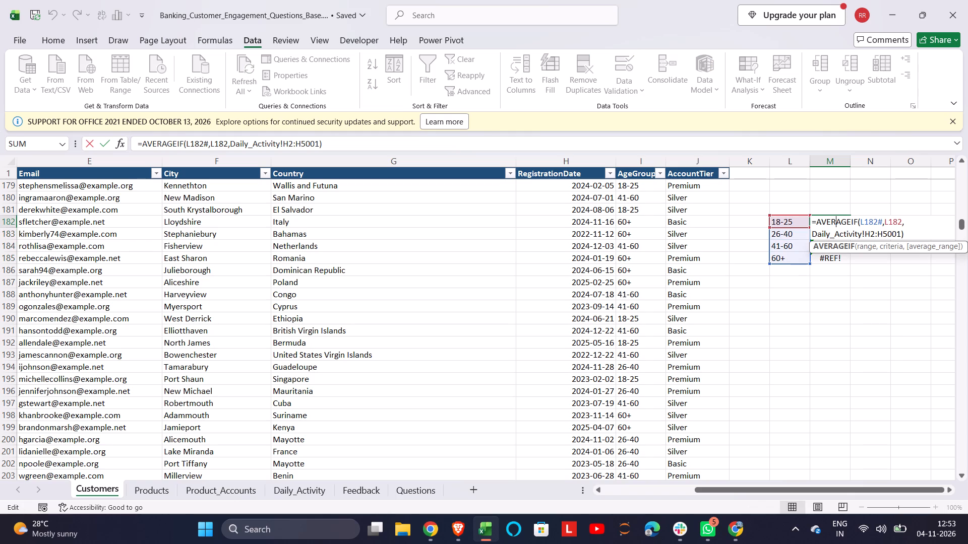
pyautogui.moveTo(883, 221); pyautogui.dragTo(860, 227)
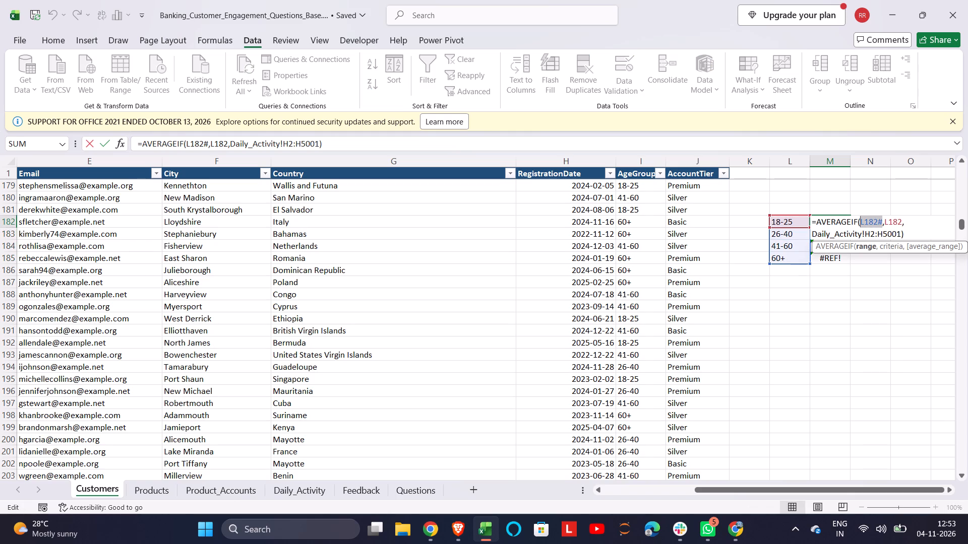
pyautogui.press('F4')
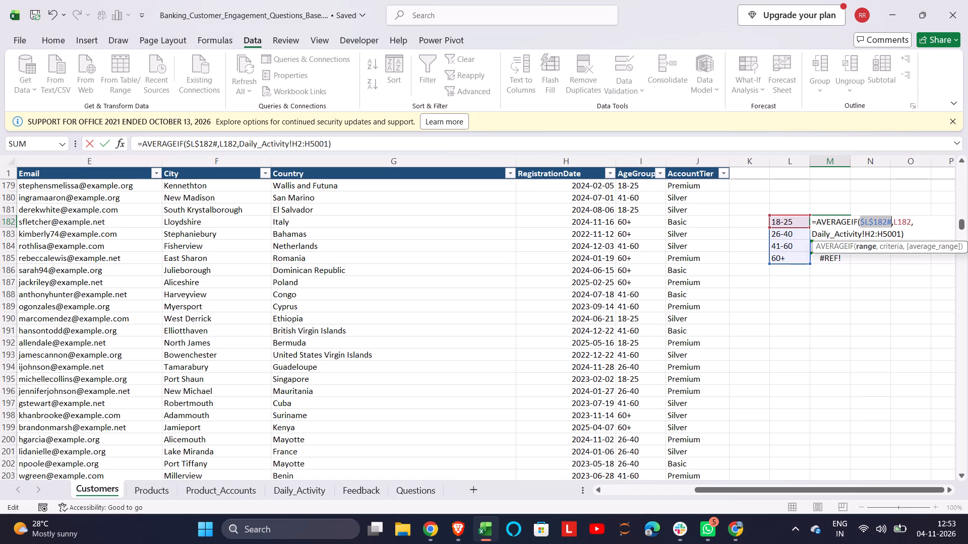
pyautogui.press('Return')
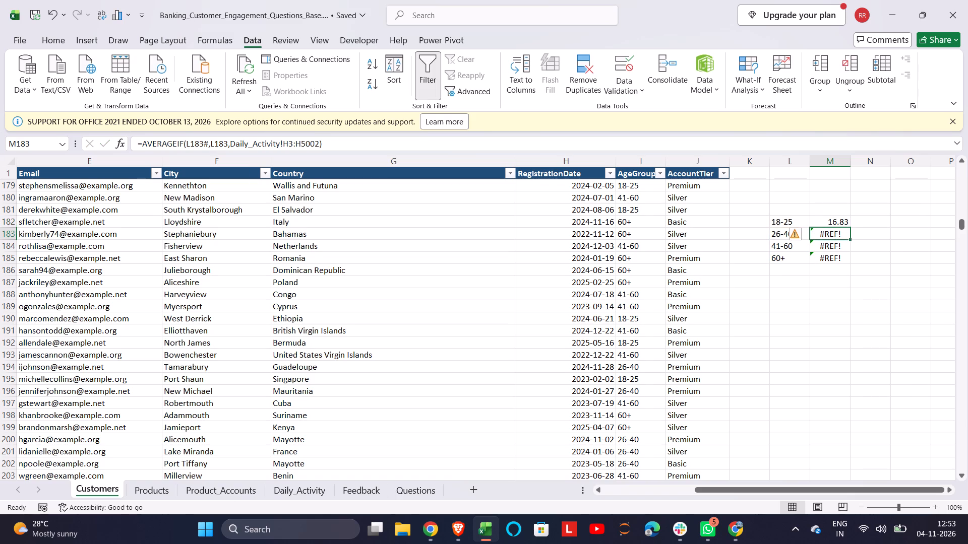
# Fill the corrected AVERAGEIF formula from M182 down to M185 beside the age-group list.
pyautogui.click(840, 221)
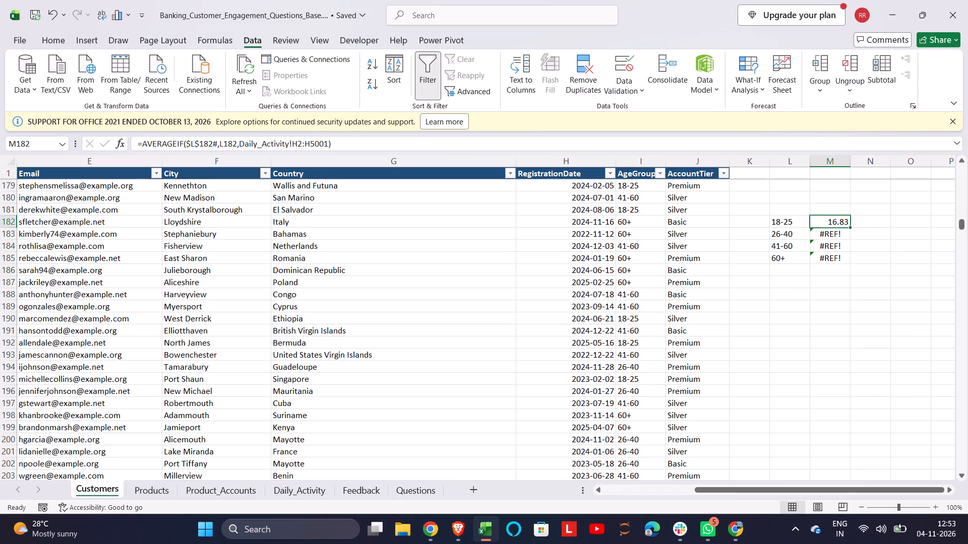
pyautogui.doubleClick(850, 225)
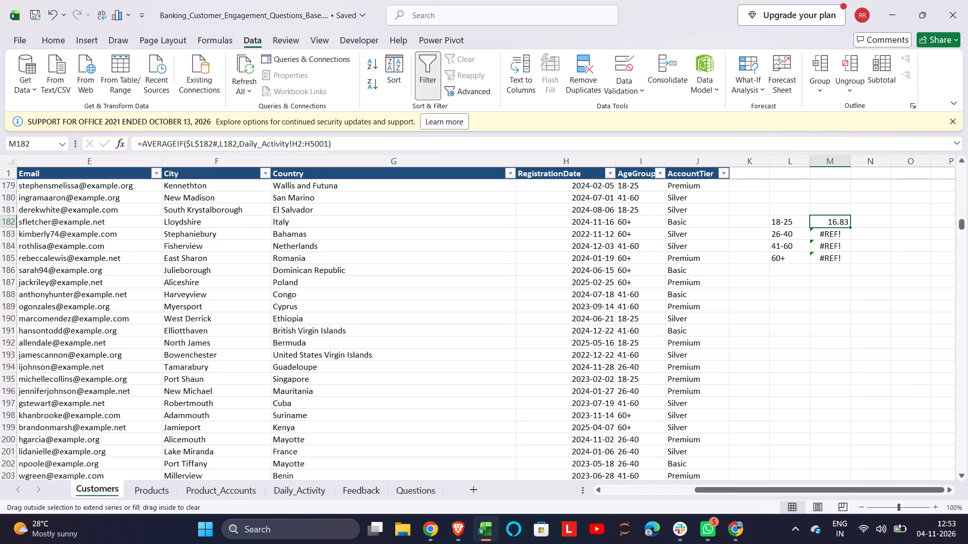
pyautogui.click(856, 226)
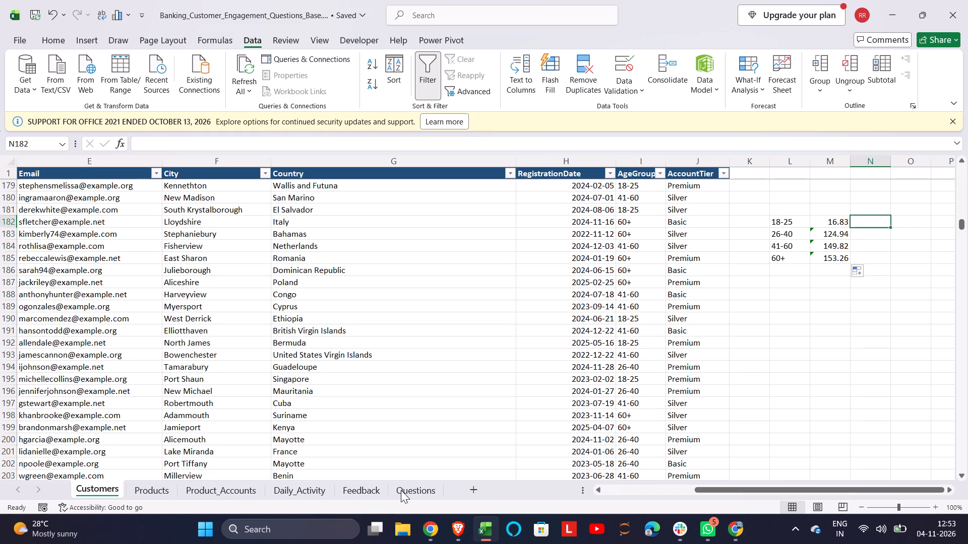
# Clear the age-group lookup formulas from column I of Daily_Activity, down to row 5001.
pyautogui.click(316, 490)
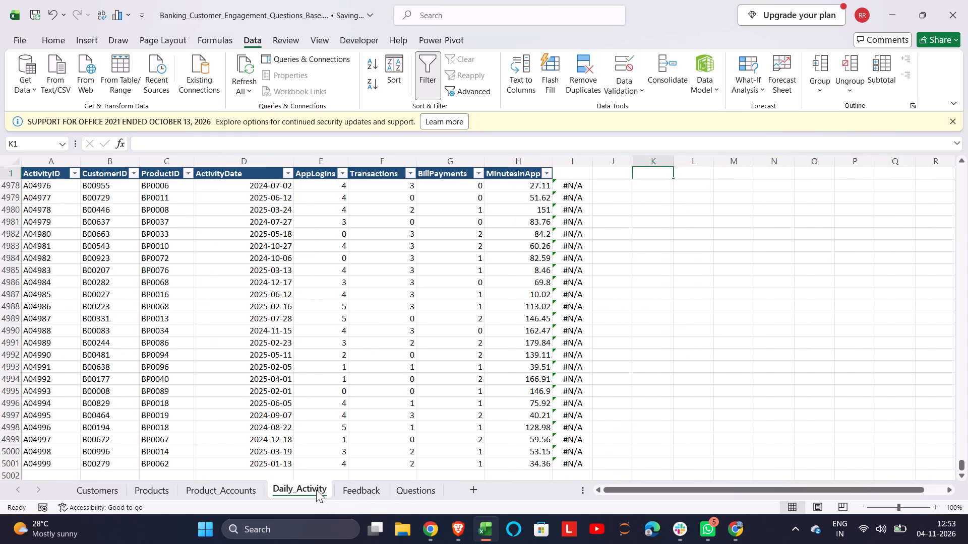
pyautogui.click(580, 177)
pyautogui.hotkey('ctrl', 'shift', 'Down')
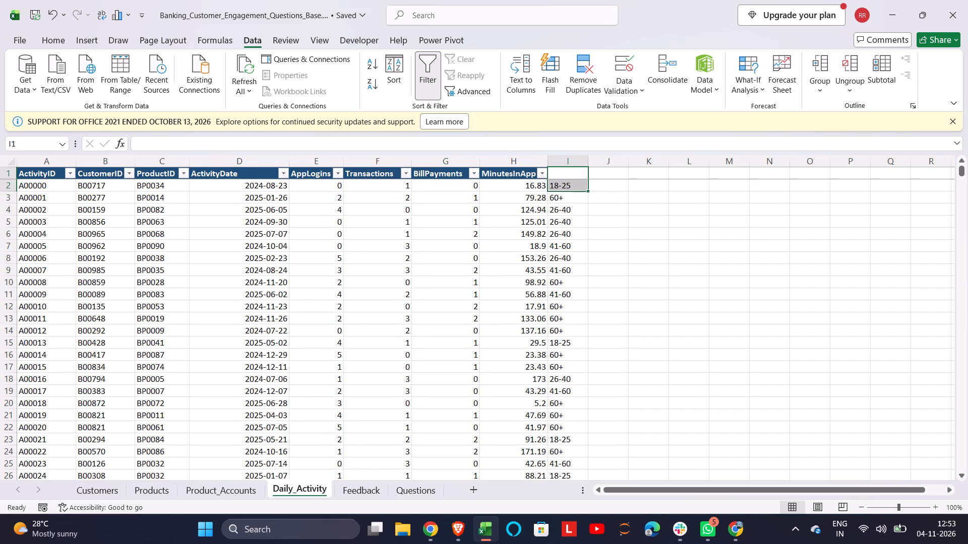
pyautogui.hotkey('ctrl', 'shift', 'Down')
pyautogui.press('Escape')
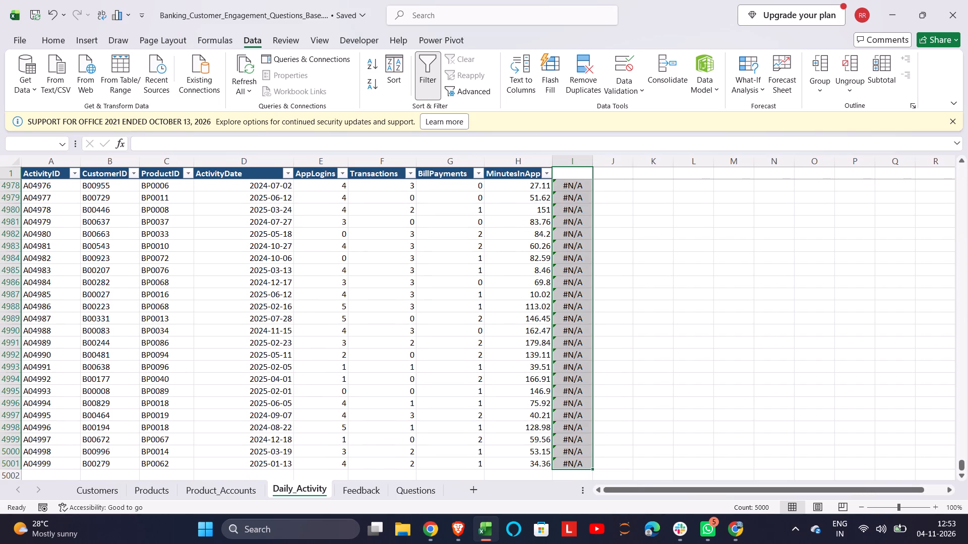
pyautogui.press('Delete')
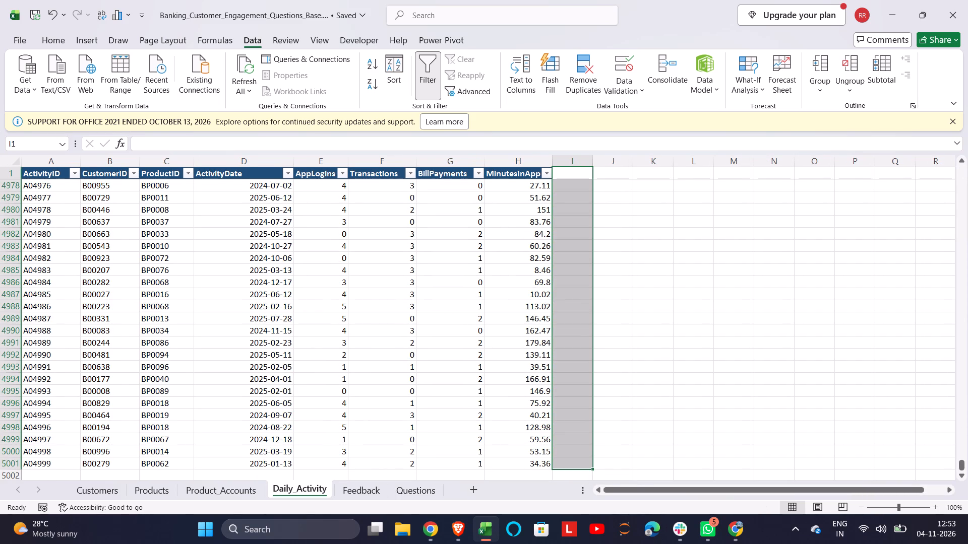
pyautogui.click(675, 202)
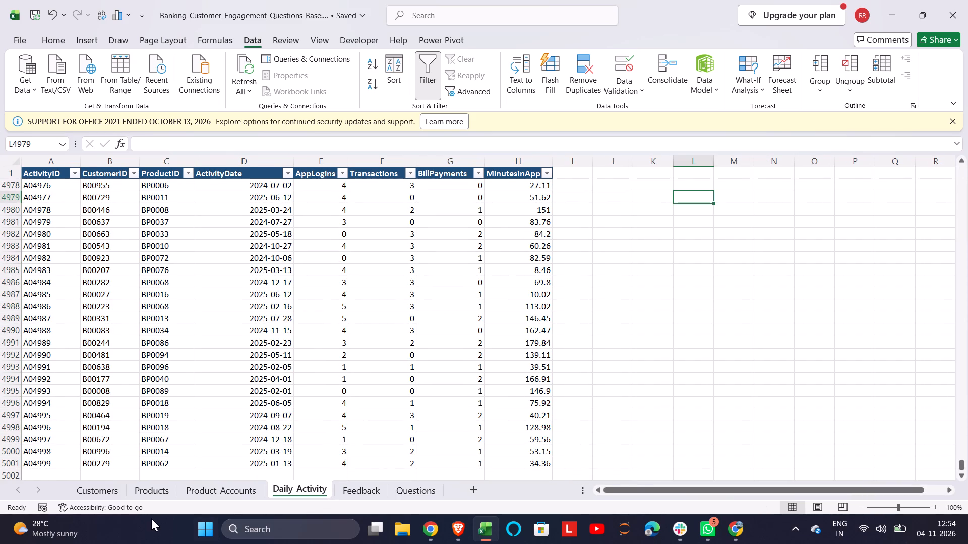
# Review the age-group averages on the Customers sheet and check the question list on the Questions sheet.
pyautogui.click(102, 493)
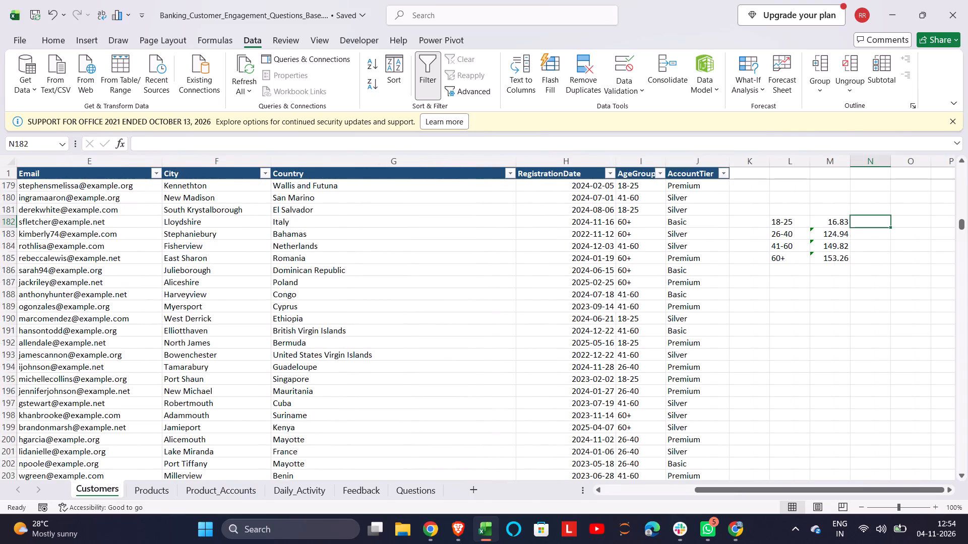
pyautogui.click(753, 309)
pyautogui.click(861, 302)
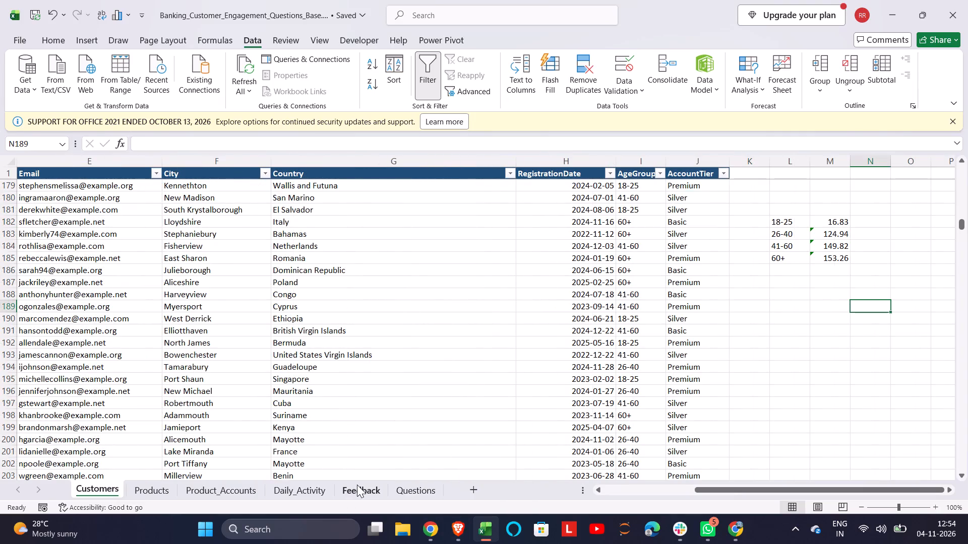
pyautogui.click(411, 492)
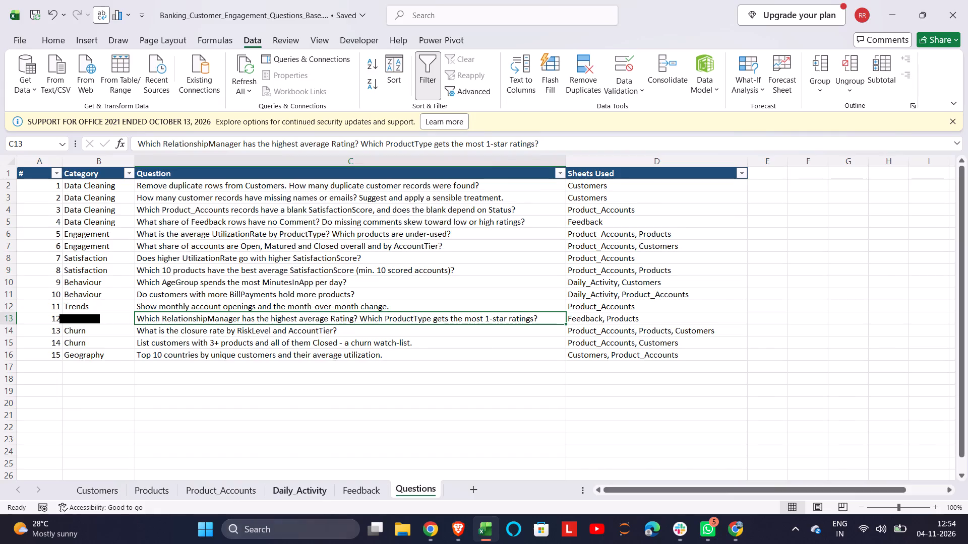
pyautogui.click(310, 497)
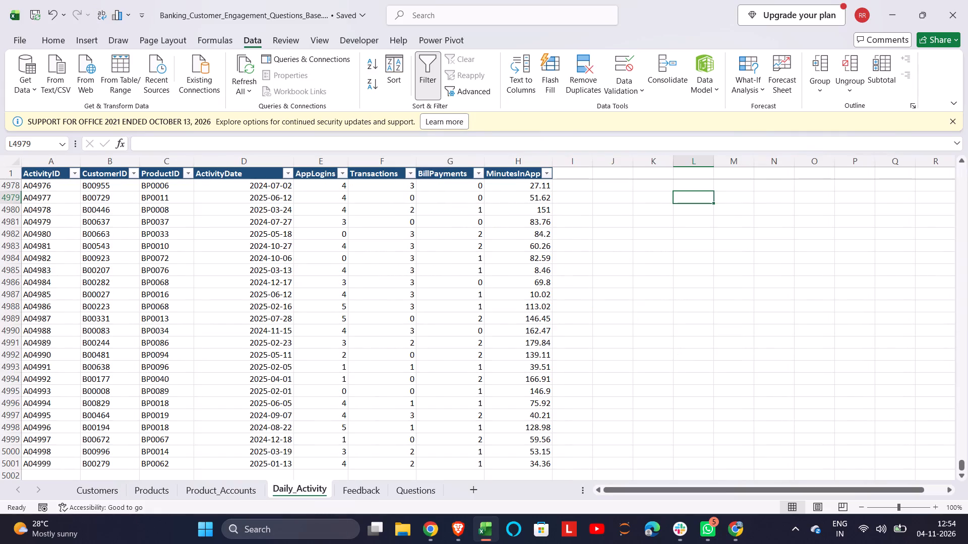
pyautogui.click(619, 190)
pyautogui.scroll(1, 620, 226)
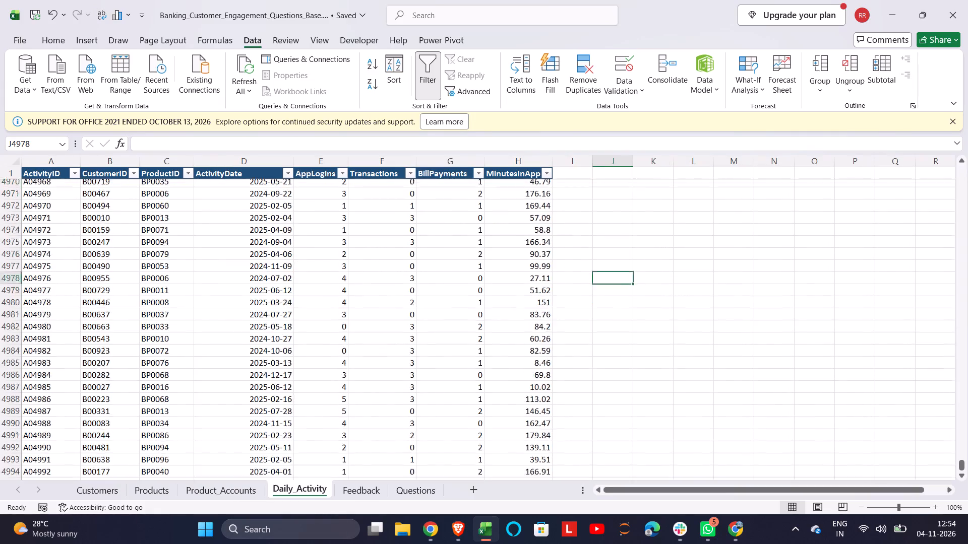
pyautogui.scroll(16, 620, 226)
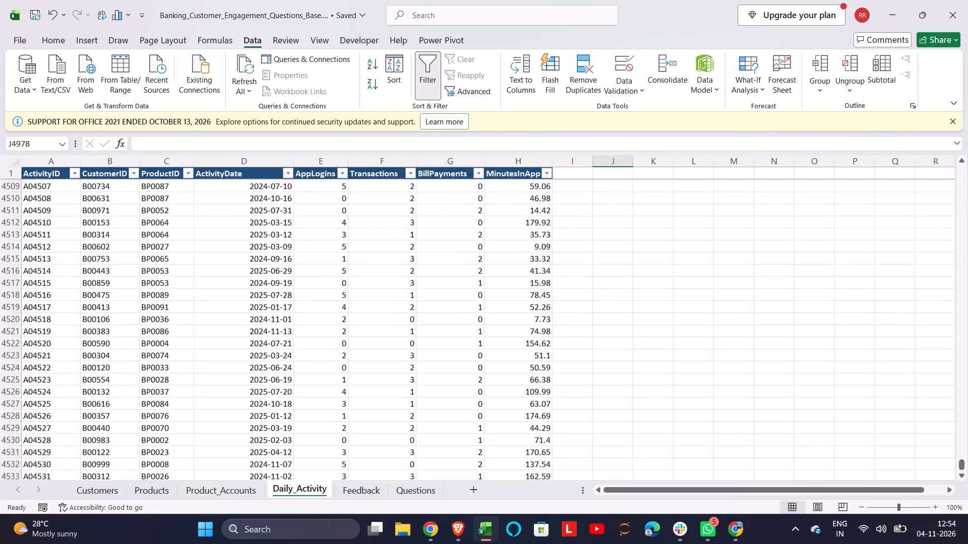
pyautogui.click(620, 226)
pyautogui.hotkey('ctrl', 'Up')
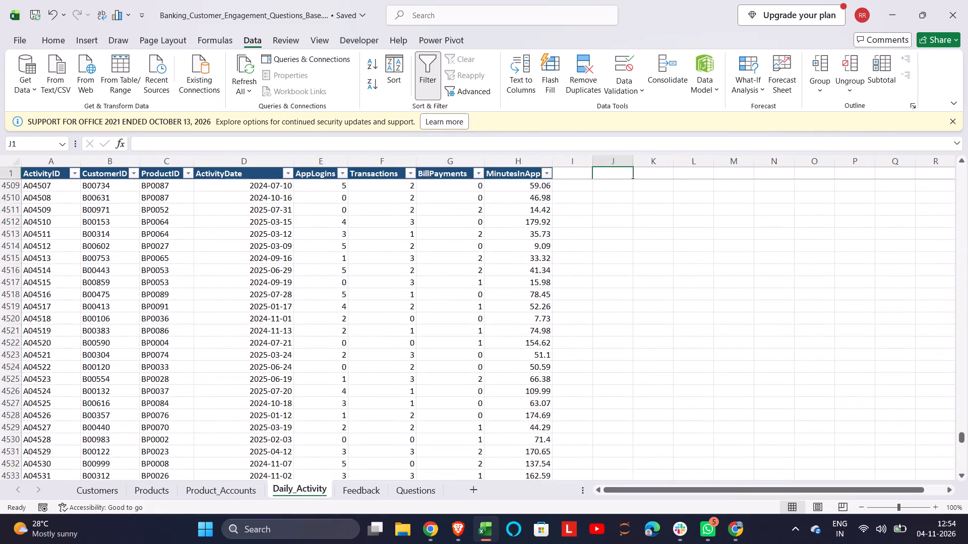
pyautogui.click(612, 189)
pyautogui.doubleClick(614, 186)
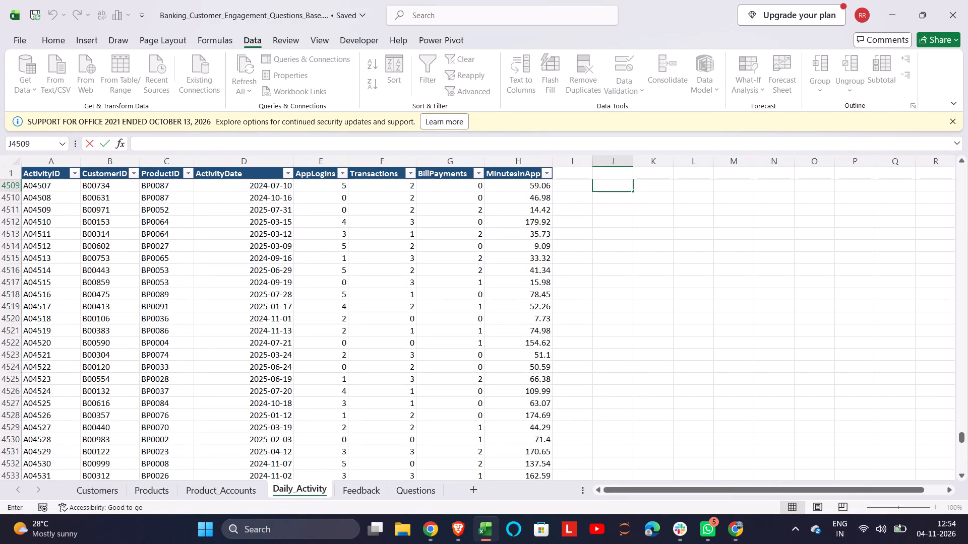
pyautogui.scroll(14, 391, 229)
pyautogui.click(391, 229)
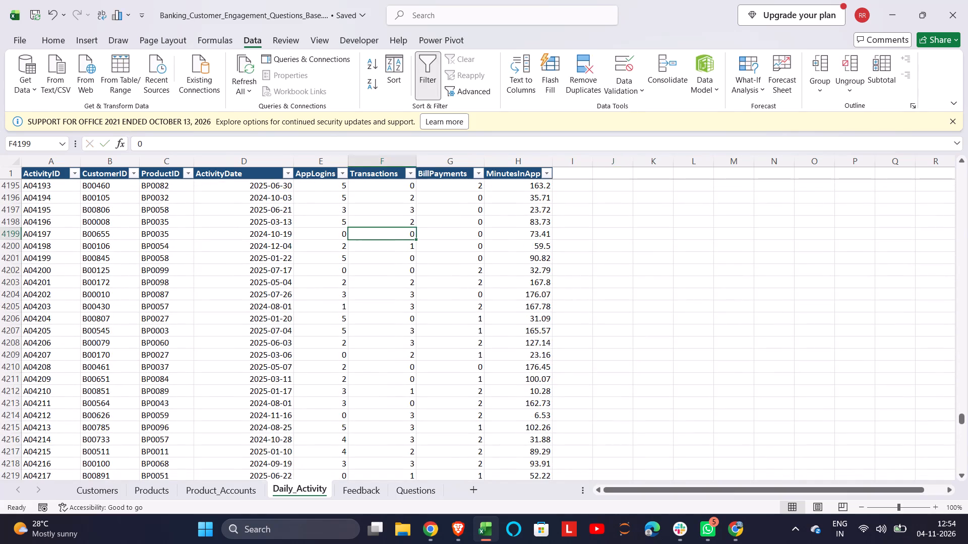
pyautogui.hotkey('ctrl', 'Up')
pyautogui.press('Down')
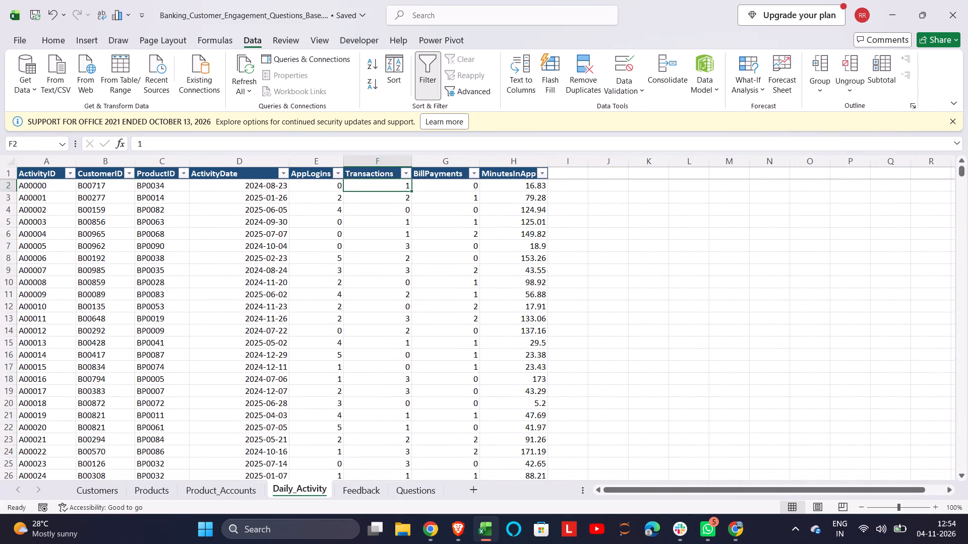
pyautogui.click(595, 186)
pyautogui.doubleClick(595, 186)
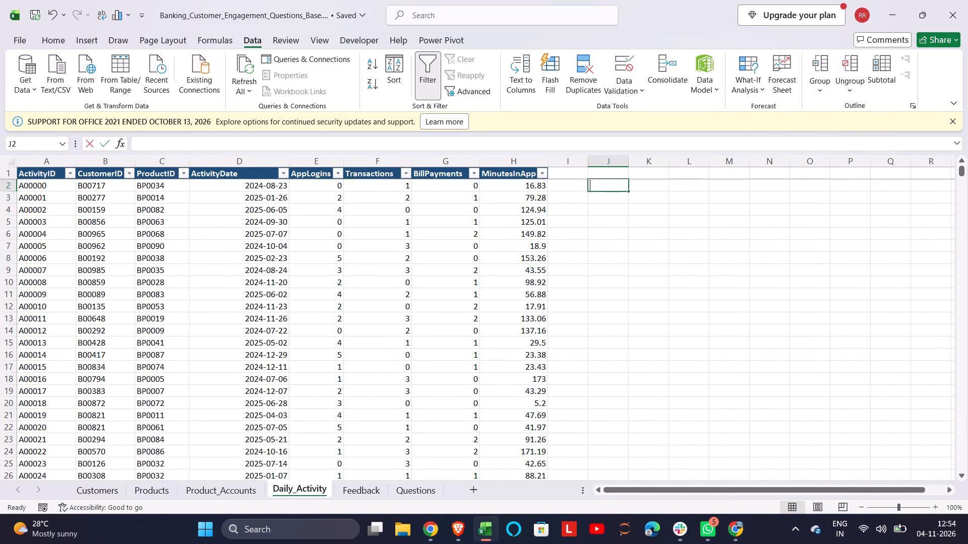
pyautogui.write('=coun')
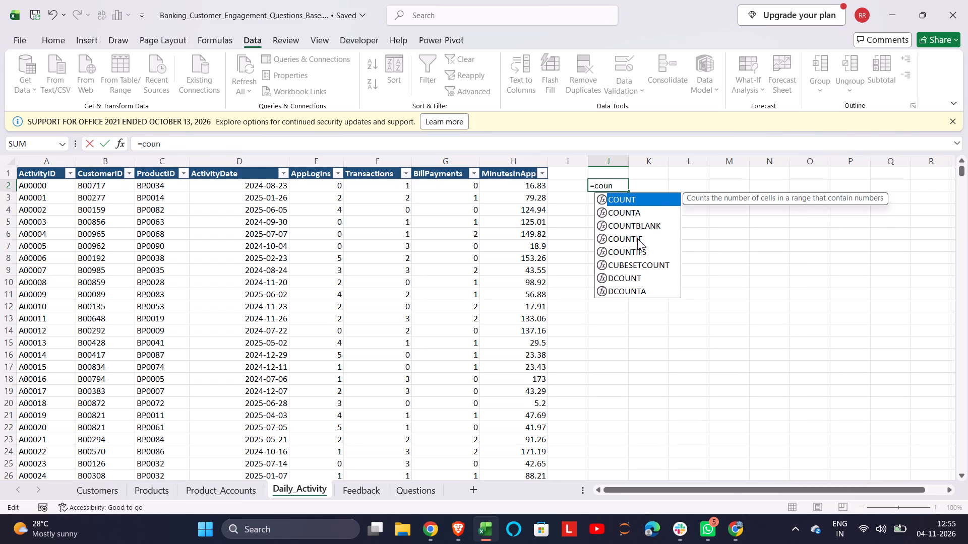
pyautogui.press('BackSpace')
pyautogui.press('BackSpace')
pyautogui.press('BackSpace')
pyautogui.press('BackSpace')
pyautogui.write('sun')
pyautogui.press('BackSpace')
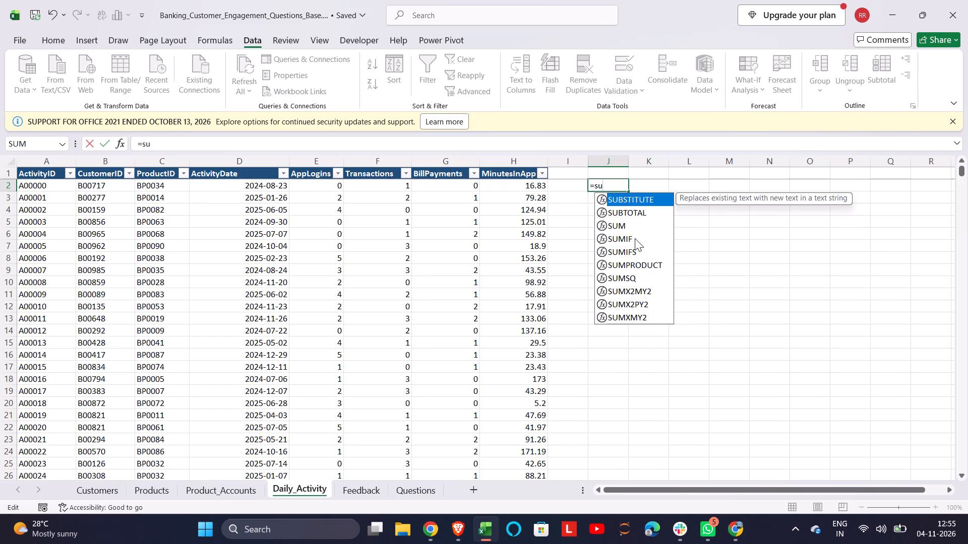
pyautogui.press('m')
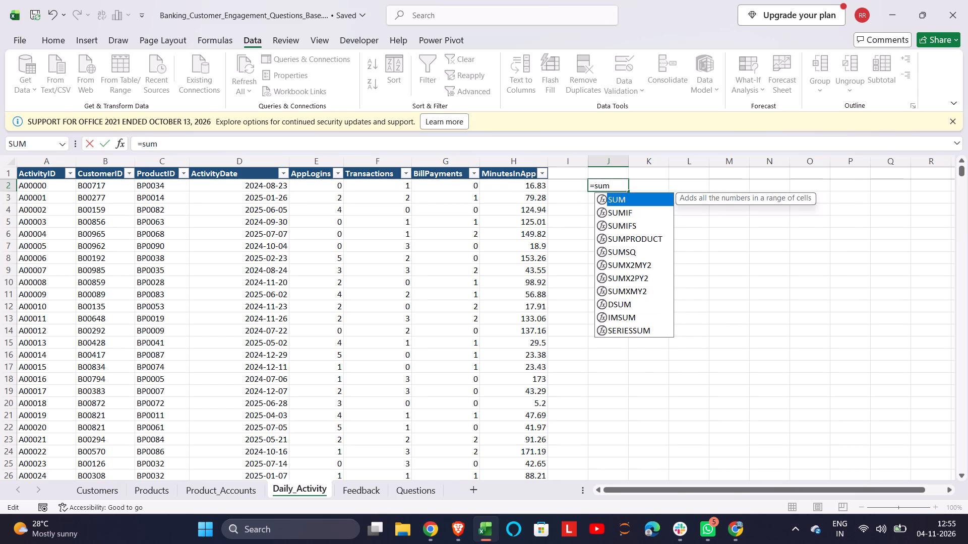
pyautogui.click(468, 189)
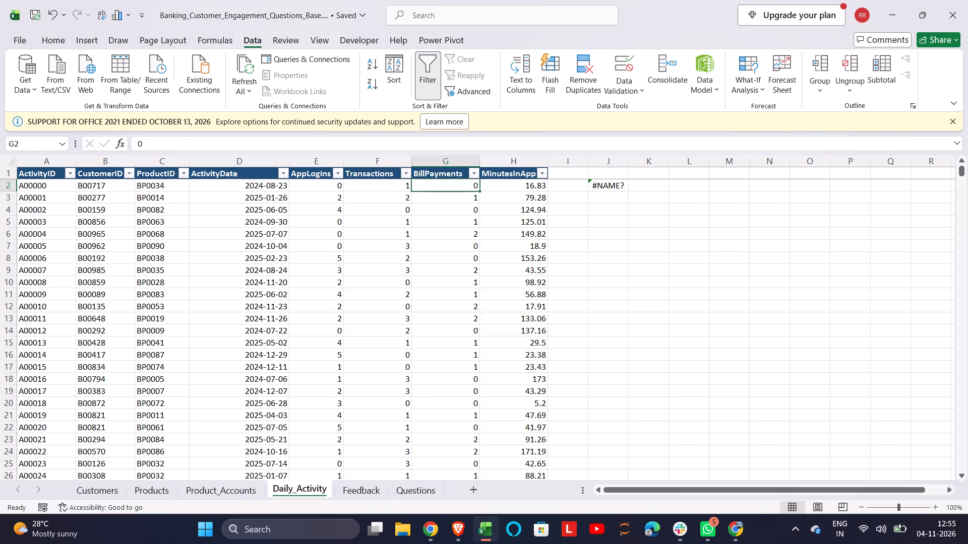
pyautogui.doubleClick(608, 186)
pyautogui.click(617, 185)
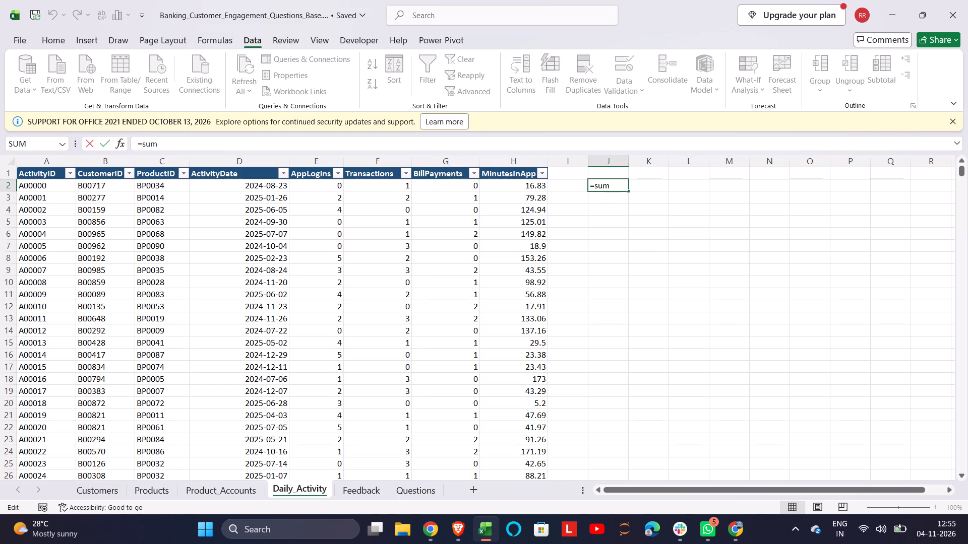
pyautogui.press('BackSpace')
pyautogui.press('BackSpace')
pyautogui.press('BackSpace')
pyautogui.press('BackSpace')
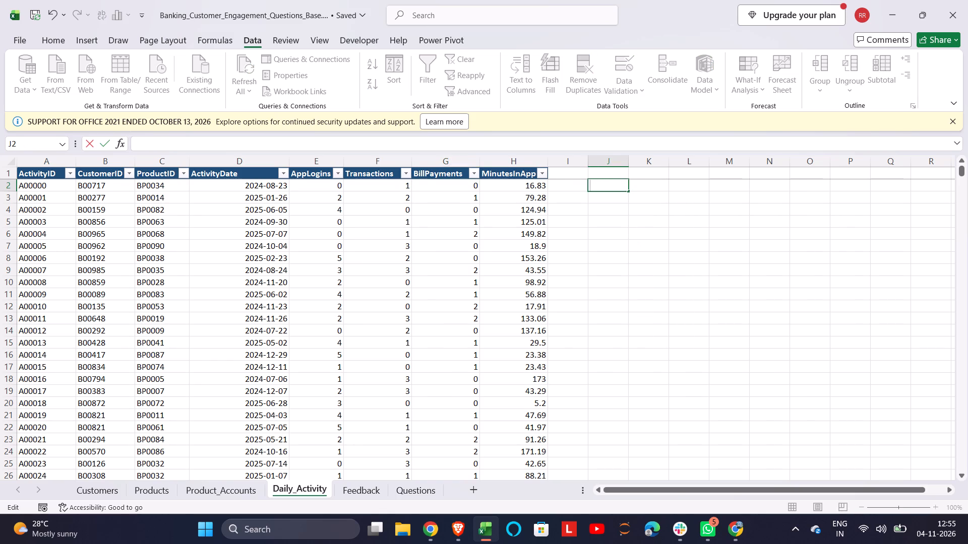
# Read the two Behaviour questions on the Questions sheet, about AgeGroup app minutes and about BillPayments versus products held.
pyautogui.click(425, 494)
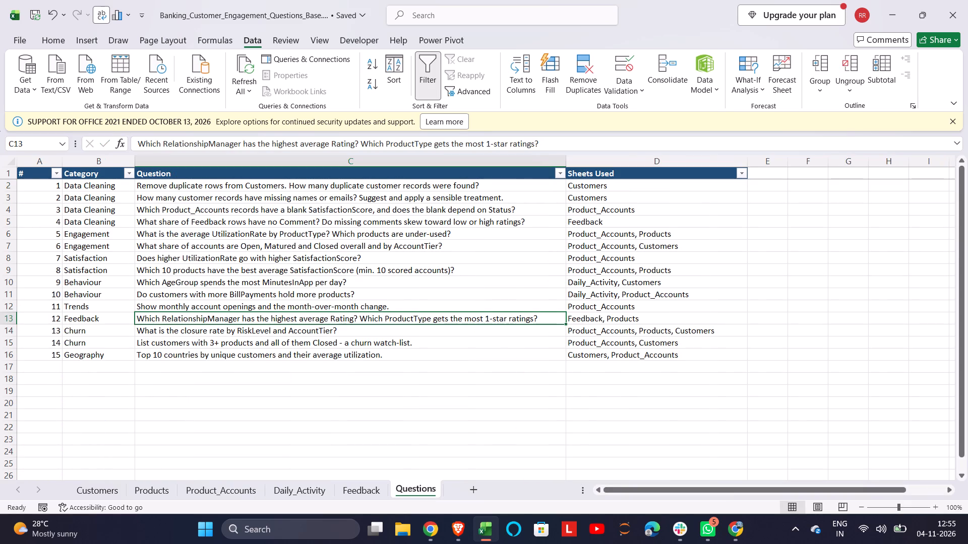
pyautogui.click(154, 281)
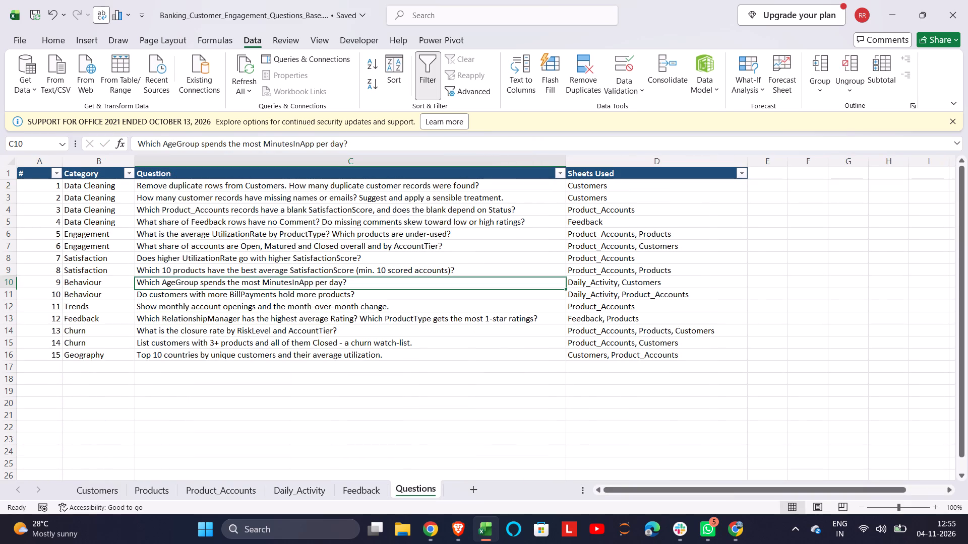
pyautogui.click(148, 293)
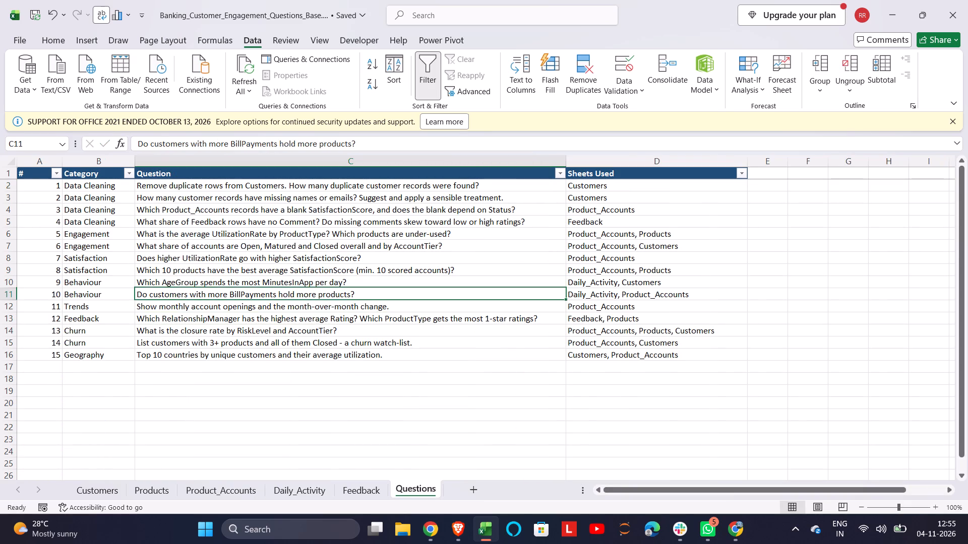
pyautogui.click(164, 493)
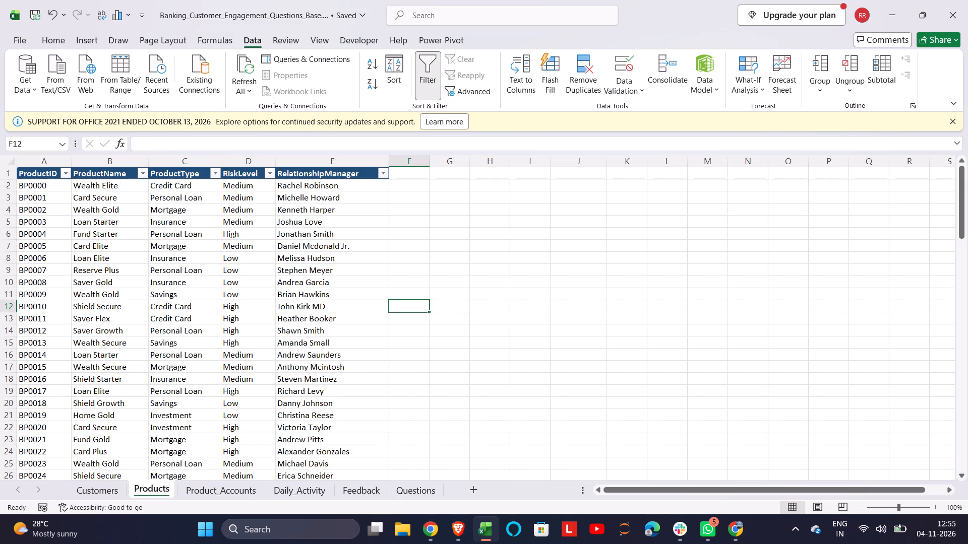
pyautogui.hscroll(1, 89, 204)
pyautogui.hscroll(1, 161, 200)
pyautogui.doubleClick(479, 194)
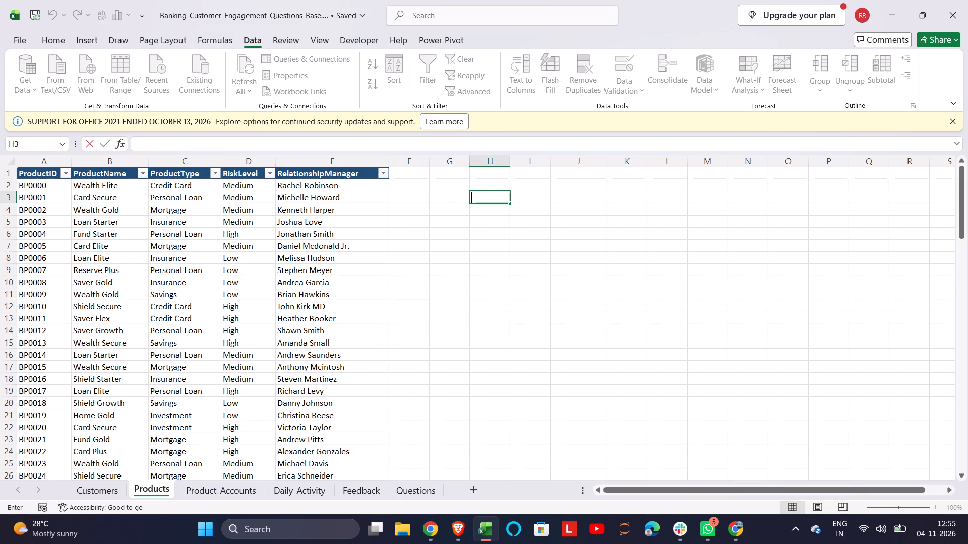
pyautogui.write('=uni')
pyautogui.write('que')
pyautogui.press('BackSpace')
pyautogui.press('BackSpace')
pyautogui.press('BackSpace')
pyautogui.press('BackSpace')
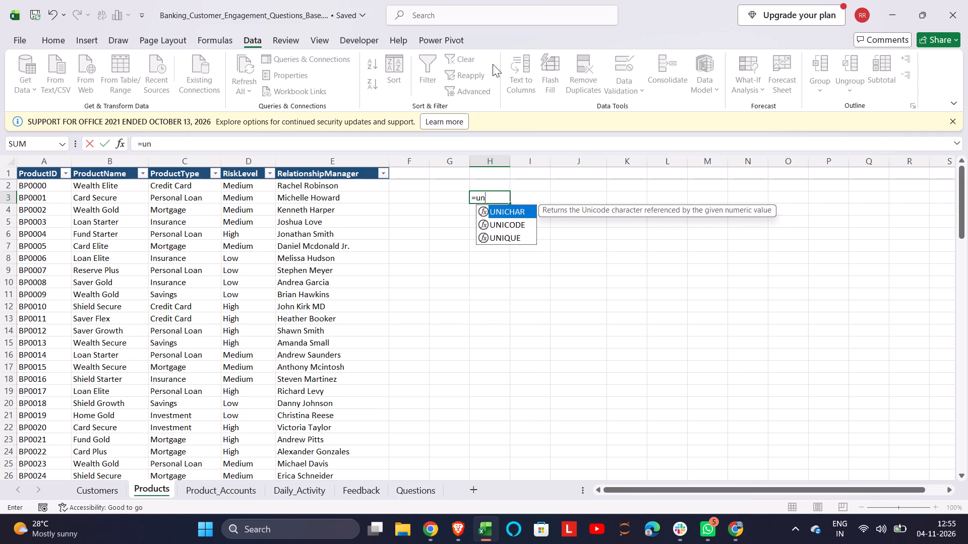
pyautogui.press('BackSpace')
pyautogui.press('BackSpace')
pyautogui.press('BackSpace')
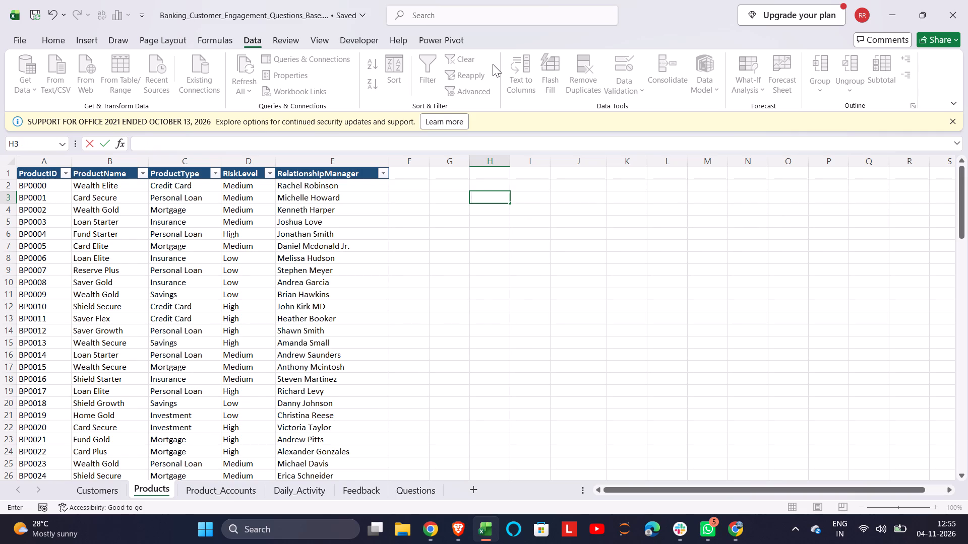